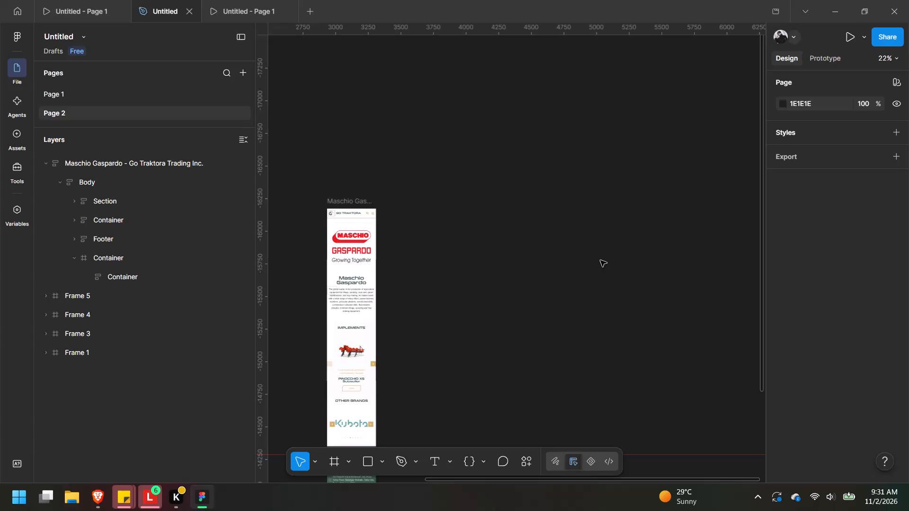
Paste the copied 1536-wide desktop Maschio Gaspardo page onto Page 2.
{"action": "left_click", "coordinate": [600, 260]}
{"action": "key", "text": "ctrl+v"}
Move the mobile Maschio Gaspardo frame directly below Frame 4, to about X 1759, Y -13291, and copy it.
{"action": "middle_click_drag", "start_coordinate": [436, 280], "coordinate": [555, 138]}
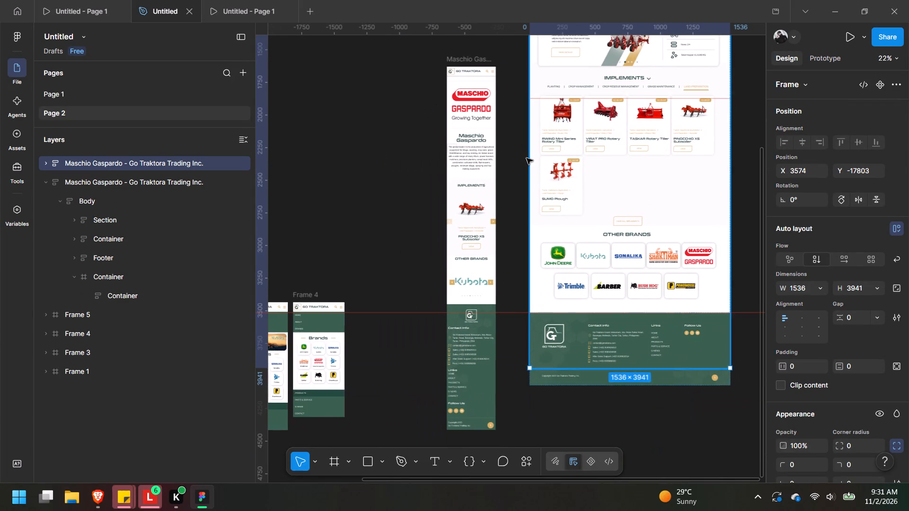
{"action": "middle_click_drag", "start_coordinate": [499, 123], "coordinate": [476, 209]}
{"action": "left_click", "coordinate": [454, 149]}
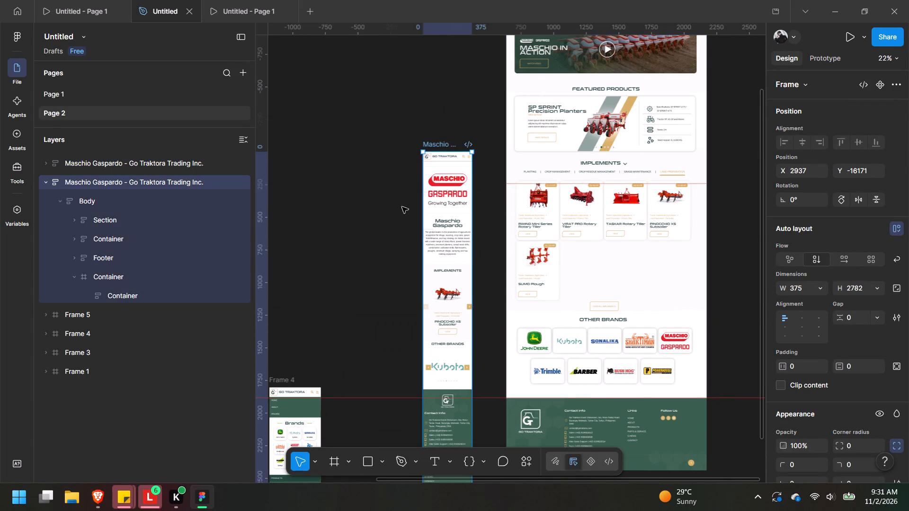
{"action": "middle_click_drag", "start_coordinate": [425, 134], "coordinate": [451, 58]}
{"action": "left_click_drag", "start_coordinate": [461, 75], "coordinate": [365, 315]}
{"action": "key", "text": "ctrl+z"}
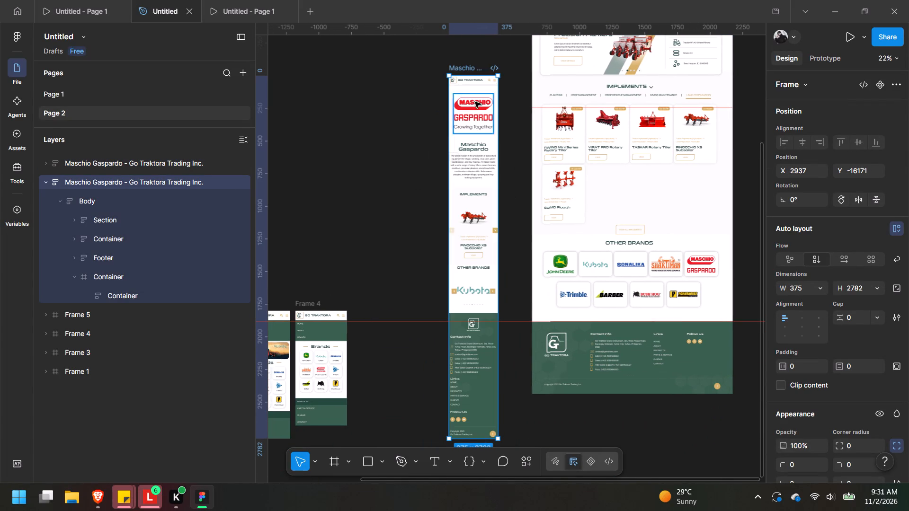
{"action": "left_click_drag", "start_coordinate": [461, 70], "coordinate": [349, 374]}
{"action": "middle_click_drag", "start_coordinate": [395, 346], "coordinate": [396, 312]}
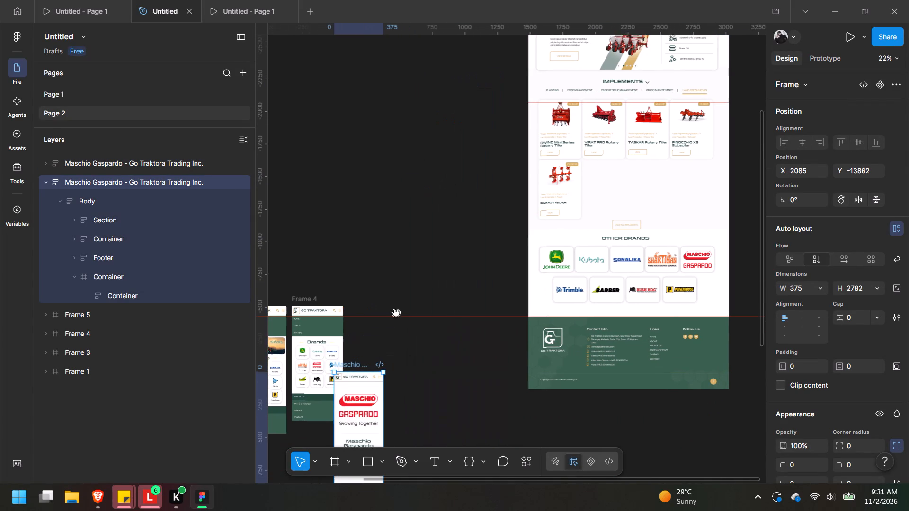
{"action": "middle_click_drag", "start_coordinate": [396, 312], "coordinate": [490, 50]}
{"action": "left_click_drag", "start_coordinate": [456, 73], "coordinate": [414, 154]}
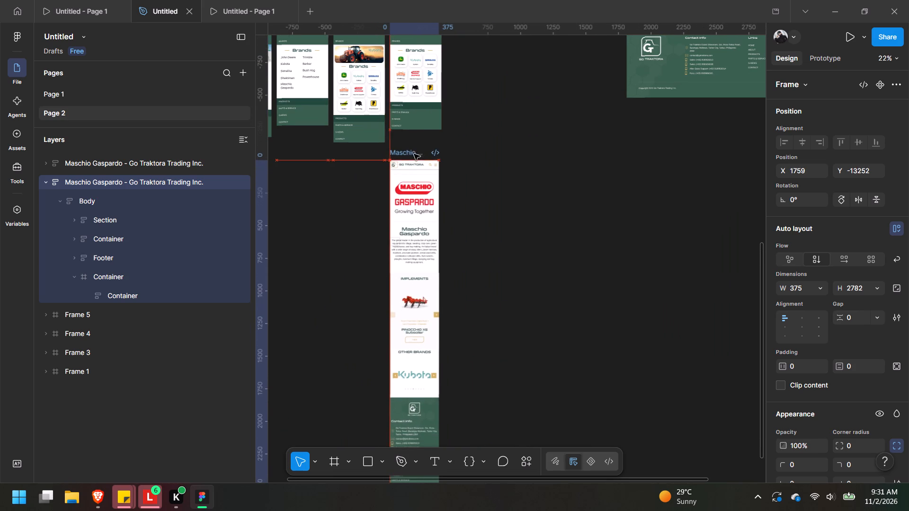
{"action": "left_click_drag", "start_coordinate": [414, 154], "coordinate": [412, 148]}
{"action": "key", "text": "ctrl+c"}
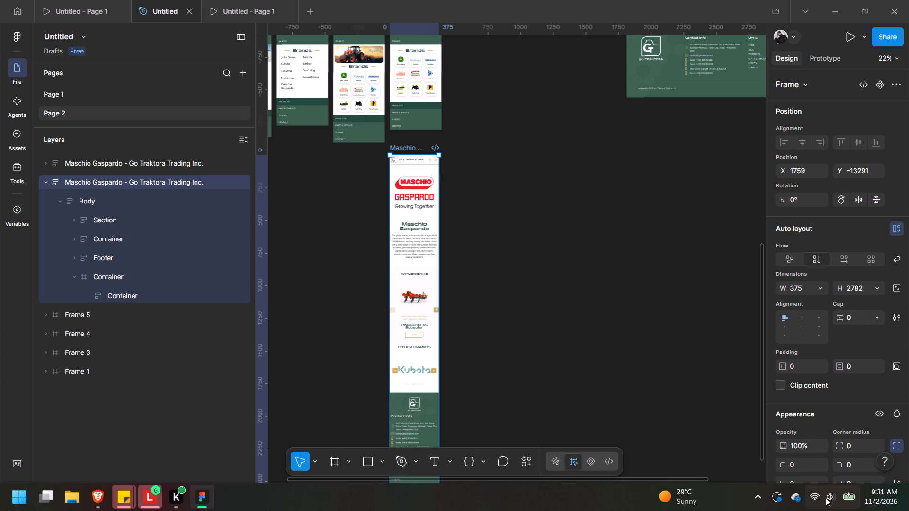
Connect the soundcore R50i headset to the computer over Bluetooth.
{"action": "left_click", "coordinate": [761, 502]}
{"action": "left_click", "coordinate": [758, 493]}
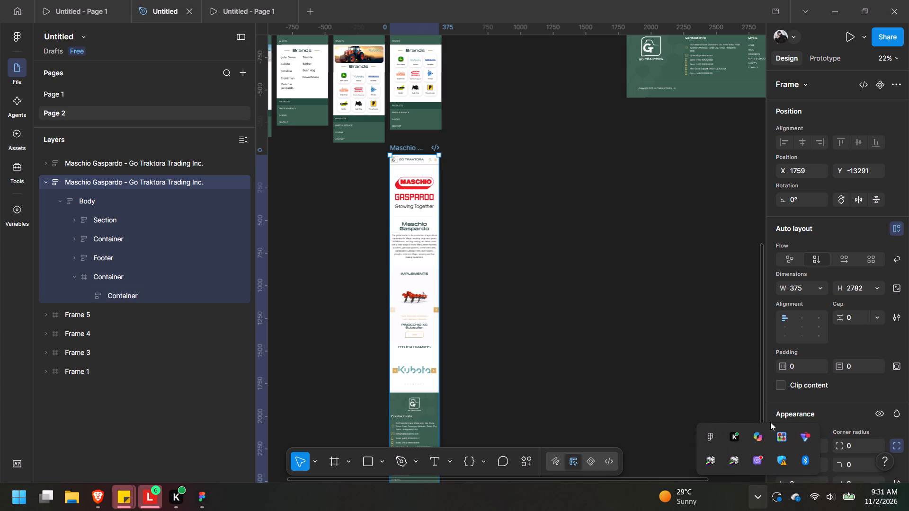
{"action": "left_click", "coordinate": [828, 498]}
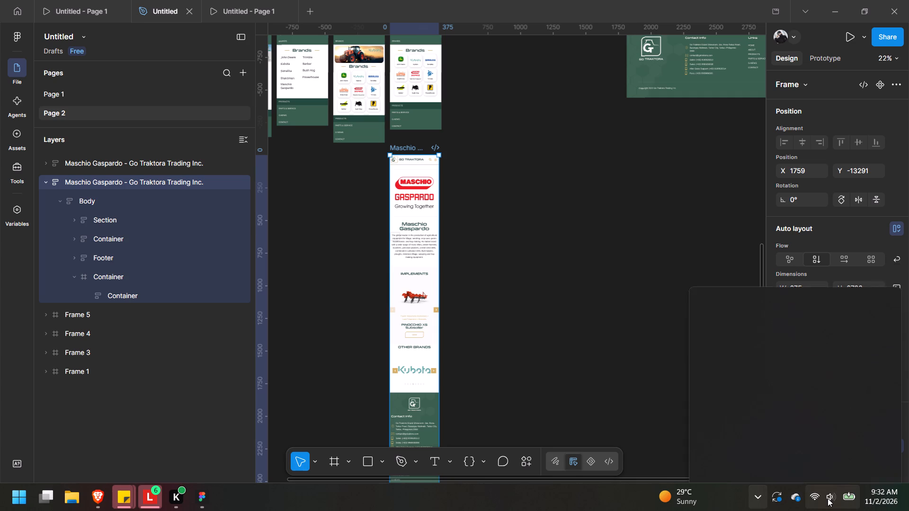
{"action": "left_click", "coordinate": [818, 274]}
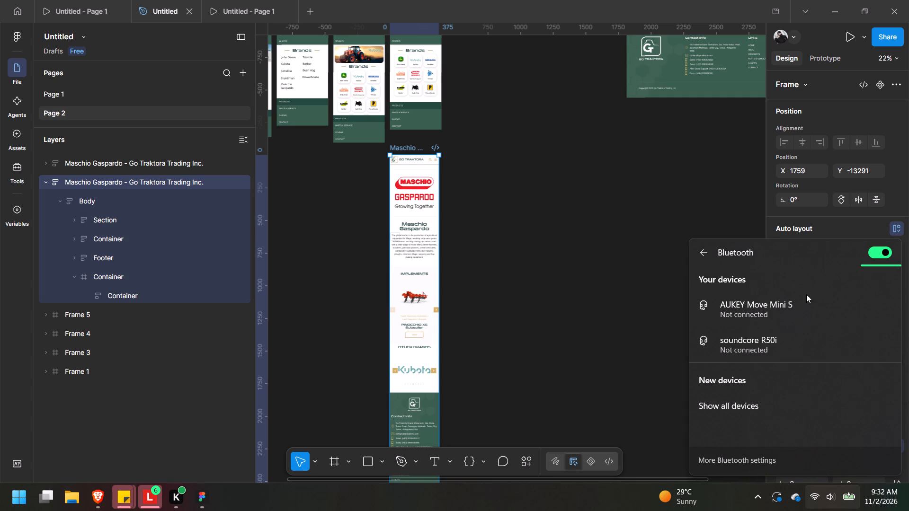
{"action": "left_click", "coordinate": [785, 342]}
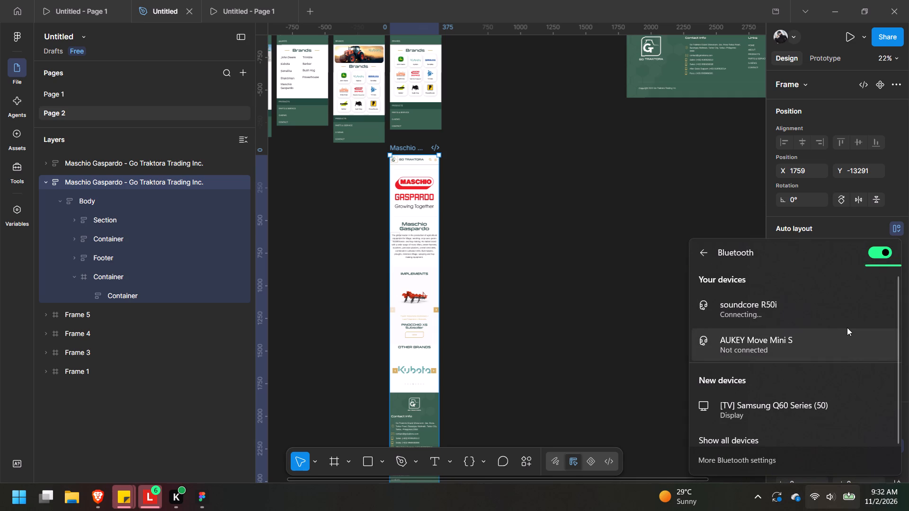
{"action": "scroll", "coordinate": [847, 327], "scroll_direction": "down", "scroll_amount": 3}
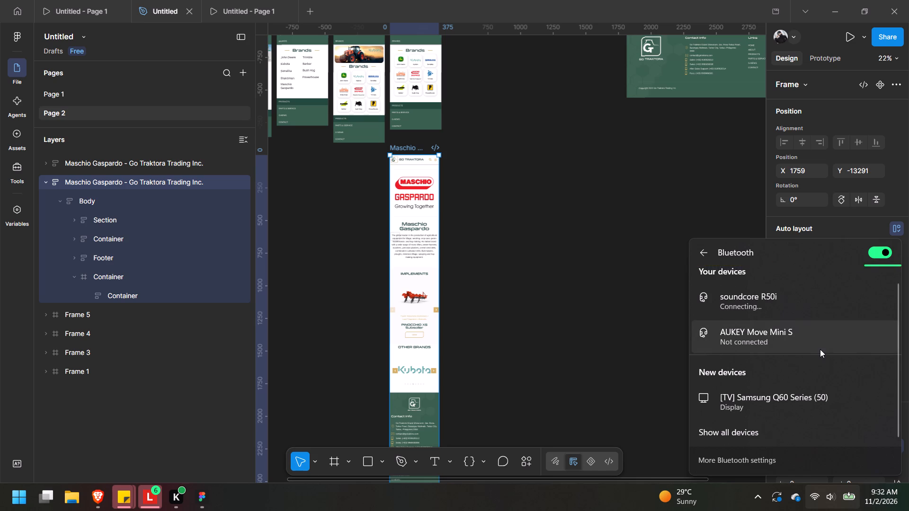
{"action": "scroll", "coordinate": [820, 349], "scroll_direction": "up", "scroll_amount": 3}
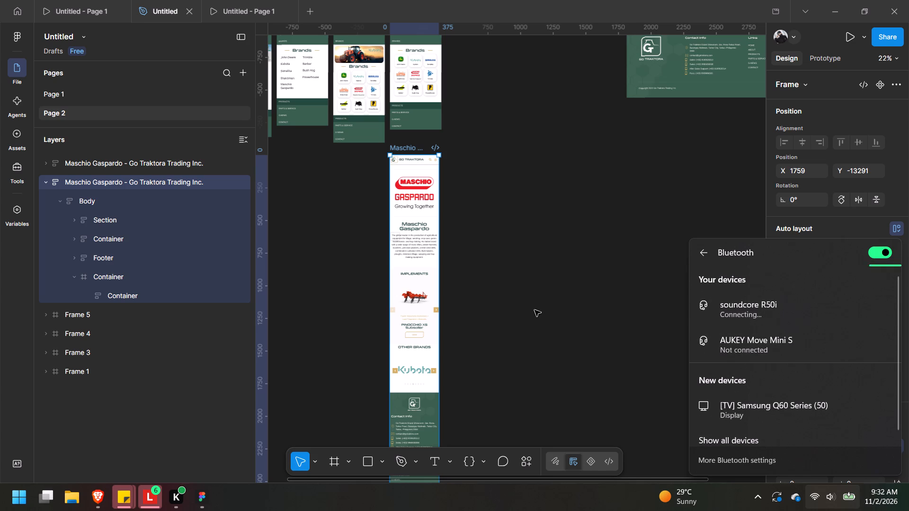
{"action": "left_click", "coordinate": [737, 308]}
{"action": "scroll", "coordinate": [760, 371], "scroll_direction": "down", "scroll_amount": 2}
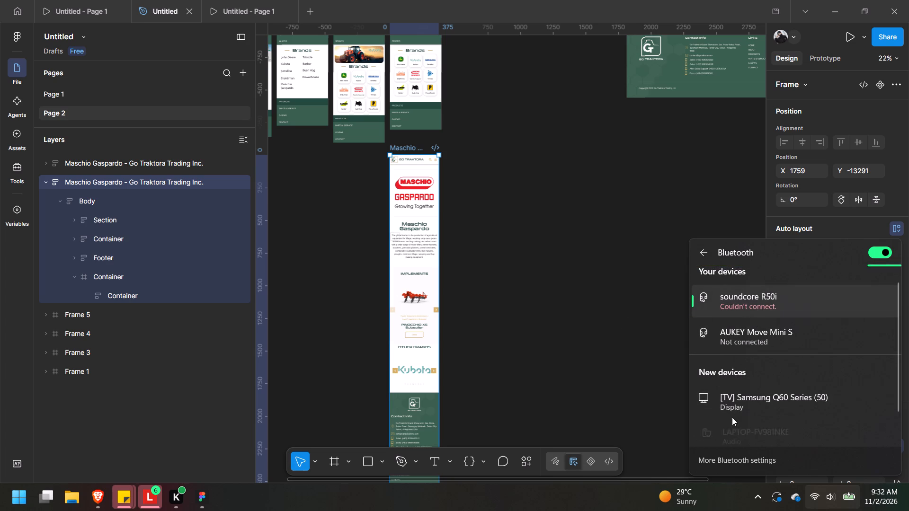
{"action": "scroll", "coordinate": [738, 410], "scroll_direction": "down", "scroll_amount": 3}
{"action": "left_click", "coordinate": [741, 423]}
{"action": "scroll", "coordinate": [756, 398], "scroll_direction": "down", "scroll_amount": 4}
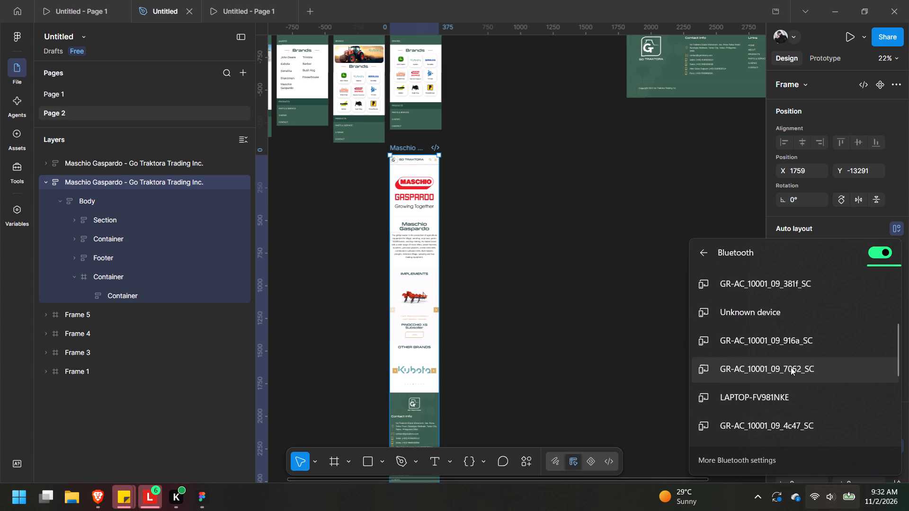
{"action": "scroll", "coordinate": [791, 367], "scroll_direction": "down", "scroll_amount": 9}
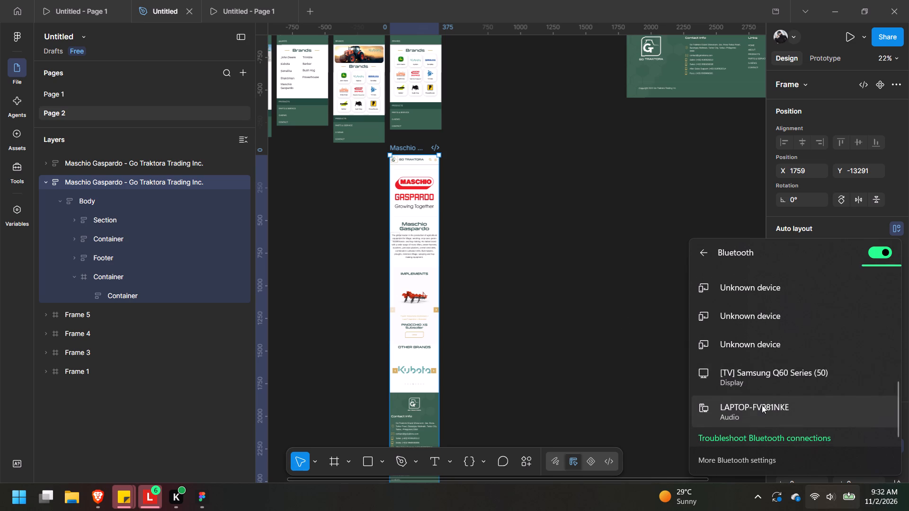
{"action": "scroll", "coordinate": [784, 393], "scroll_direction": "up", "scroll_amount": 17}
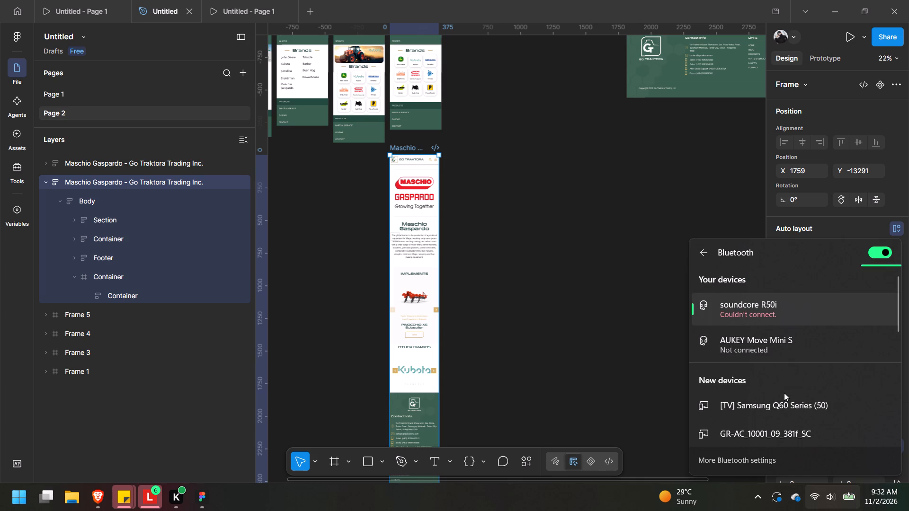
{"action": "left_click", "coordinate": [799, 309]}
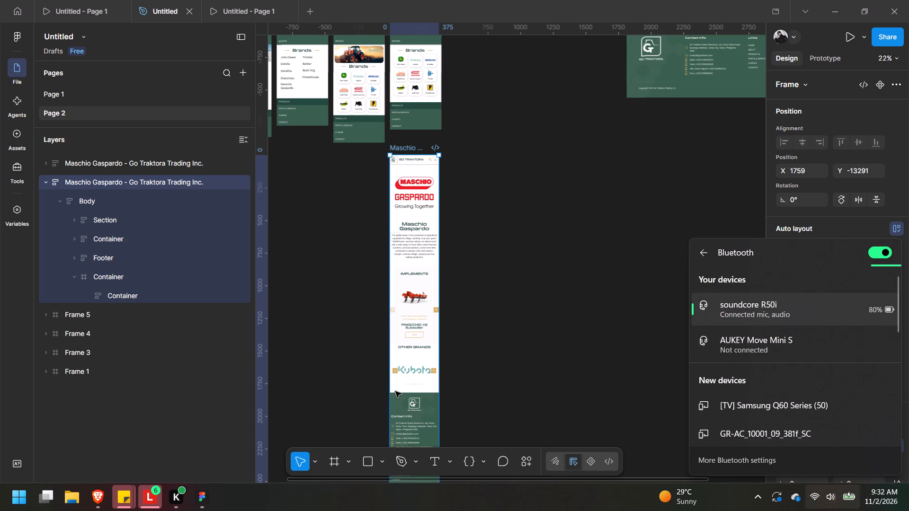
Switch to the Brave browser and play the YouTube mix's first video, "My playlist for writing", from the Brotherly bond chapter.
{"action": "left_click", "coordinate": [95, 495]}
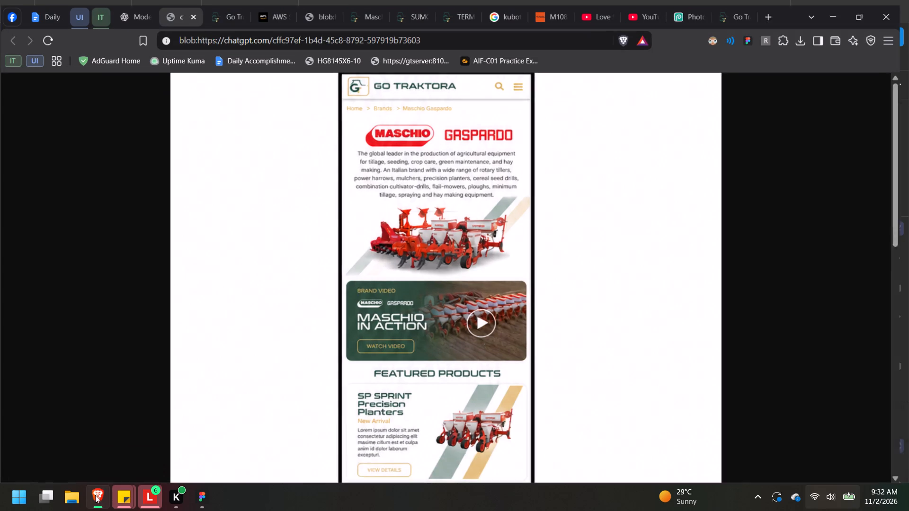
{"action": "left_click", "coordinate": [601, 0]}
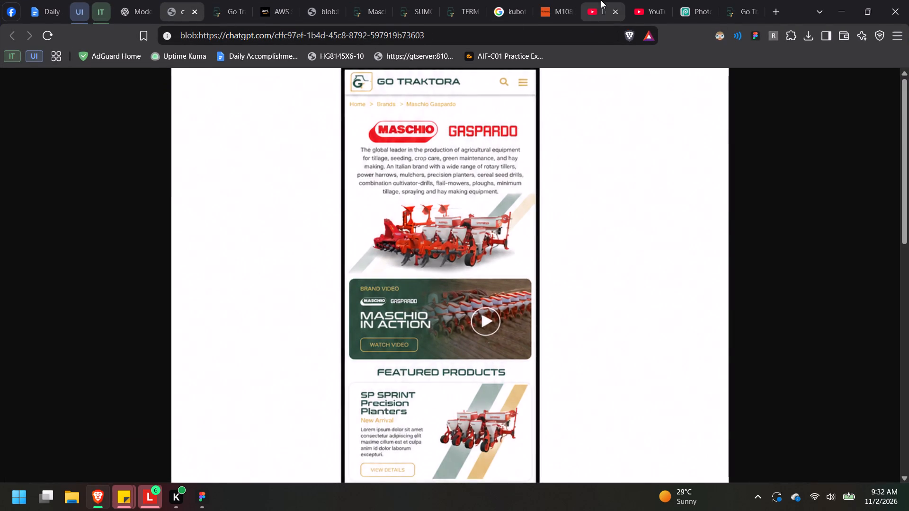
{"action": "left_click", "coordinate": [330, 319]}
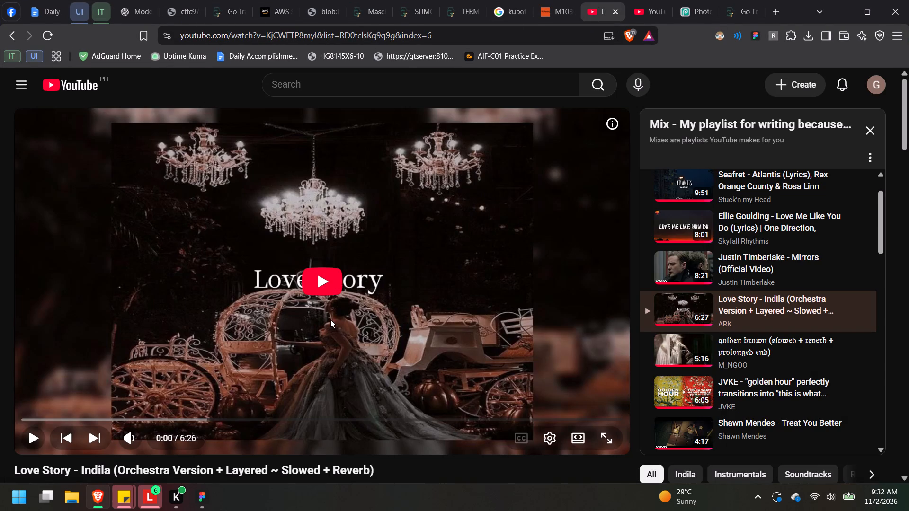
{"action": "scroll", "coordinate": [723, 308], "scroll_direction": "up", "scroll_amount": 4}
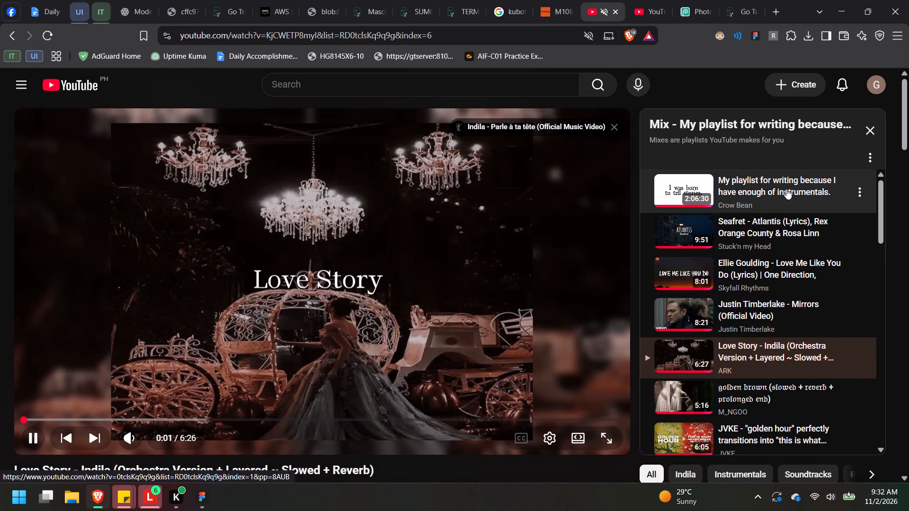
{"action": "left_click", "coordinate": [786, 189]}
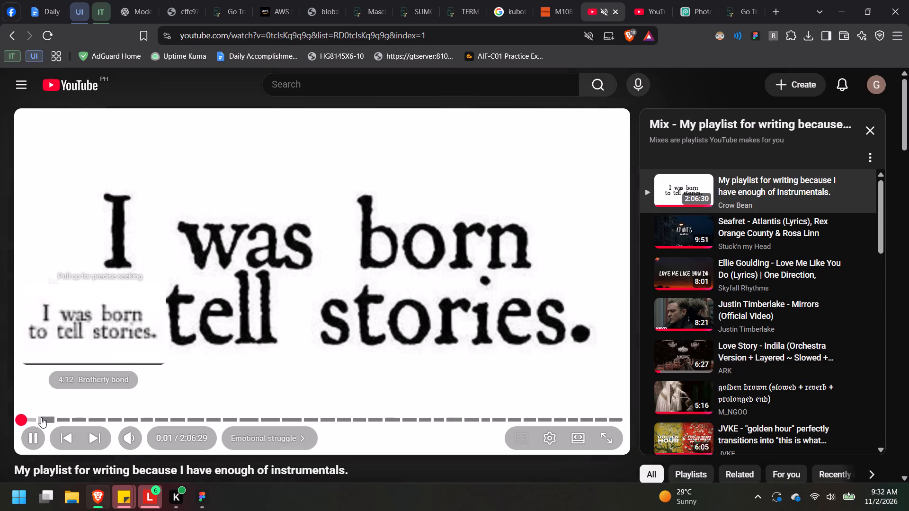
{"action": "left_click", "coordinate": [41, 417]}
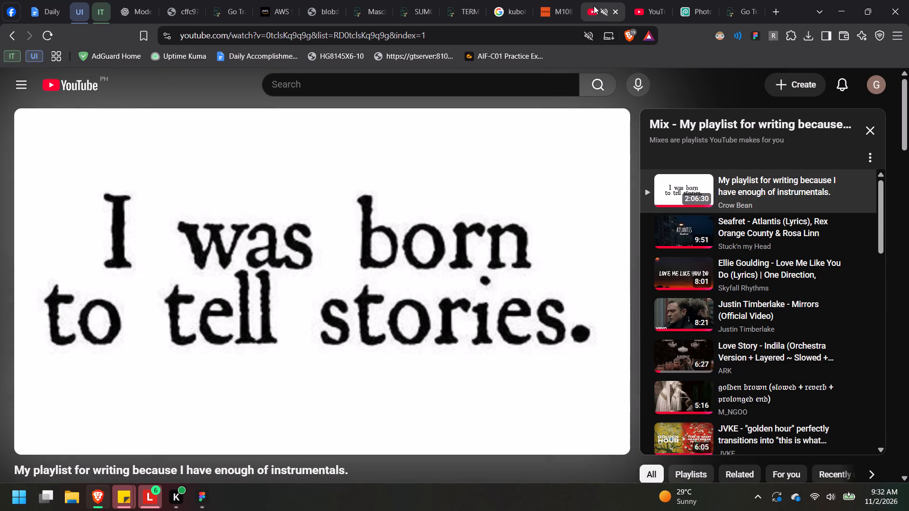
Unmute the YouTube music tab and return to Figma.
{"action": "left_click", "coordinate": [598, 5]}
{"action": "left_click", "coordinate": [607, 15]}
{"action": "left_click", "coordinate": [686, 0]}
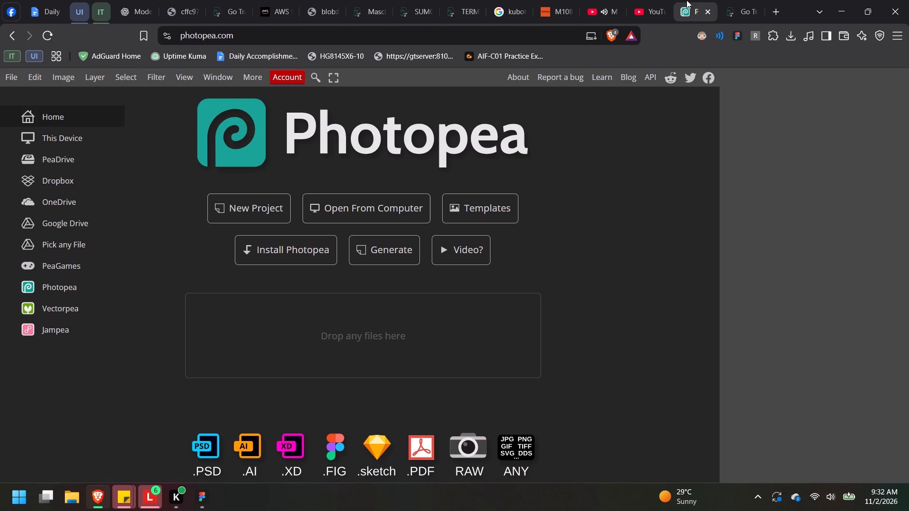
{"action": "left_click", "coordinate": [838, 0]}
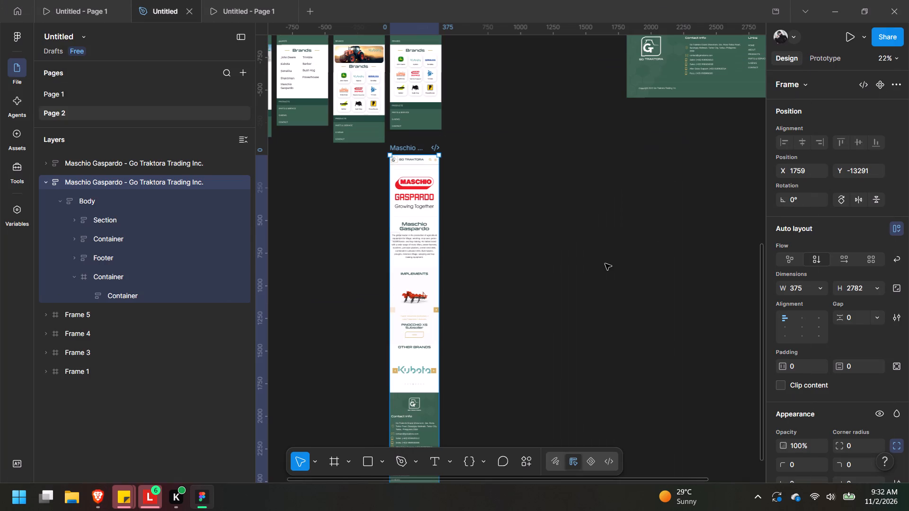
Delete the container with the large Maschio Gaspardo "Growing Together" logo from the mobile page's first section.
{"action": "key", "text": "ctrl+equal"}
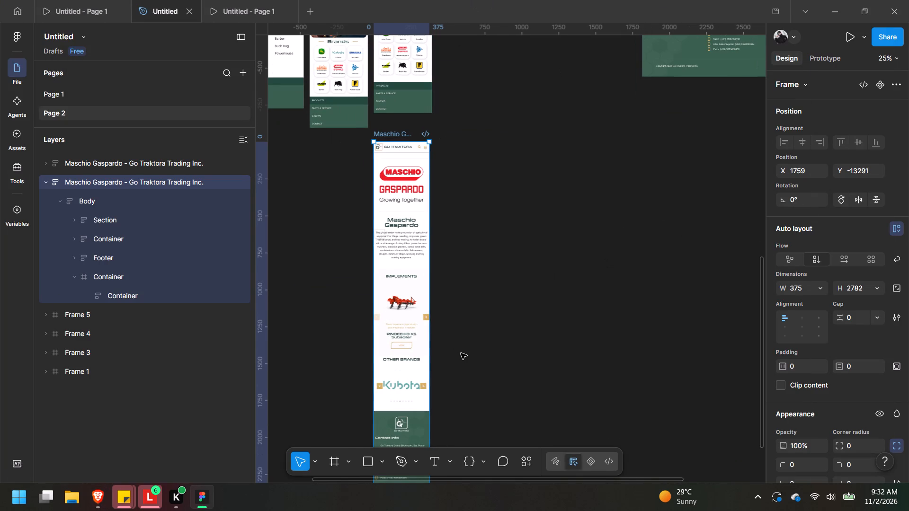
{"action": "key", "text": "ctrl+equal"}
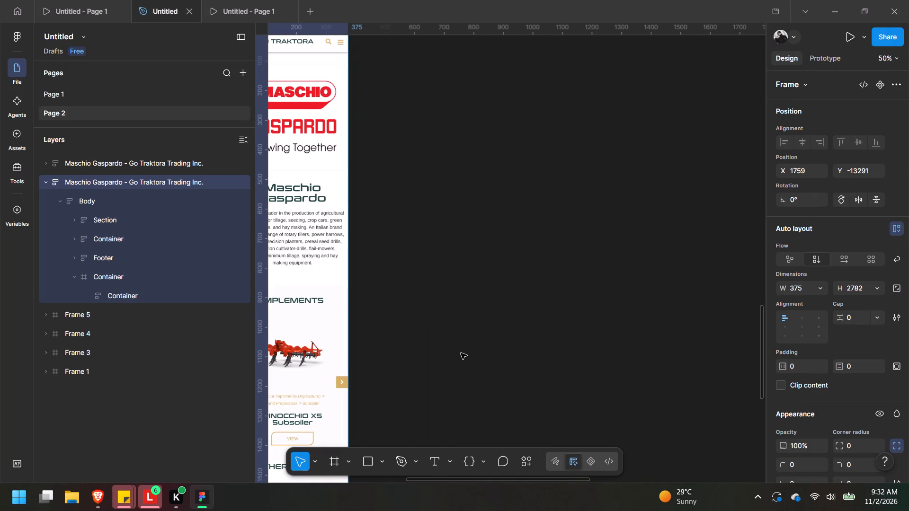
{"action": "middle_click_drag", "start_coordinate": [449, 182], "coordinate": [527, 281]}
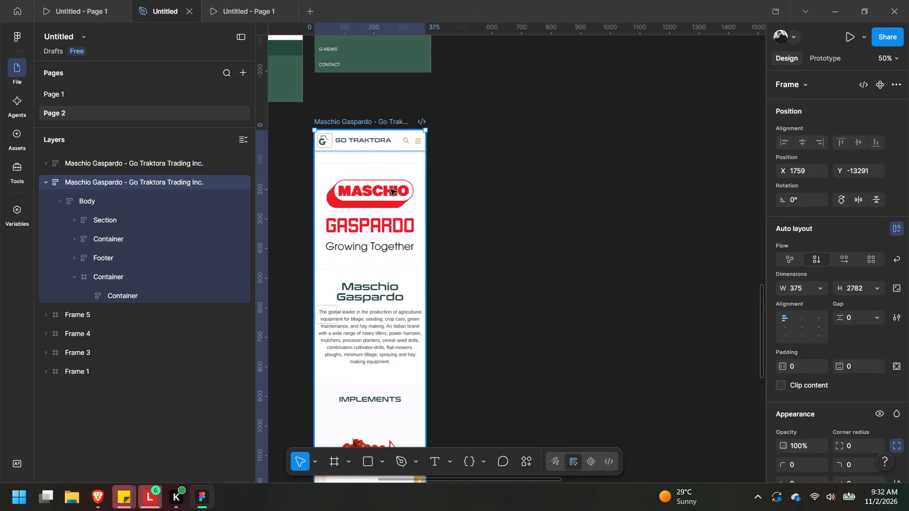
{"action": "middle_click_drag", "start_coordinate": [391, 189], "coordinate": [505, 281]}
{"action": "middle_click_drag", "start_coordinate": [592, 189], "coordinate": [560, 450]}
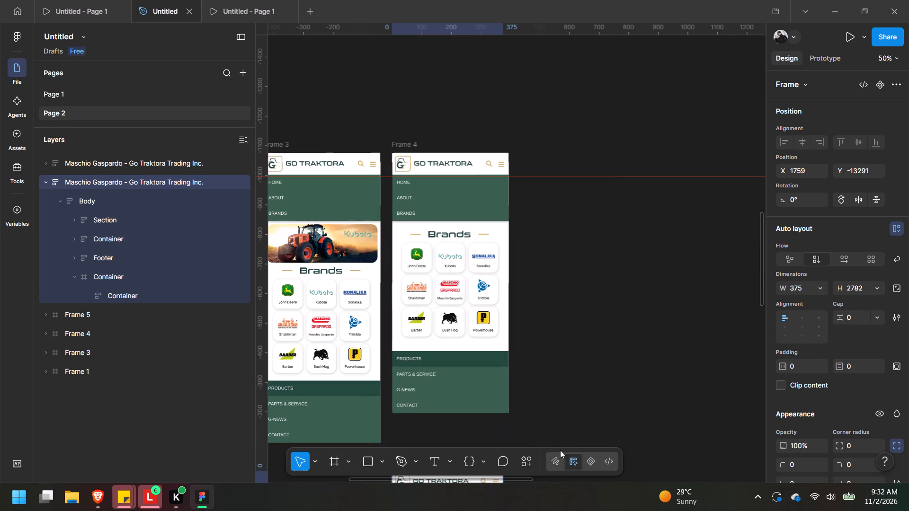
{"action": "middle_click_drag", "start_coordinate": [560, 450], "coordinate": [552, 184]}
{"action": "left_click", "coordinate": [450, 301]}
{"action": "double_click", "coordinate": [450, 301]}
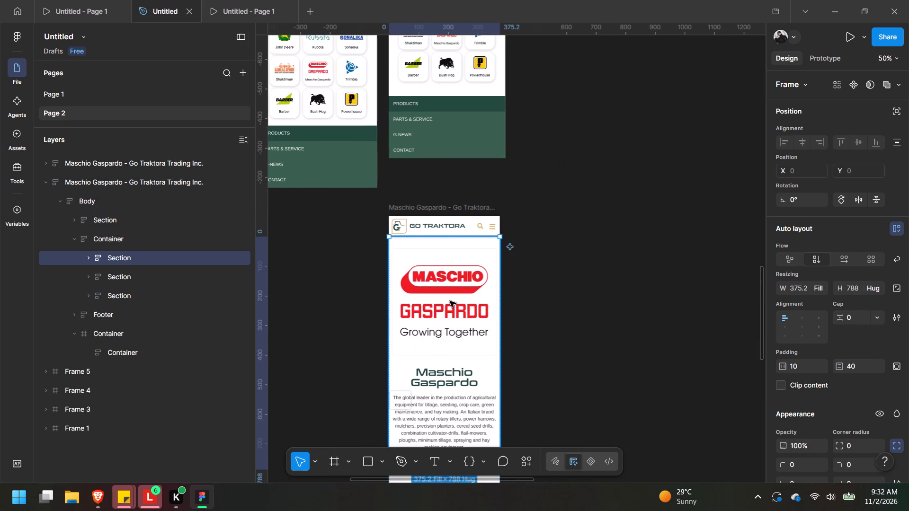
{"action": "double_click", "coordinate": [450, 301]}
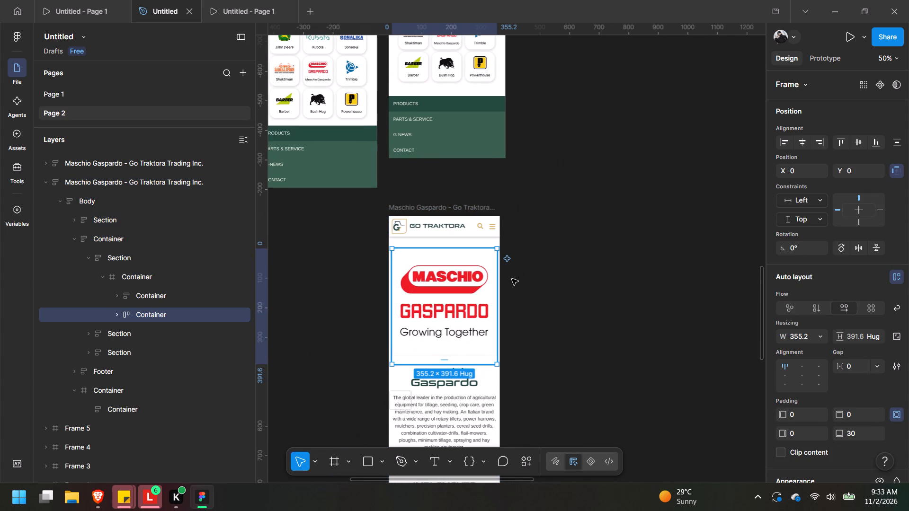
{"action": "key", "text": "BackSpace"}
Copy the horizontal Maschio Gaspardo logo image from the hero section of the desktop brand page.
{"action": "middle_click_drag", "start_coordinate": [536, 256], "coordinate": [497, 510]}
{"action": "middle_click_drag", "start_coordinate": [467, 244], "coordinate": [592, 203]}
{"action": "middle_click_drag", "start_coordinate": [402, 162], "coordinate": [661, 185]}
{"action": "middle_click_drag", "start_coordinate": [511, 129], "coordinate": [290, 486]}
{"action": "middle_click_drag", "start_coordinate": [503, 248], "coordinate": [422, 367]}
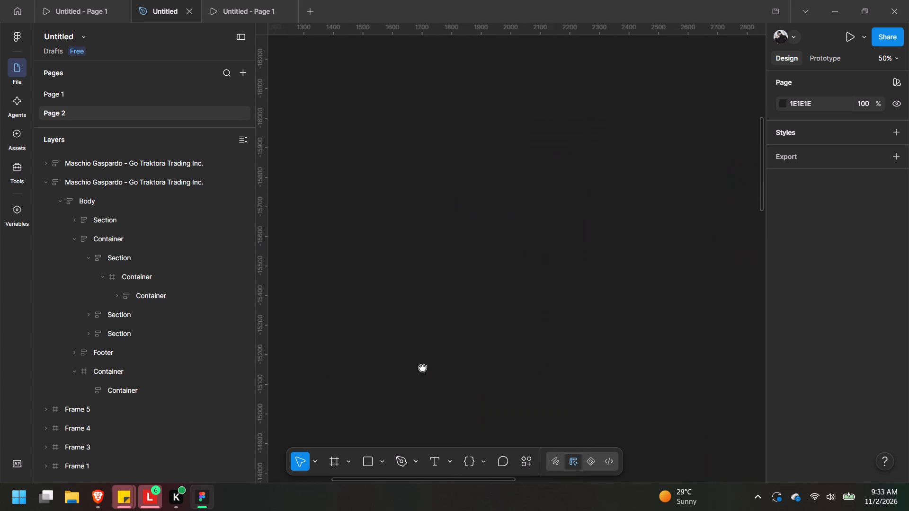
{"action": "middle_click_drag", "start_coordinate": [422, 367], "coordinate": [423, 368]}
{"action": "key", "text": "ctrl+minus"}
{"action": "key", "text": "ctrl+minus"}
{"action": "middle_click_drag", "start_coordinate": [644, 113], "coordinate": [542, 180]}
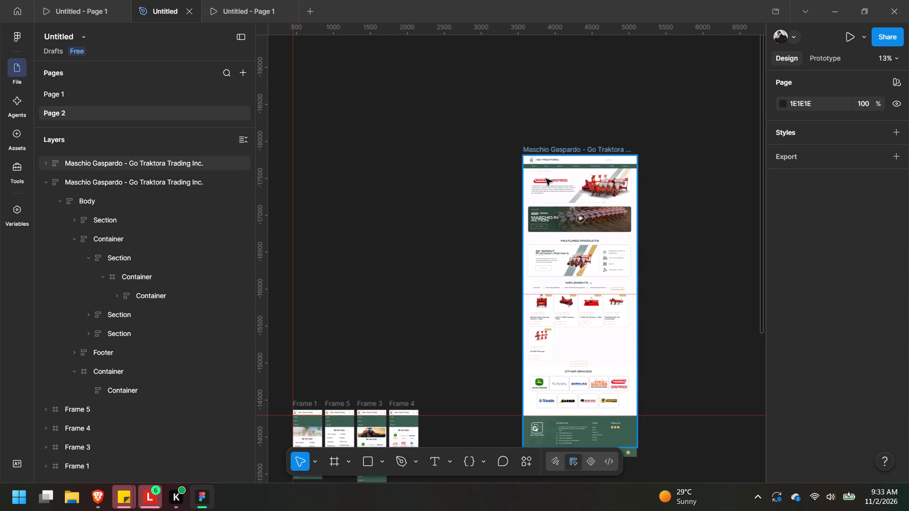
{"action": "key", "text": "ctrl+equal"}
{"action": "key", "text": "ctrl+equal"}
{"action": "middle_click_drag", "start_coordinate": [563, 233], "coordinate": [411, 398]}
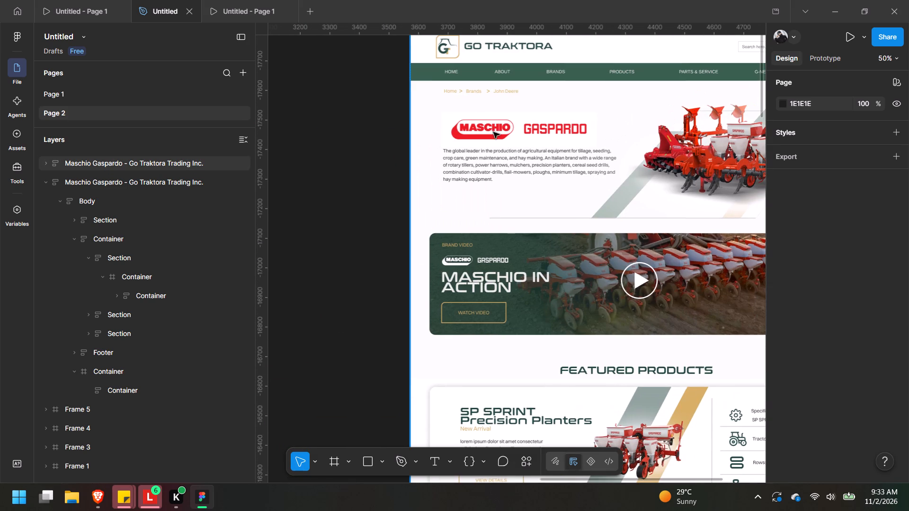
{"action": "triple_click", "coordinate": [543, 121]}
{"action": "triple_click", "coordinate": [543, 121]}
{"action": "left_click", "coordinate": [543, 121]}
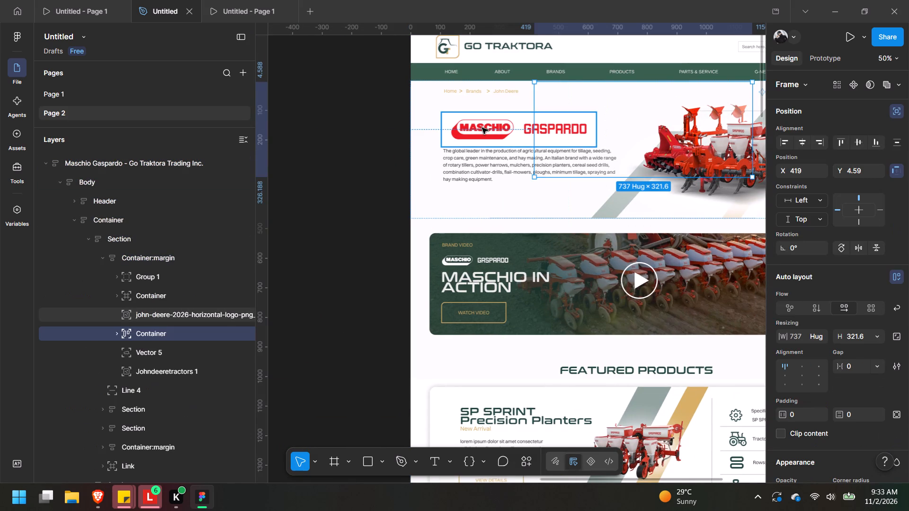
{"action": "left_click", "coordinate": [482, 128]}
{"action": "key", "text": "ctrl+c"}
Paste the horizontal logo image into the main content container of the mobile brand page.
{"action": "middle_click_drag", "start_coordinate": [372, 392], "coordinate": [541, 0]}
{"action": "middle_click_drag", "start_coordinate": [449, 354], "coordinate": [437, 0]}
{"action": "middle_click_drag", "start_coordinate": [411, 371], "coordinate": [390, 28]}
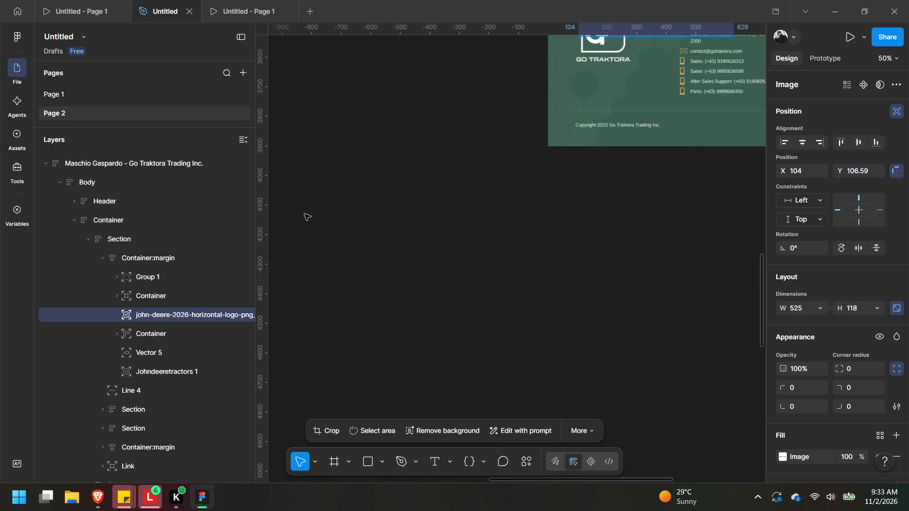
{"action": "middle_click_drag", "start_coordinate": [264, 286], "coordinate": [611, 79]}
{"action": "middle_click_drag", "start_coordinate": [467, 128], "coordinate": [493, 226]}
{"action": "left_click", "coordinate": [493, 229]}
{"action": "triple_click", "coordinate": [469, 229]}
{"action": "double_click", "coordinate": [468, 229]}
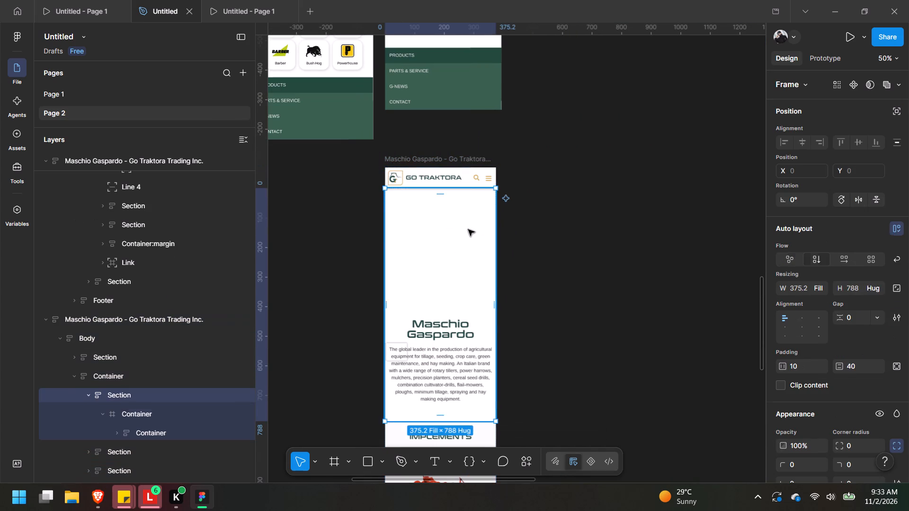
{"action": "left_click", "coordinate": [468, 229]}
{"action": "double_click", "coordinate": [463, 205]}
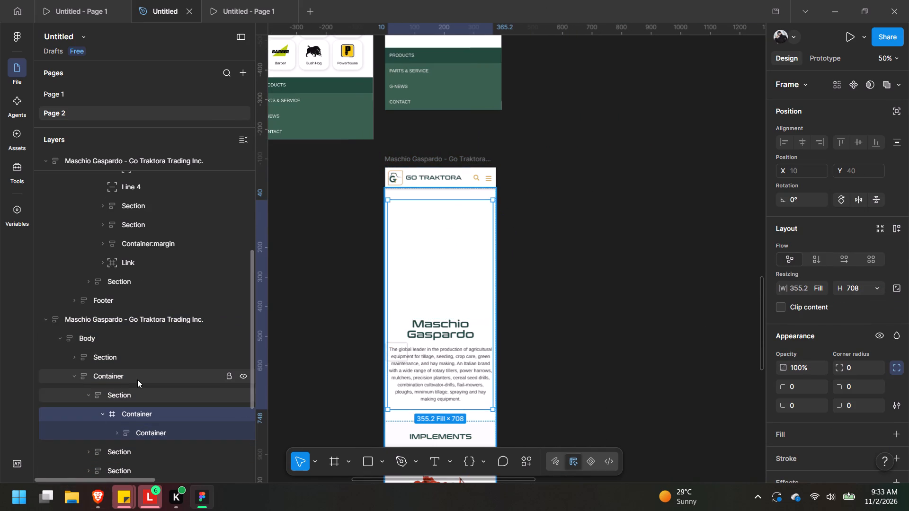
{"action": "left_click", "coordinate": [141, 378]}
{"action": "key", "text": "ctrl+v"}
Place the pasted logo directly under the mobile header at X 0 and scale it to 375 × 84.
{"action": "left_click_drag", "start_coordinate": [555, 250], "coordinate": [554, 250]}
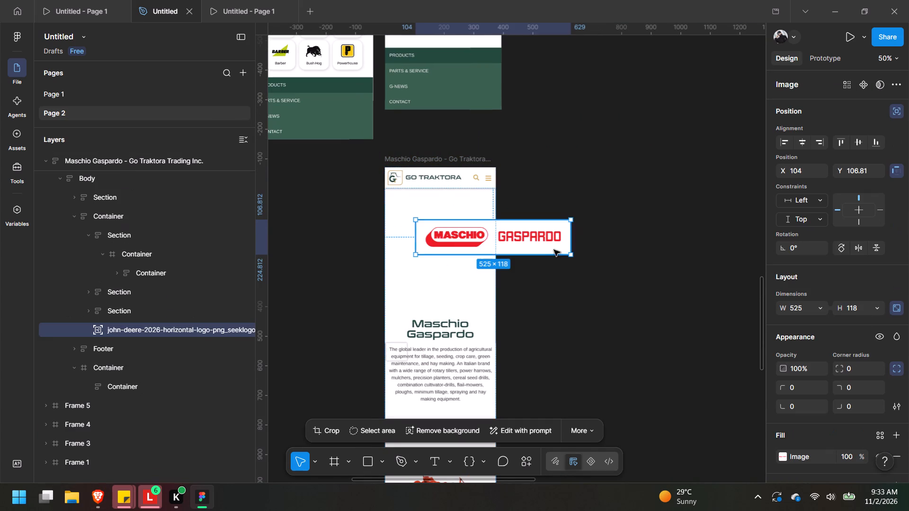
{"action": "left_click_drag", "start_coordinate": [554, 250], "coordinate": [523, 222]}
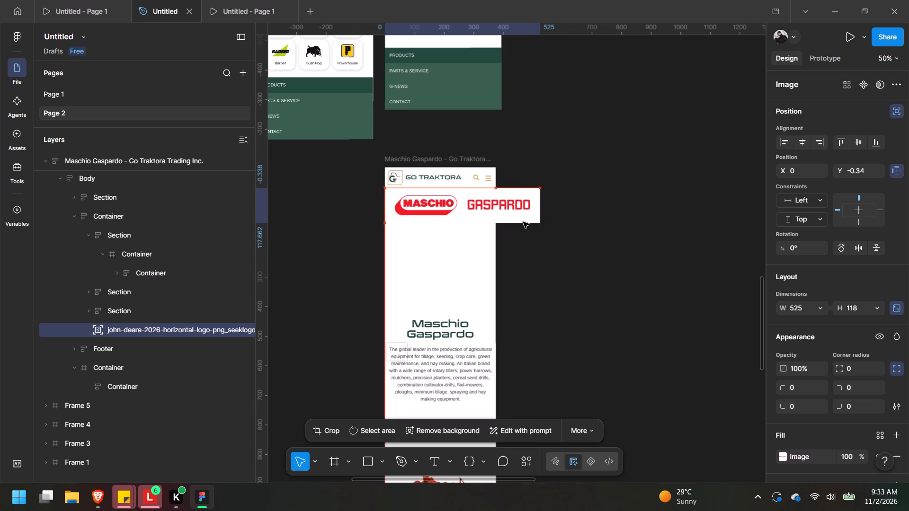
{"action": "left_click_drag", "start_coordinate": [523, 222], "coordinate": [523, 221]}
{"action": "left_click", "coordinate": [529, 211]}
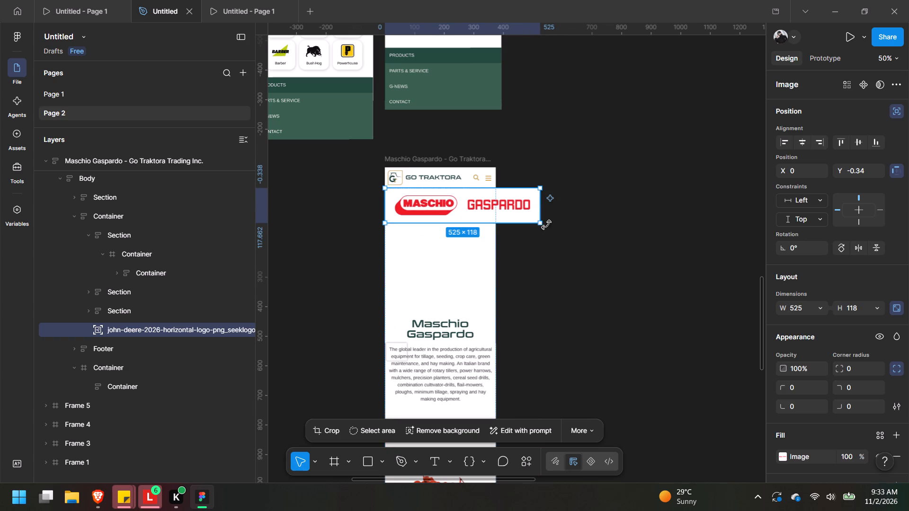
{"action": "left_click_drag", "start_coordinate": [543, 224], "coordinate": [498, 212], "text": "shift"}
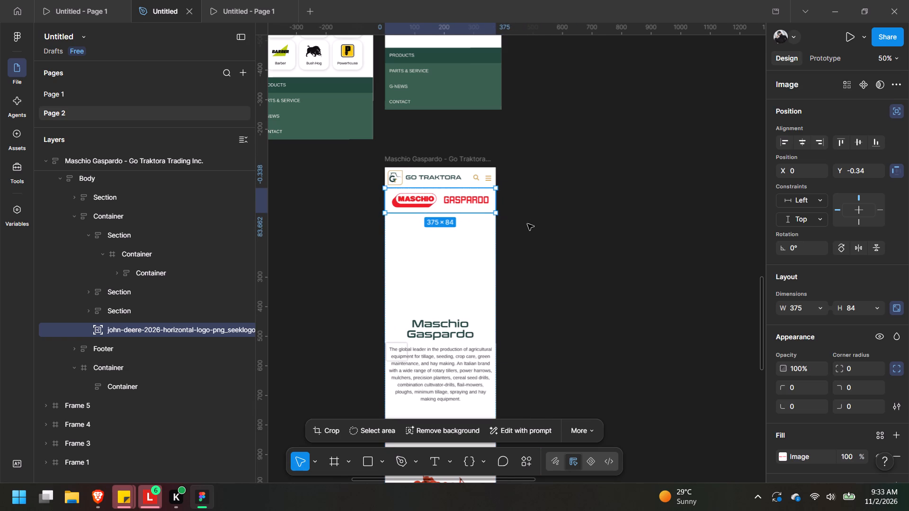
{"action": "left_click", "coordinate": [533, 248]}
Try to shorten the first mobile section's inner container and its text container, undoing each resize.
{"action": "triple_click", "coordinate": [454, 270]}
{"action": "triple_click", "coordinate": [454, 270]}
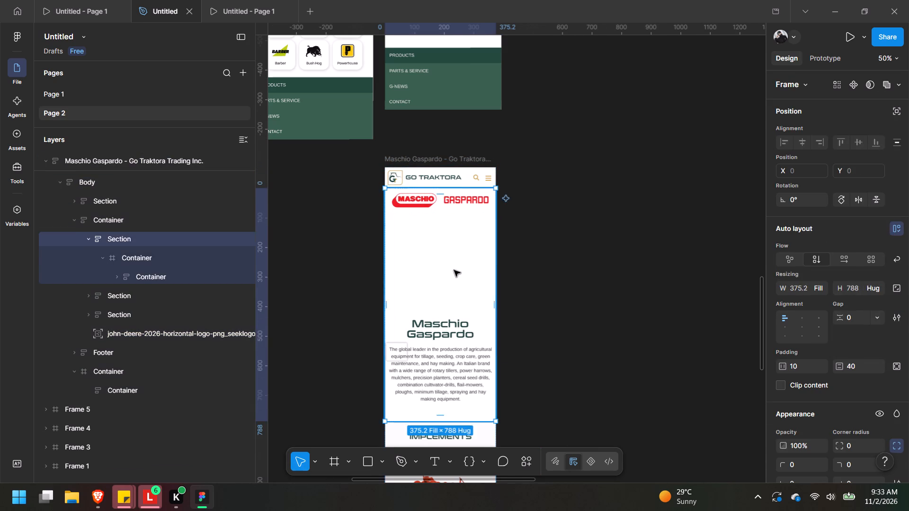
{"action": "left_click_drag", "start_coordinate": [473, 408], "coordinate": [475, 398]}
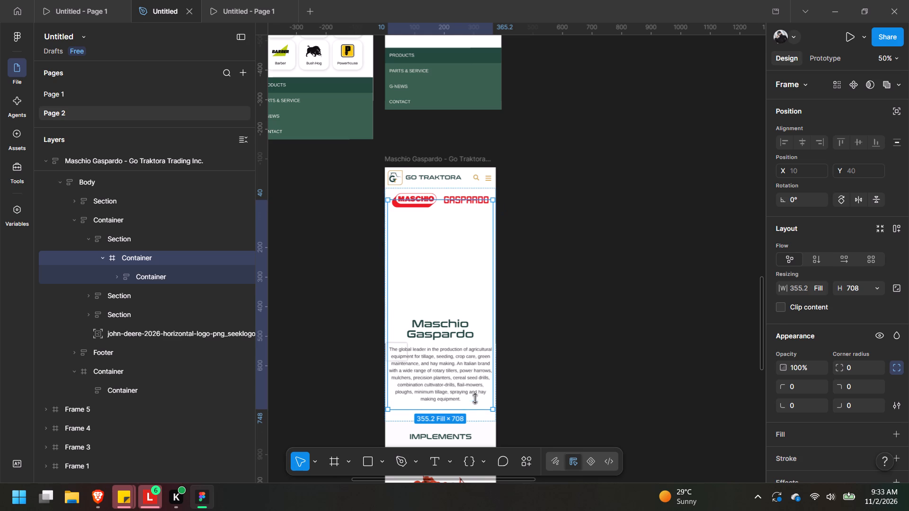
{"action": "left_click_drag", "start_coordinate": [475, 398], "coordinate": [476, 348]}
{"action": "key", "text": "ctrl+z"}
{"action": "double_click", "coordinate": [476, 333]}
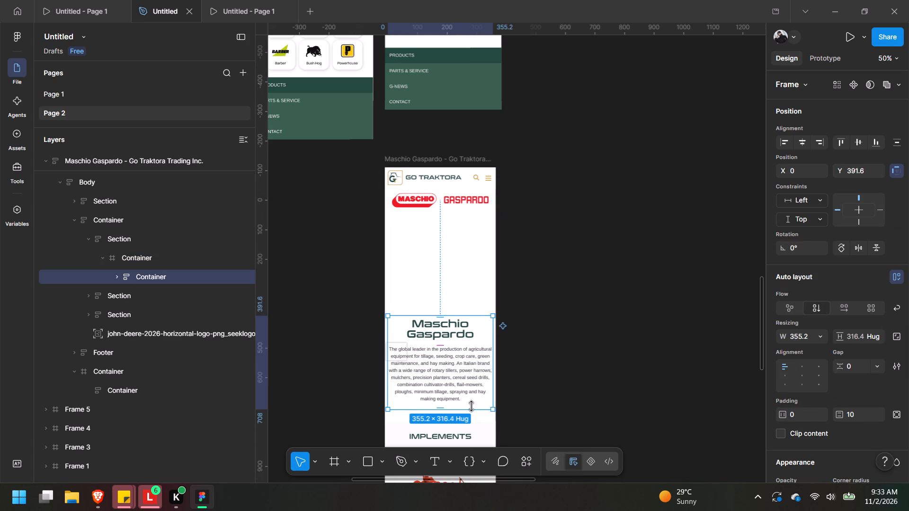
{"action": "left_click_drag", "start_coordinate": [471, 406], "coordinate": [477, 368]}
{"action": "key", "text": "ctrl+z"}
Delete the "Maschio Gaspardo" heading above the brand description on the mobile page.
{"action": "left_click", "coordinate": [467, 278]}
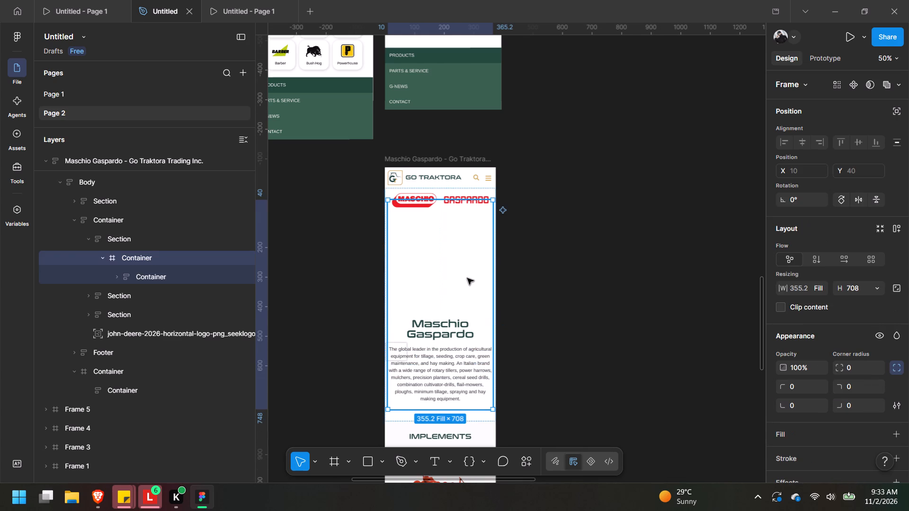
{"action": "middle_click_drag", "start_coordinate": [583, 132], "coordinate": [583, 143]}
{"action": "double_click", "coordinate": [441, 355]}
{"action": "double_click", "coordinate": [452, 344]}
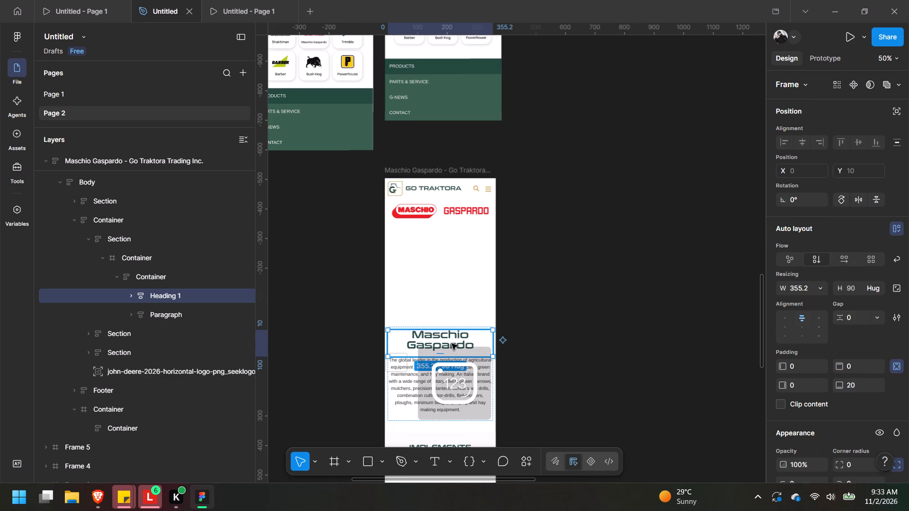
{"action": "key", "text": "BackSpace"}
Move the brand description's container up so the paragraph sits just below the mobile page's logo.
{"action": "triple_click", "coordinate": [472, 336]}
{"action": "left_click", "coordinate": [472, 336]}
{"action": "left_click", "coordinate": [472, 336]}
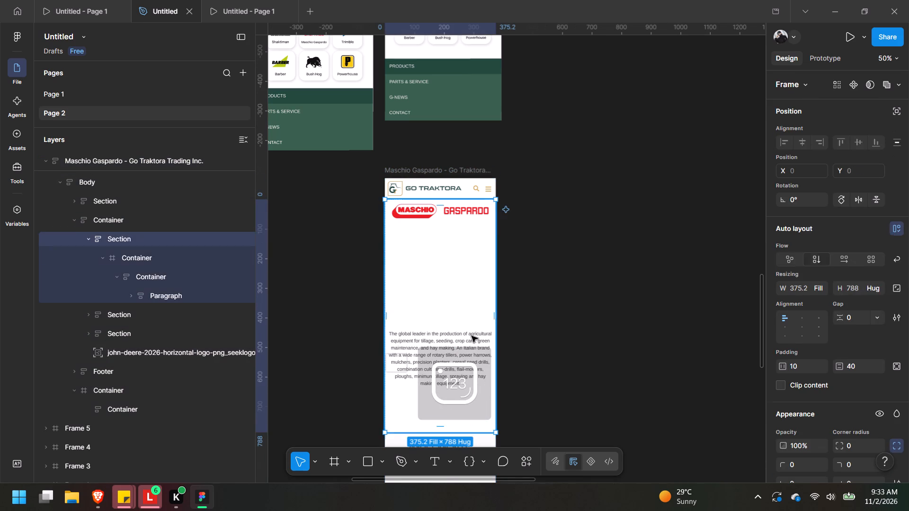
{"action": "left_click", "coordinate": [472, 336]}
{"action": "left_click_drag", "start_coordinate": [472, 336], "coordinate": [472, 229]}
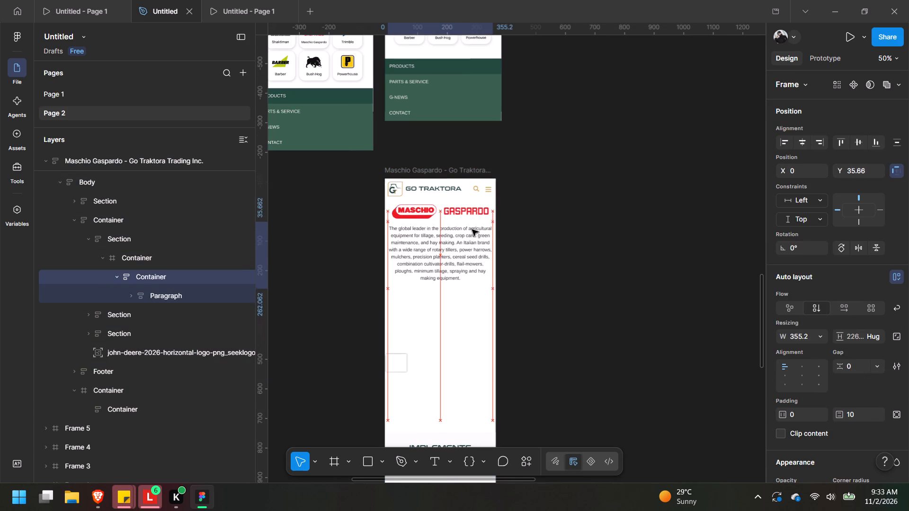
{"action": "left_click_drag", "start_coordinate": [472, 229], "coordinate": [472, 235]}
{"action": "left_click", "coordinate": [575, 252]}
Copy the hero's Container:margin frame with the red planter image from the desktop brand page.
{"action": "double_click", "coordinate": [475, 339]}
{"action": "middle_click_drag", "start_coordinate": [636, 76], "coordinate": [345, 510]}
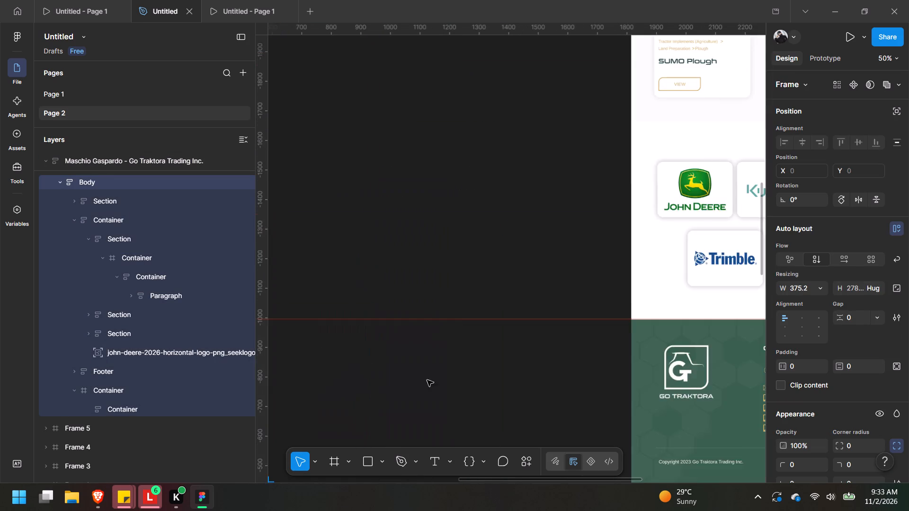
{"action": "middle_click_drag", "start_coordinate": [478, 240], "coordinate": [135, 433]}
{"action": "middle_click_drag", "start_coordinate": [577, 133], "coordinate": [445, 395]}
{"action": "scroll", "coordinate": [527, 184], "scroll_direction": "up", "scroll_amount": 1}
{"action": "middle_click_drag", "start_coordinate": [541, 107], "coordinate": [595, 396]}
{"action": "triple_click", "coordinate": [654, 165]}
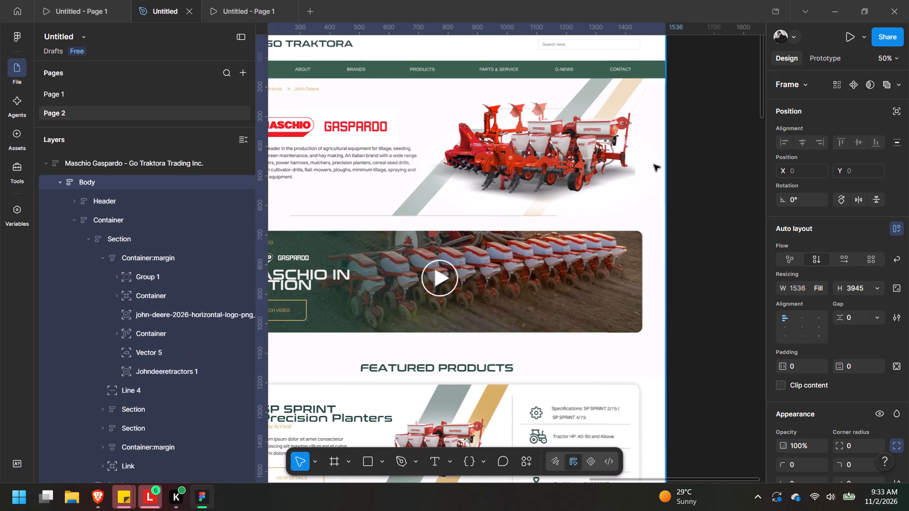
{"action": "triple_click", "coordinate": [654, 165]}
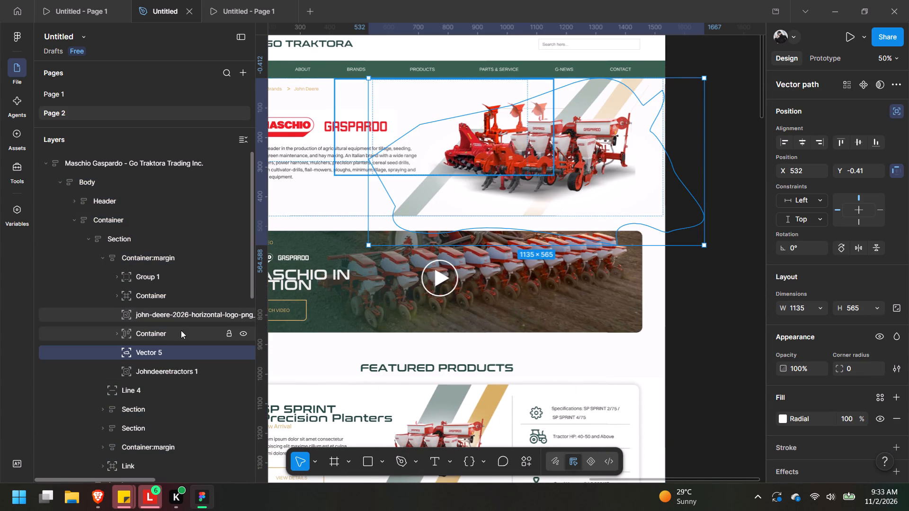
{"action": "left_click", "coordinate": [178, 255]}
{"action": "key", "text": "ctrl+c"}
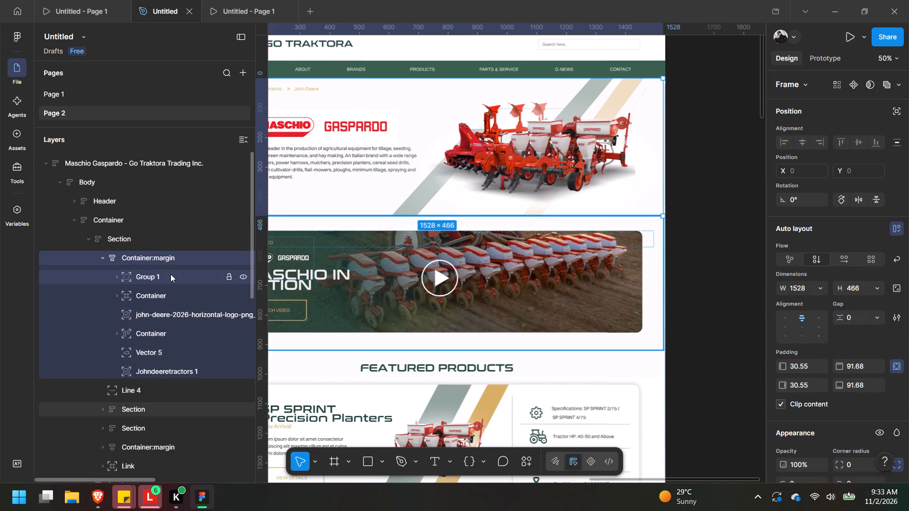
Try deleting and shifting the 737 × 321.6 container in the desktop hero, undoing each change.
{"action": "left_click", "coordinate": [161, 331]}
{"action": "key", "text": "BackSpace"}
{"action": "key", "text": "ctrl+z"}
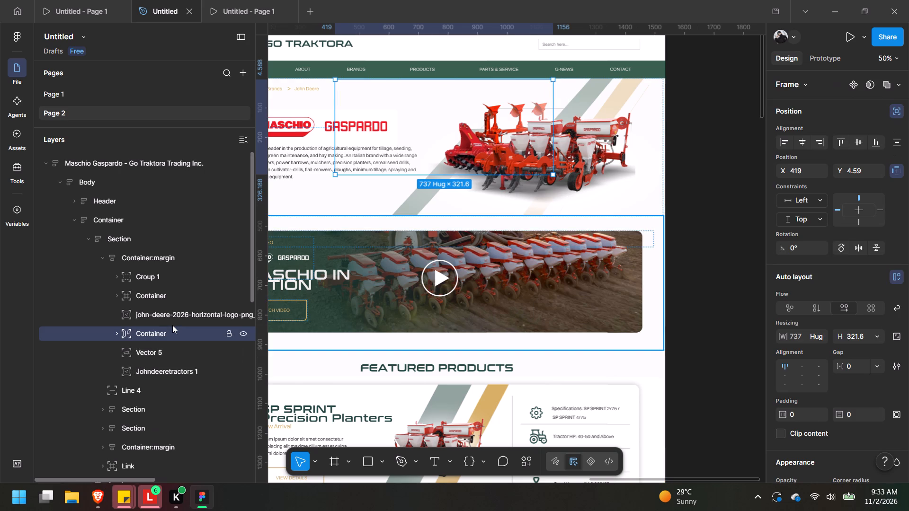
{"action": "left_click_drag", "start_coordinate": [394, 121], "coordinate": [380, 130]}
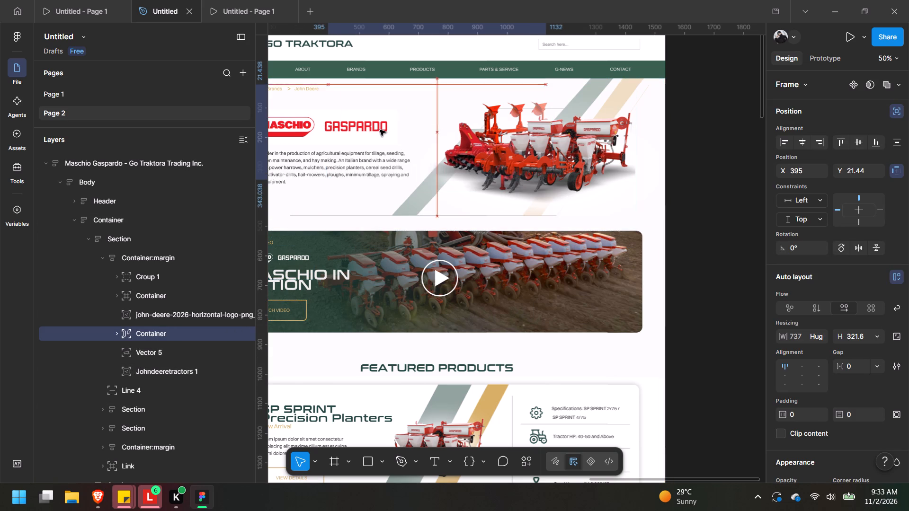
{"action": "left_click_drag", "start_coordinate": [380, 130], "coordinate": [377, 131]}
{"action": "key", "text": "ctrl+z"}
Copy the desktop hero's Container:margin frame again and paste it into the mobile brand page's top-level frame.
{"action": "middle_click_drag", "start_coordinate": [339, 212], "coordinate": [402, 226]}
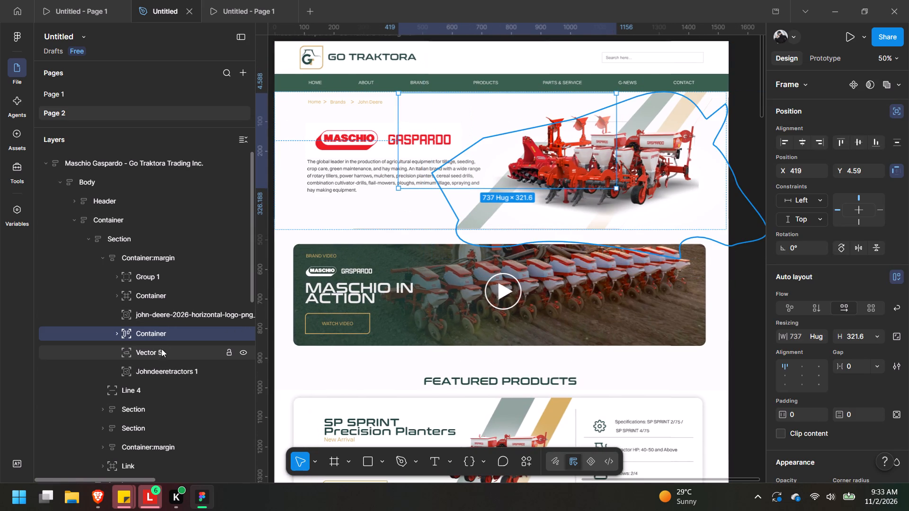
{"action": "left_click", "coordinate": [169, 260]}
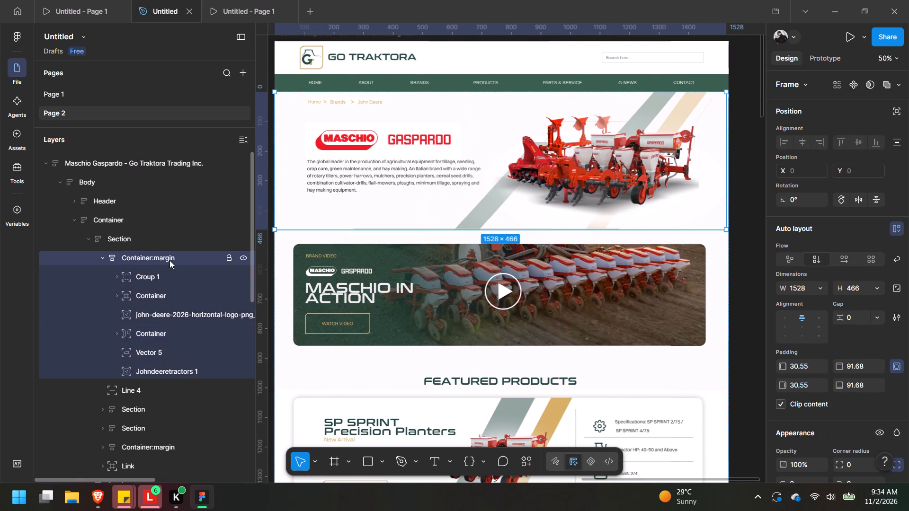
{"action": "key", "text": "ctrl+c"}
{"action": "middle_click_drag", "start_coordinate": [435, 376], "coordinate": [817, 1]}
{"action": "middle_click_drag", "start_coordinate": [545, 359], "coordinate": [553, 317]}
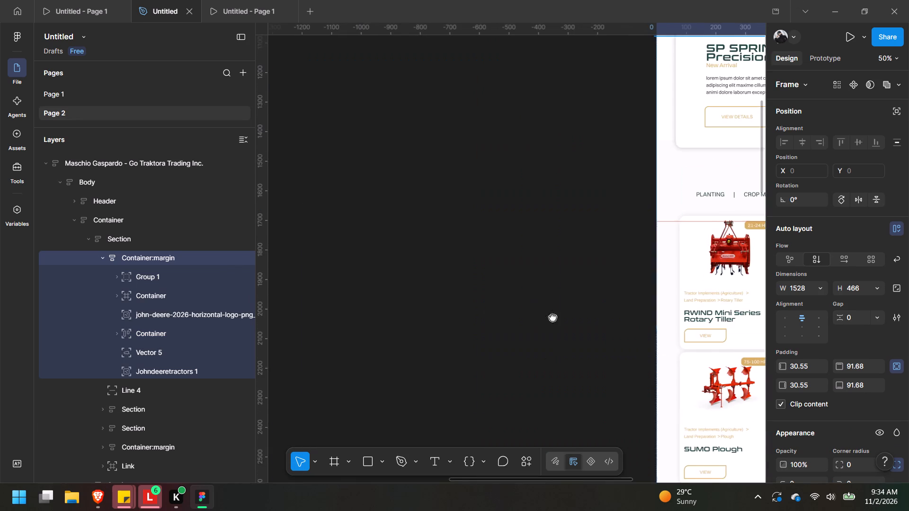
{"action": "middle_click_drag", "start_coordinate": [553, 317], "coordinate": [648, 0]}
{"action": "middle_click_drag", "start_coordinate": [532, 364], "coordinate": [682, 105]}
{"action": "middle_click_drag", "start_coordinate": [503, 186], "coordinate": [544, 38]}
{"action": "middle_click_drag", "start_coordinate": [629, 367], "coordinate": [618, 312]}
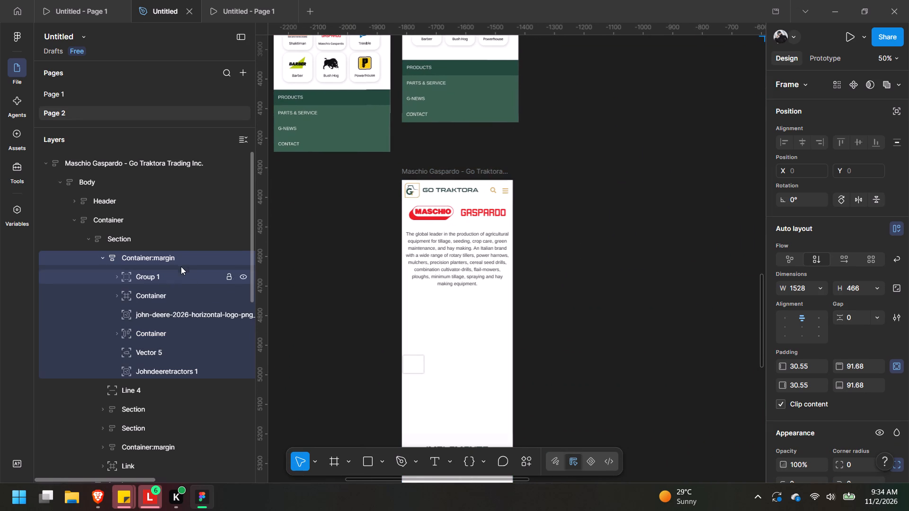
{"action": "left_click", "coordinate": [178, 262]}
{"action": "key", "text": "ctrl+c"}
{"action": "left_click", "coordinate": [474, 179]}
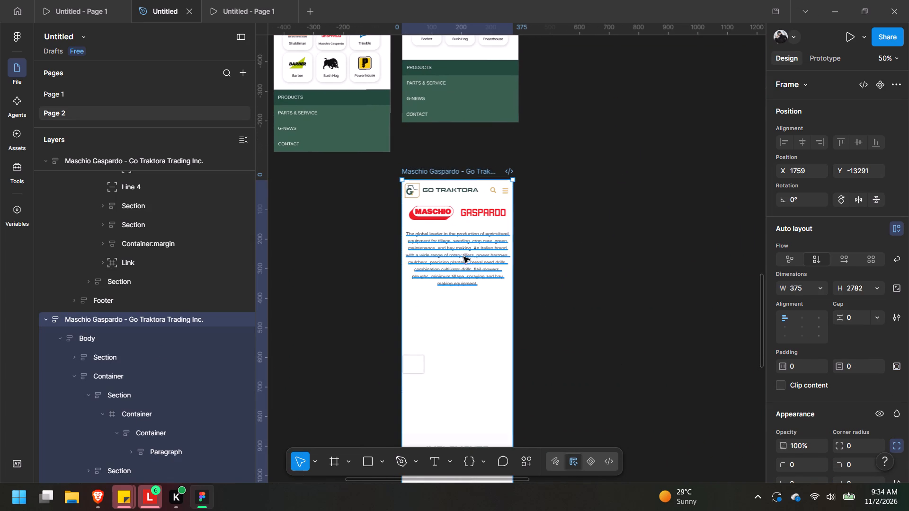
{"action": "key", "text": "ctrl+v"}
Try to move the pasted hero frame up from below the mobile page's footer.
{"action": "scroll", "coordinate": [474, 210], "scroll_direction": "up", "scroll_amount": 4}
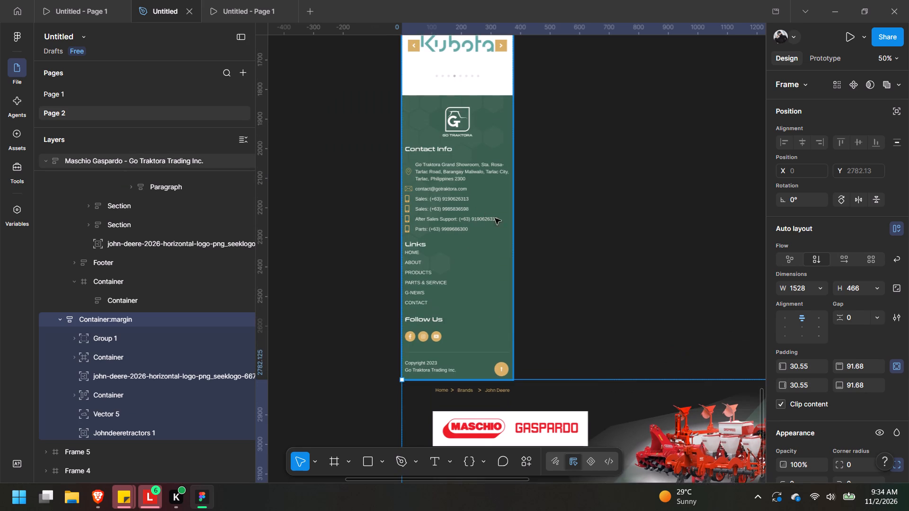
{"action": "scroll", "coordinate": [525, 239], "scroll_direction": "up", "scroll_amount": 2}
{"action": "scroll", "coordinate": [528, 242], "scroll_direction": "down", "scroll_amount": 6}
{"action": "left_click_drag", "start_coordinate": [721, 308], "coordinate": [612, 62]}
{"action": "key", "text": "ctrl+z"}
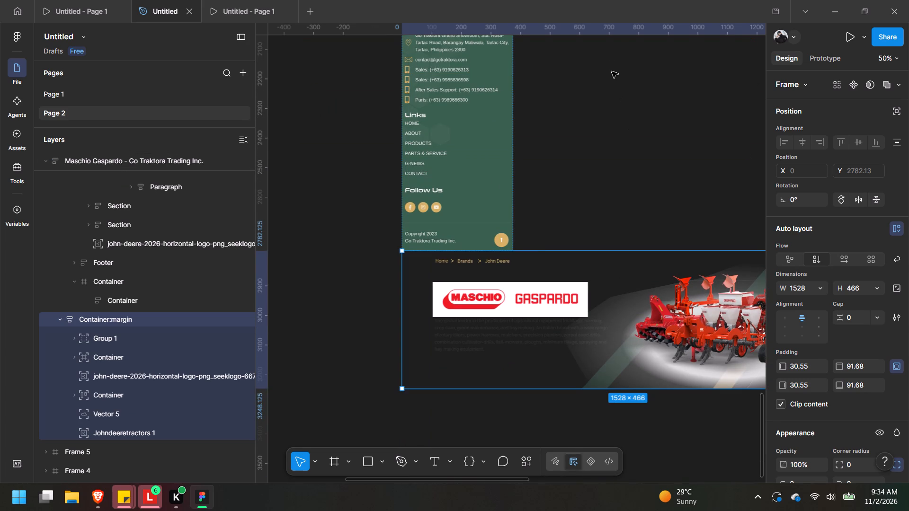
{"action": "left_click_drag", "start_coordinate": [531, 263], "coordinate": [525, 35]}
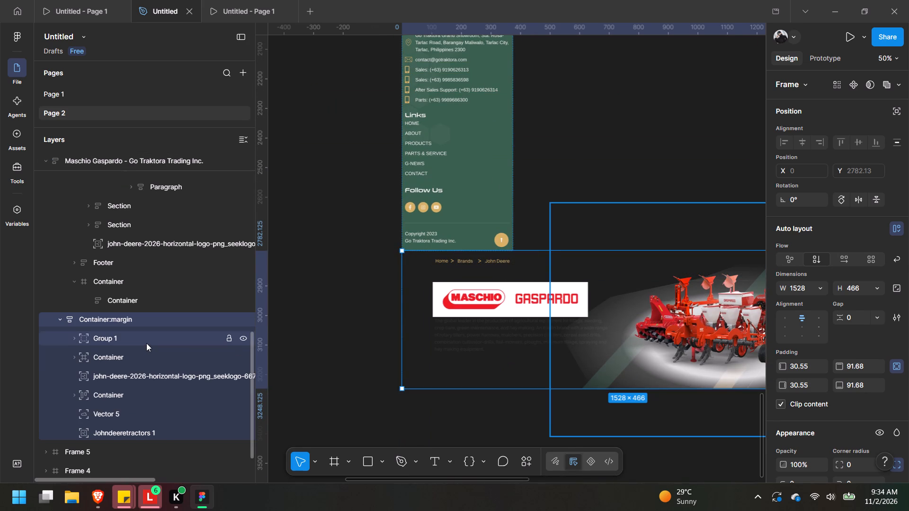
Delete the 737 × 321.6 container and the Maschio Gaspardo logo image from the pasted hero frame.
{"action": "left_click", "coordinate": [146, 343]}
{"action": "left_click", "coordinate": [142, 358]}
{"action": "left_click", "coordinate": [129, 387]}
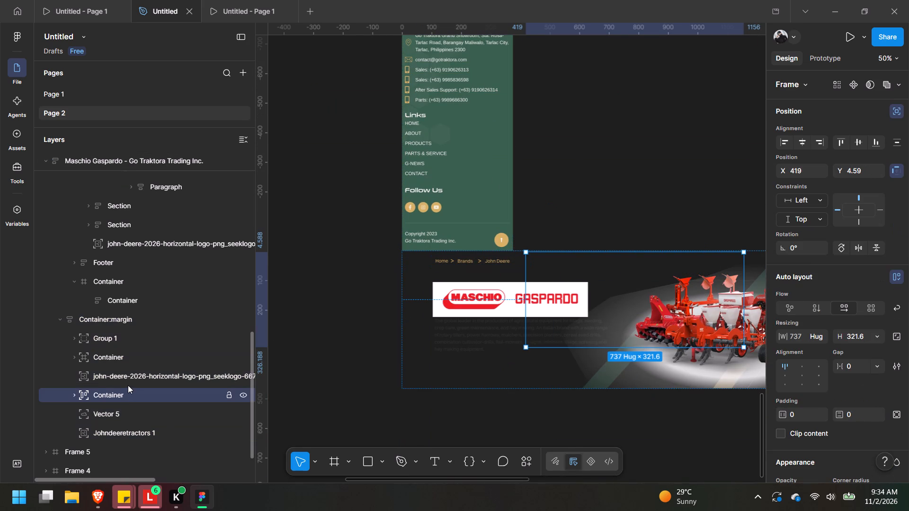
{"action": "key", "text": "BackSpace"}
{"action": "left_click", "coordinate": [145, 361]}
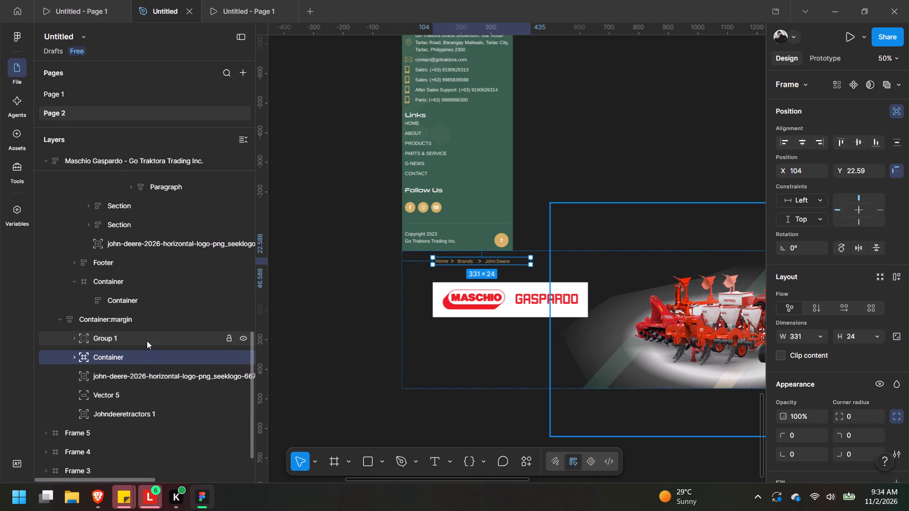
{"action": "left_click", "coordinate": [140, 374]}
{"action": "key", "text": "BackSpace"}
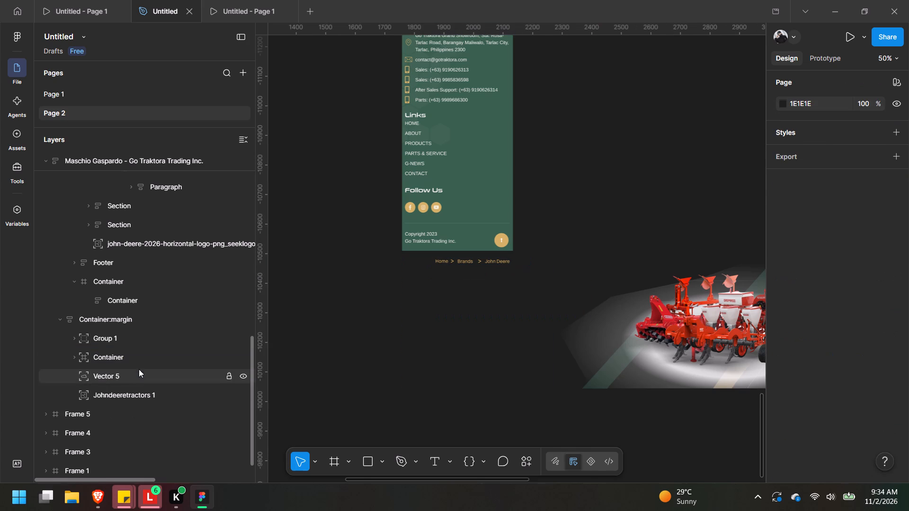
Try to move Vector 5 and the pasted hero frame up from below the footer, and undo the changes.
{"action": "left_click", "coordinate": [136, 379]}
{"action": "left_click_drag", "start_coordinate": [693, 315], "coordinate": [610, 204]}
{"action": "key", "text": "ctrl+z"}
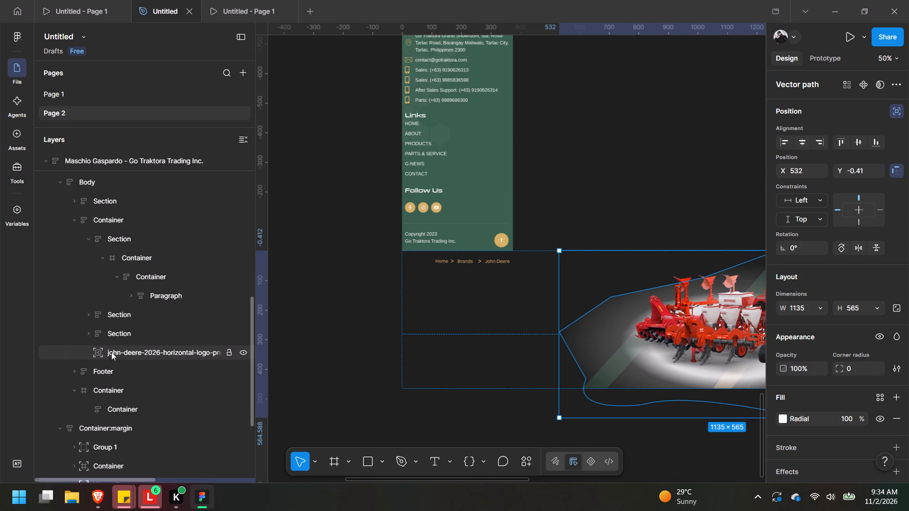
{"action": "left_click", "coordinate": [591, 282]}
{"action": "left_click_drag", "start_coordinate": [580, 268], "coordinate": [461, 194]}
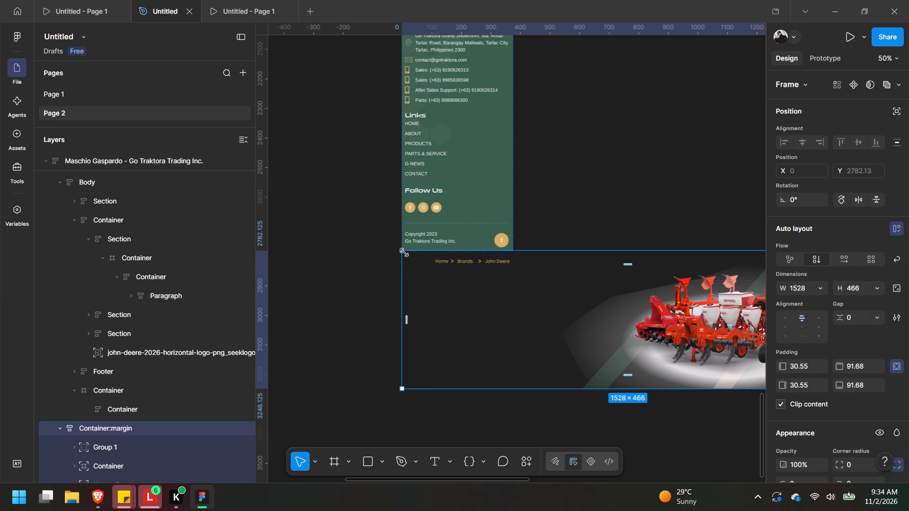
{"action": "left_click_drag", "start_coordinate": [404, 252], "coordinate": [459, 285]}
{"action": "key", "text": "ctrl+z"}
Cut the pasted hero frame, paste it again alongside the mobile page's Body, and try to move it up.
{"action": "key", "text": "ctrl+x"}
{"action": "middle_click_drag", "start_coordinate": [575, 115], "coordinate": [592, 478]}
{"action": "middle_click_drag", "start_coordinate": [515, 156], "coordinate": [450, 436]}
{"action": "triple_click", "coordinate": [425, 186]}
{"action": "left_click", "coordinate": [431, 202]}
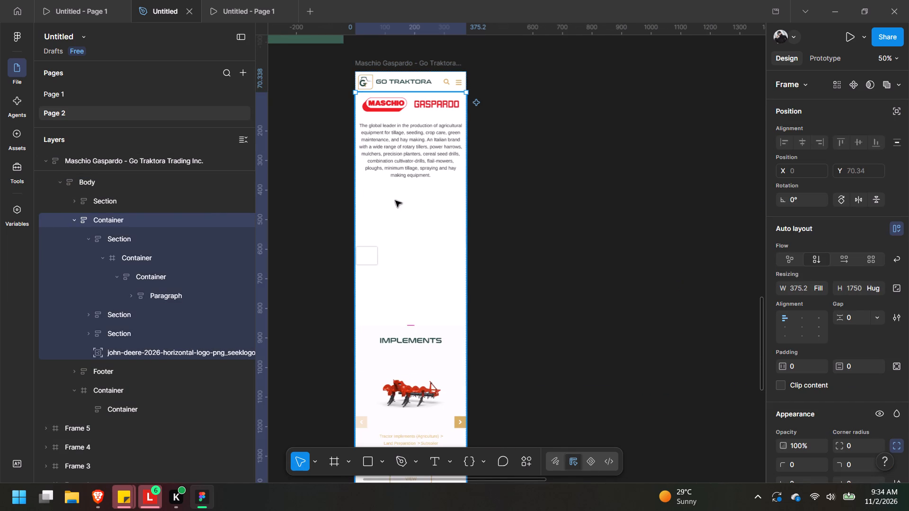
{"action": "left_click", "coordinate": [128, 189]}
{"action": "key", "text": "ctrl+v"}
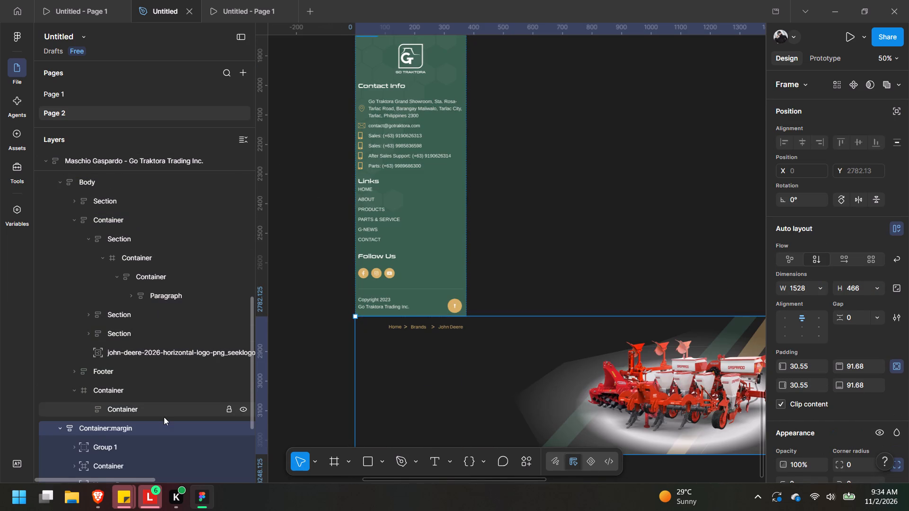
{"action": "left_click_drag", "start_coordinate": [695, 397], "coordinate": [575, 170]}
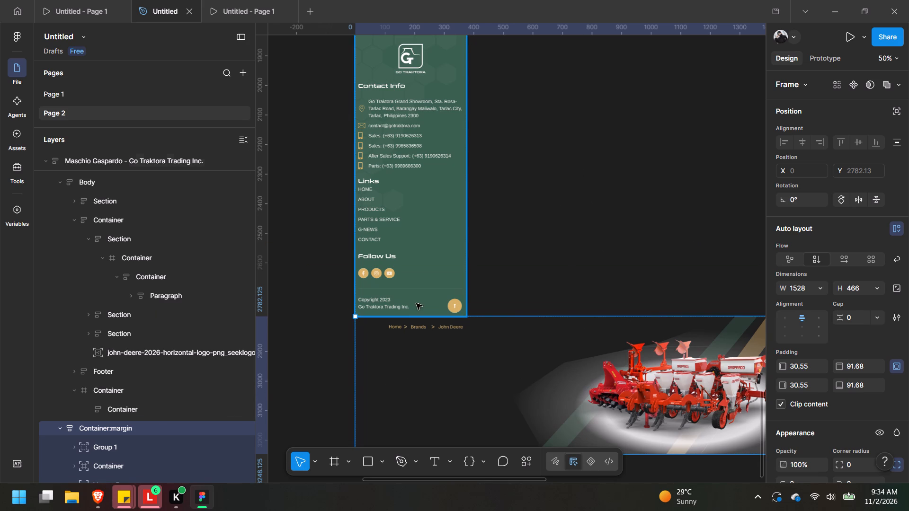
Set the hero frame to ignore auto layout and move it out of the mobile page onto the canvas, level with the page's top part.
{"action": "left_click", "coordinate": [898, 110]}
{"action": "middle_click_drag", "start_coordinate": [637, 179], "coordinate": [456, 26]}
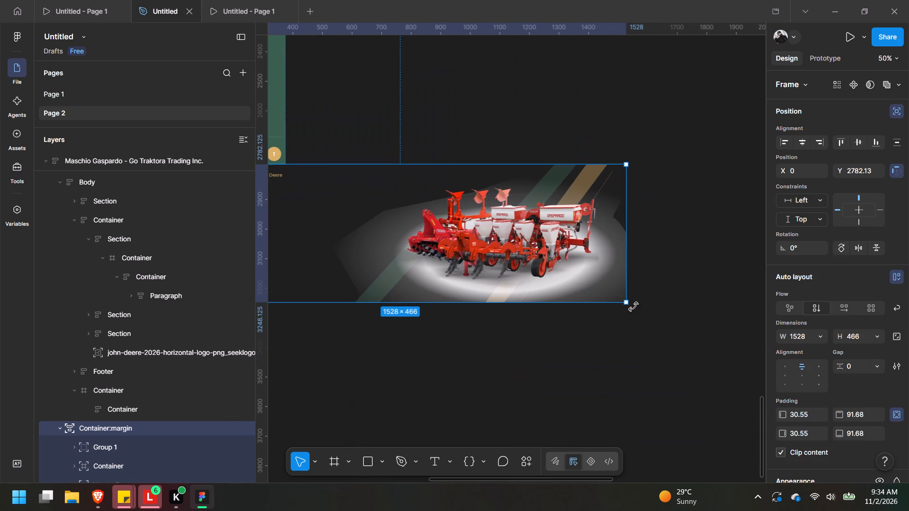
{"action": "left_click", "coordinate": [631, 304], "text": "shift"}
{"action": "left_click_drag", "start_coordinate": [521, 241], "coordinate": [565, 79]}
{"action": "middle_click_drag", "start_coordinate": [451, 192], "coordinate": [726, 510]}
{"action": "left_click_drag", "start_coordinate": [739, 401], "coordinate": [646, 266]}
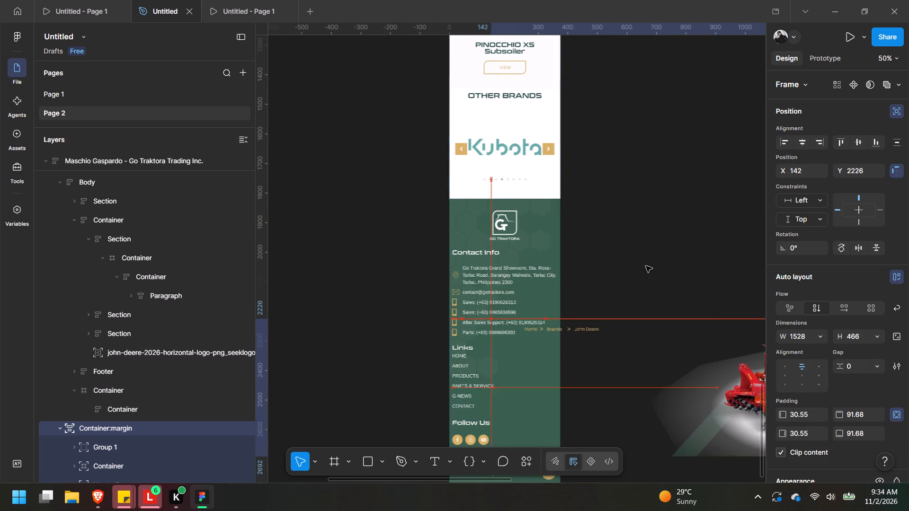
{"action": "left_click_drag", "start_coordinate": [646, 266], "coordinate": [439, 23]}
{"action": "middle_click_drag", "start_coordinate": [383, 122], "coordinate": [374, 449]}
{"action": "left_click_drag", "start_coordinate": [524, 317], "coordinate": [671, 203]}
Cut the Home > Brands > John Deere breadcrumb from the hero frame and place it in the mobile page's first Section, just under the header.
{"action": "left_click", "coordinate": [431, 166]}
{"action": "key", "text": "ctrl+x"}
{"action": "middle_click_drag", "start_coordinate": [499, 103], "coordinate": [484, 188]}
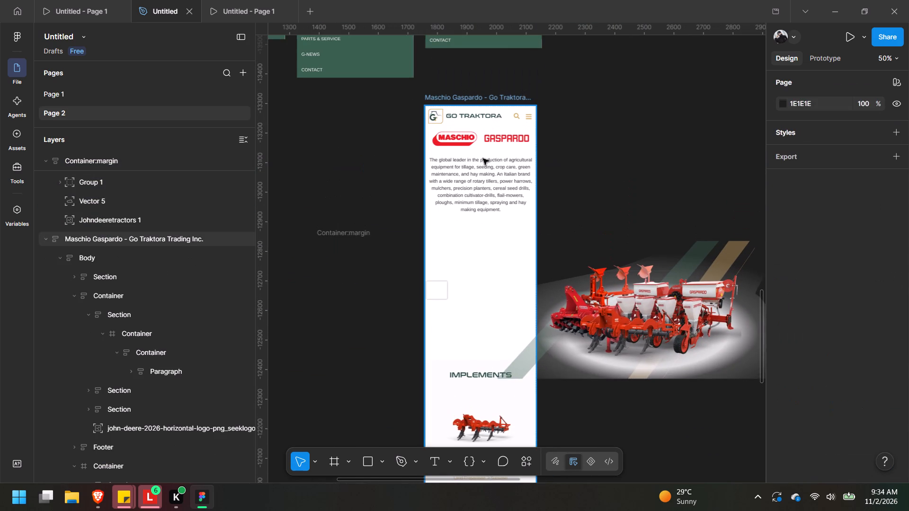
{"action": "triple_click", "coordinate": [492, 138]}
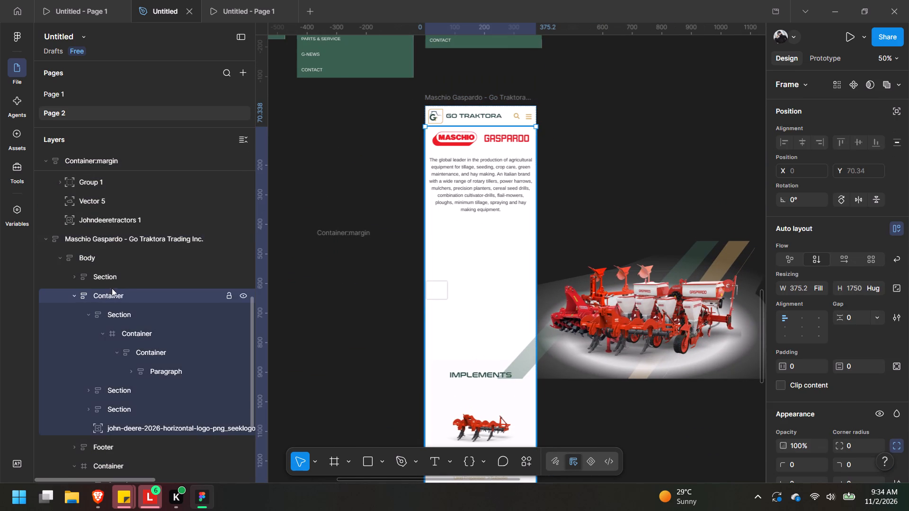
{"action": "key", "text": "ctrl+v"}
{"action": "left_click_drag", "start_coordinate": [144, 446], "coordinate": [143, 289]}
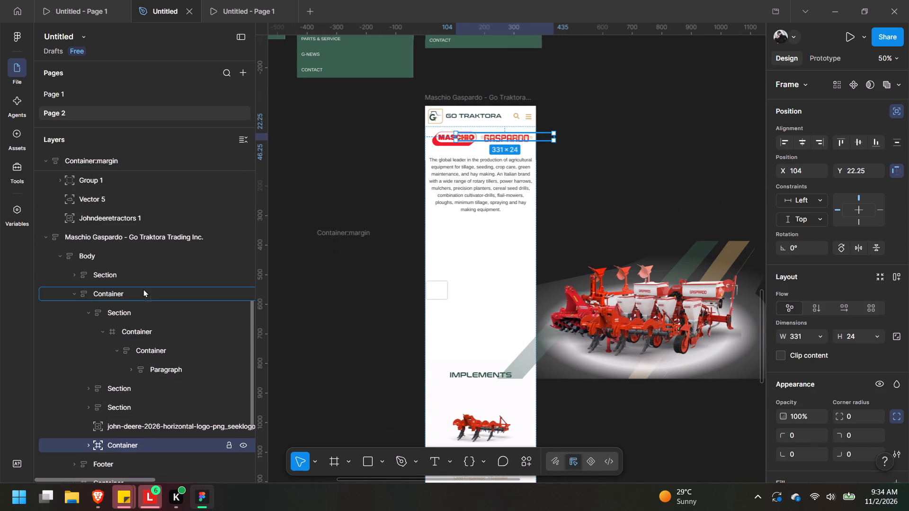
{"action": "left_click_drag", "start_coordinate": [143, 289], "coordinate": [145, 288]}
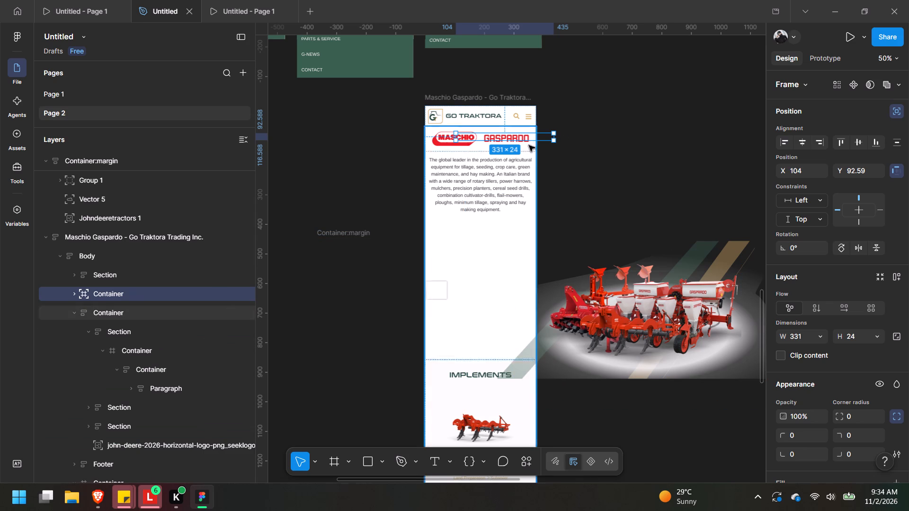
{"action": "left_click_drag", "start_coordinate": [519, 138], "coordinate": [501, 134]}
Move the Maschio Gaspardo logo image below the breadcrumb, at X 0 and Y 23.66.
{"action": "left_click_drag", "start_coordinate": [511, 142], "coordinate": [509, 150]}
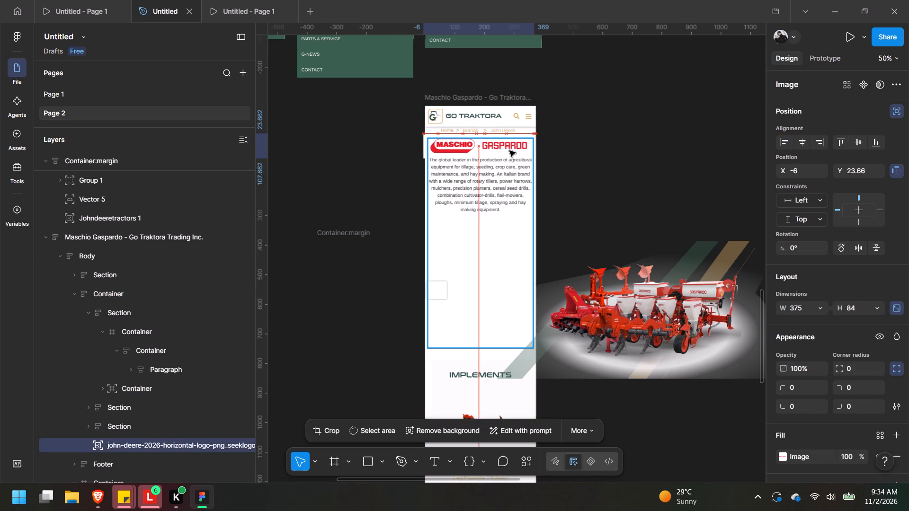
{"action": "left_click_drag", "start_coordinate": [509, 150], "coordinate": [511, 150]}
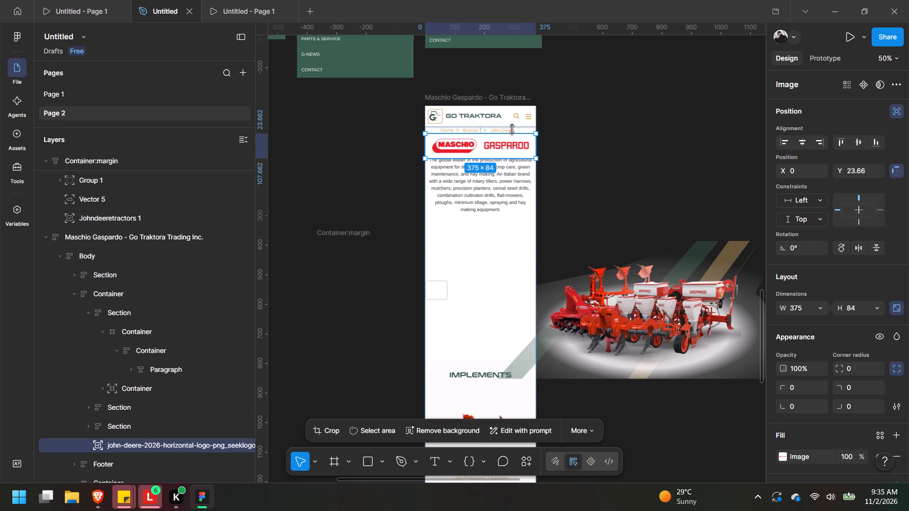
Shift the breadcrumb container over to X 10 and Y -0.34, just beneath the mobile header.
{"action": "key", "text": "ctrl+equal"}
{"action": "middle_click_drag", "start_coordinate": [543, 113], "coordinate": [542, 389]}
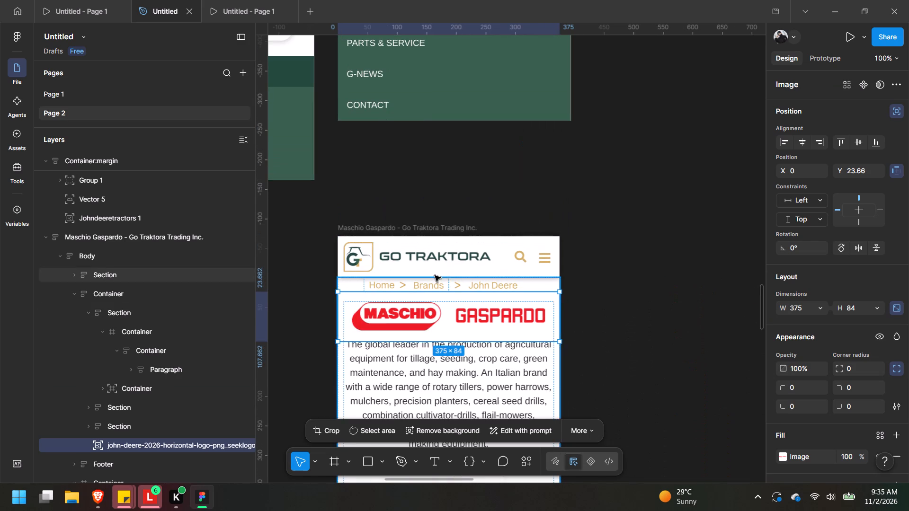
{"action": "left_click", "coordinate": [457, 281]}
{"action": "double_click", "coordinate": [473, 286]}
{"action": "left_click_drag", "start_coordinate": [501, 287], "coordinate": [492, 288]}
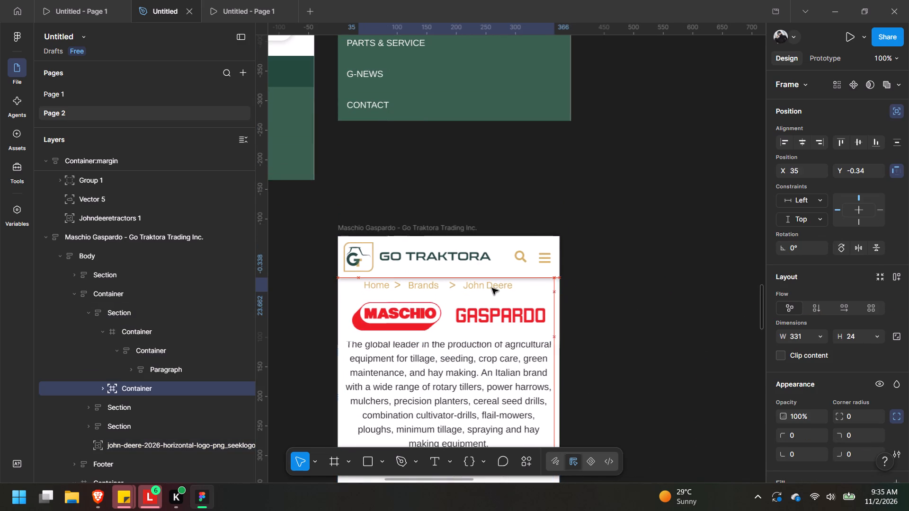
{"action": "left_click_drag", "start_coordinate": [492, 288], "coordinate": [481, 291]}
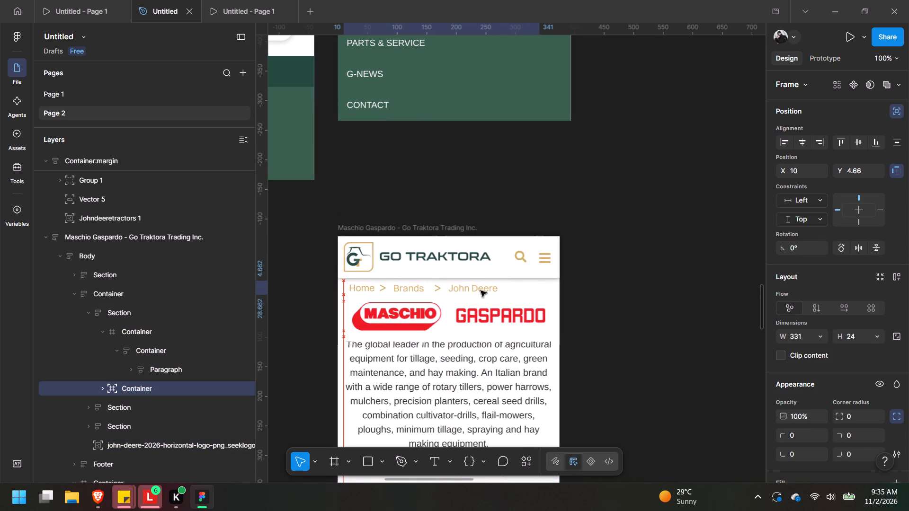
{"action": "left_click_drag", "start_coordinate": [481, 291], "coordinate": [480, 289]}
{"action": "left_click", "coordinate": [642, 301]}
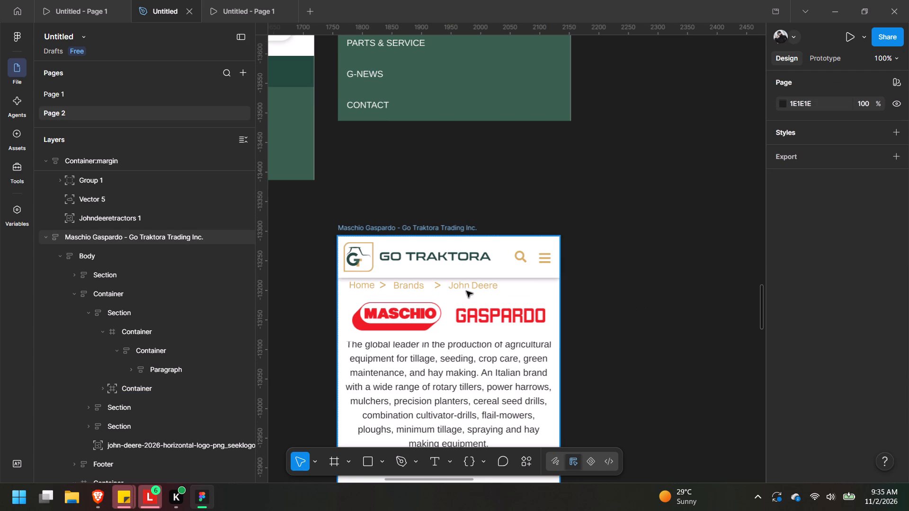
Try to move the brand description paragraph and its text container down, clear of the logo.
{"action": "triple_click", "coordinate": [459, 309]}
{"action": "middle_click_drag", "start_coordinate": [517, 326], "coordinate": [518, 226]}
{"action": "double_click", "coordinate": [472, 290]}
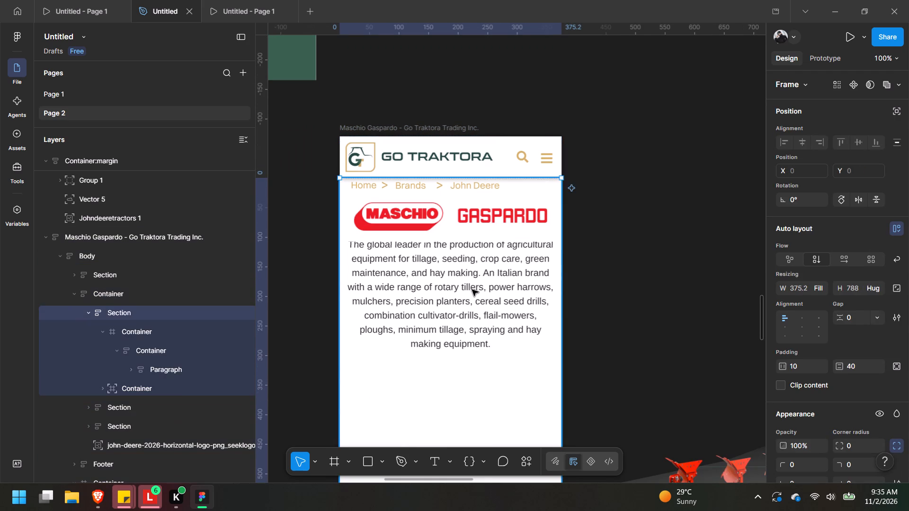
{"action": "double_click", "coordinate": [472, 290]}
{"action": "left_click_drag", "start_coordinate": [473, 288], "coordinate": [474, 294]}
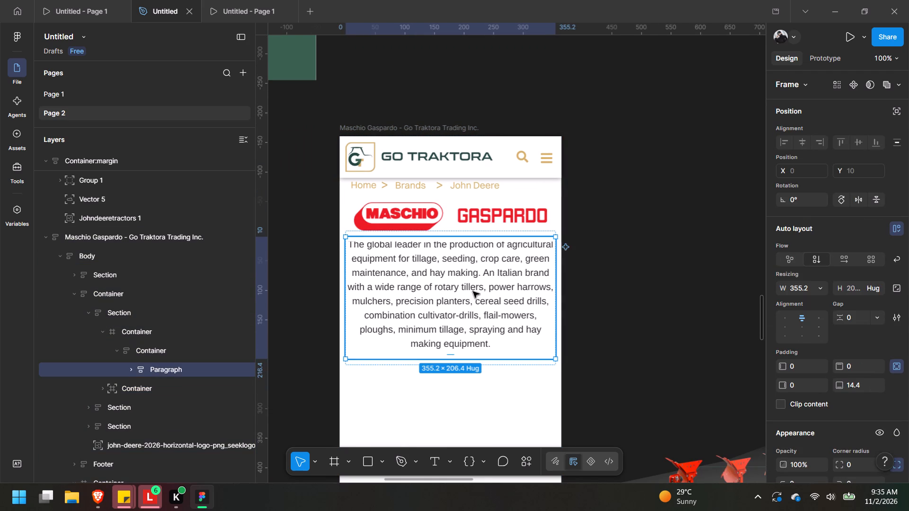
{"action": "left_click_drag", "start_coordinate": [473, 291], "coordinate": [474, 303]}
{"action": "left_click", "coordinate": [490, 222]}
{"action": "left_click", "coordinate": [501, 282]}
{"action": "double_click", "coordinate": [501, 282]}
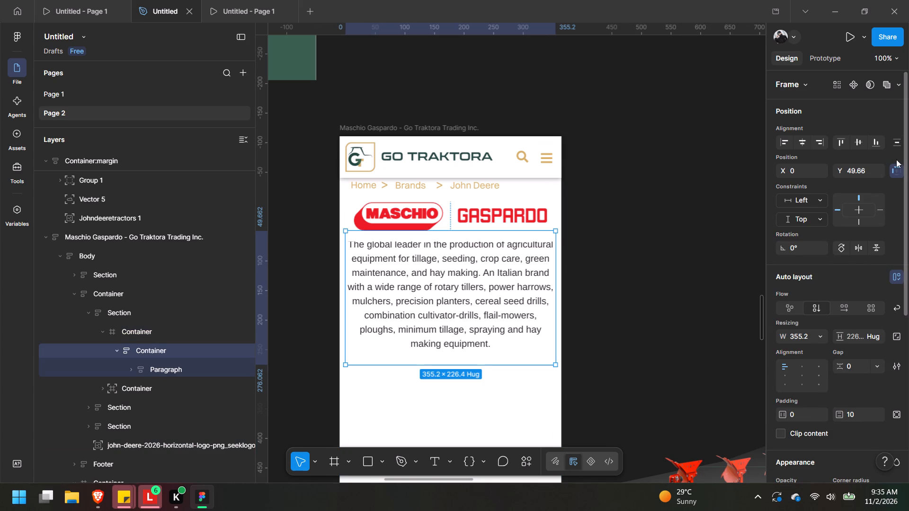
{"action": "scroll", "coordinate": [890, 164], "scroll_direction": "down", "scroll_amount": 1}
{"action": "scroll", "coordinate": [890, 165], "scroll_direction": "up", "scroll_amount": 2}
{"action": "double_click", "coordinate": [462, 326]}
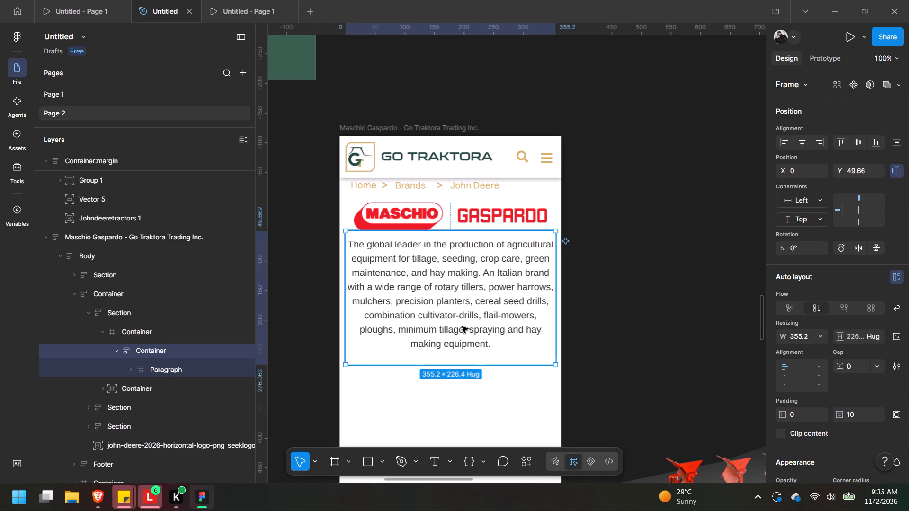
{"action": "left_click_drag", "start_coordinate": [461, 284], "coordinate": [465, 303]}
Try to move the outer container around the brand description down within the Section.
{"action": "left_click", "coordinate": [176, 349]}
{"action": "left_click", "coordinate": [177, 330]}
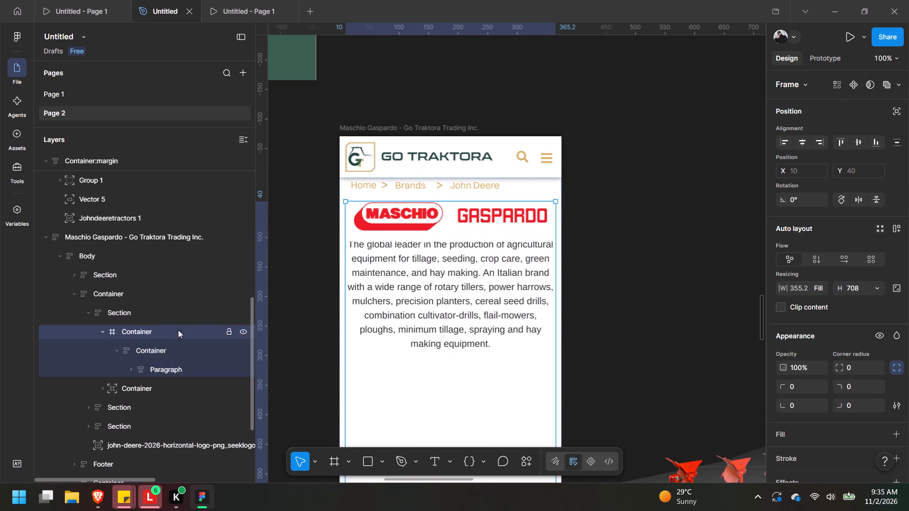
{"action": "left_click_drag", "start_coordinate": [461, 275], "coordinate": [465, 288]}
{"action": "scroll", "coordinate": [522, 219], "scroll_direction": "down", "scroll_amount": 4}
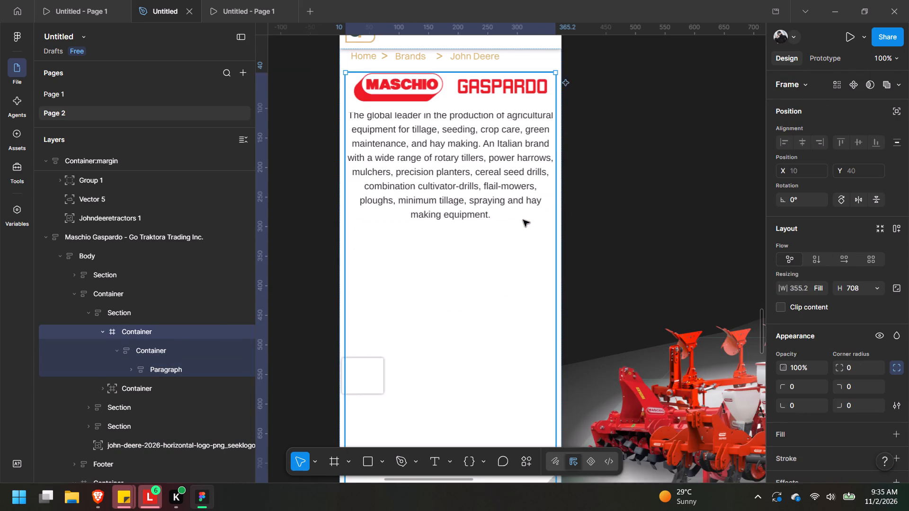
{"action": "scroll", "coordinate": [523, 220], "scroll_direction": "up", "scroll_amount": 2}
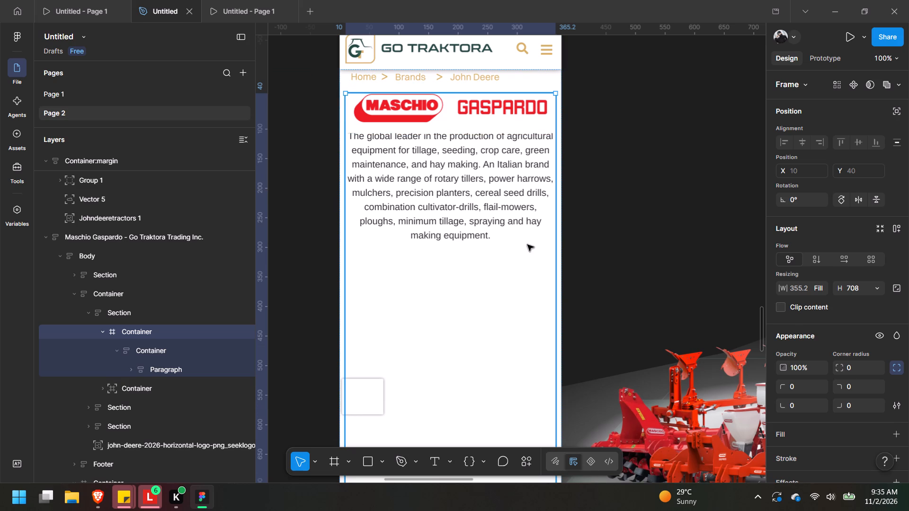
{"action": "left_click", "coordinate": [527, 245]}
Lower the top edge of the description's text container to Y 77.66, making it 355 × 198.
{"action": "left_click", "coordinate": [141, 353]}
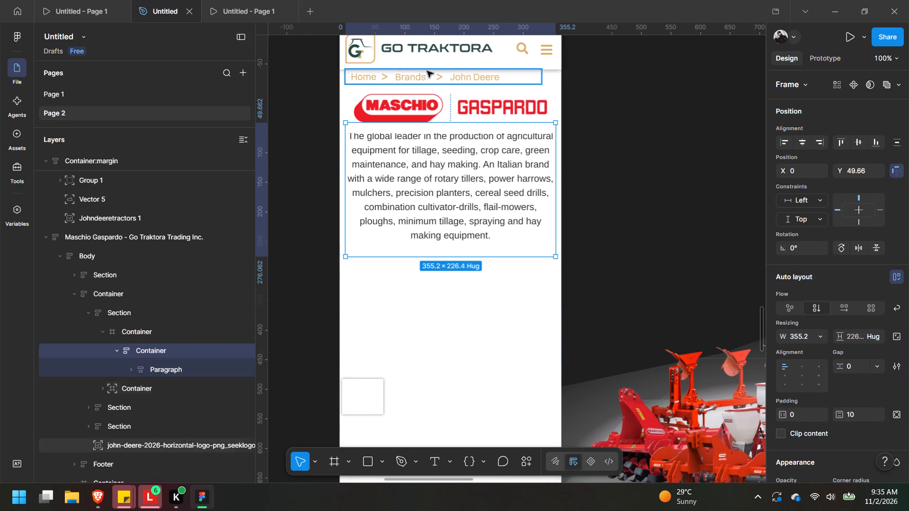
{"action": "left_click_drag", "start_coordinate": [438, 120], "coordinate": [434, 143]}
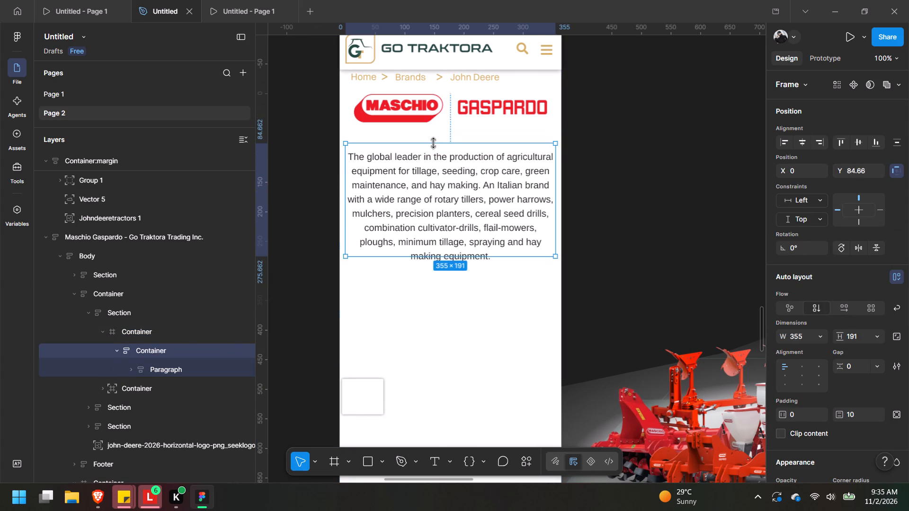
{"action": "left_click_drag", "start_coordinate": [434, 143], "coordinate": [434, 139]}
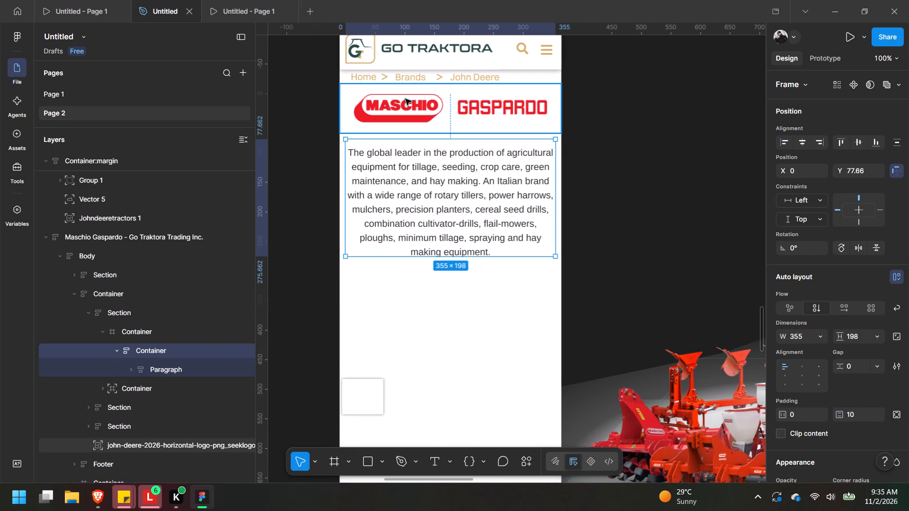
Move the Maschio Gaspardo logo slightly down, between the breadcrumb and the description text.
{"action": "left_click", "coordinate": [405, 99]}
{"action": "left_click_drag", "start_coordinate": [405, 102], "coordinate": [405, 109]}
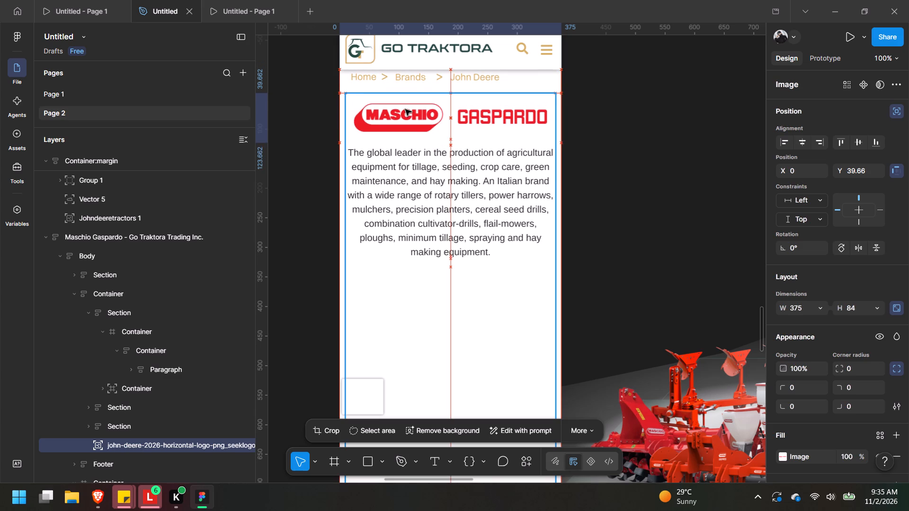
{"action": "left_click_drag", "start_coordinate": [405, 109], "coordinate": [405, 106]}
Move the whole breadcrumb container down to Y 15.66 at X 10, undoing the stray move of its Brands link.
{"action": "left_click", "coordinate": [417, 75]}
{"action": "double_click", "coordinate": [417, 78]}
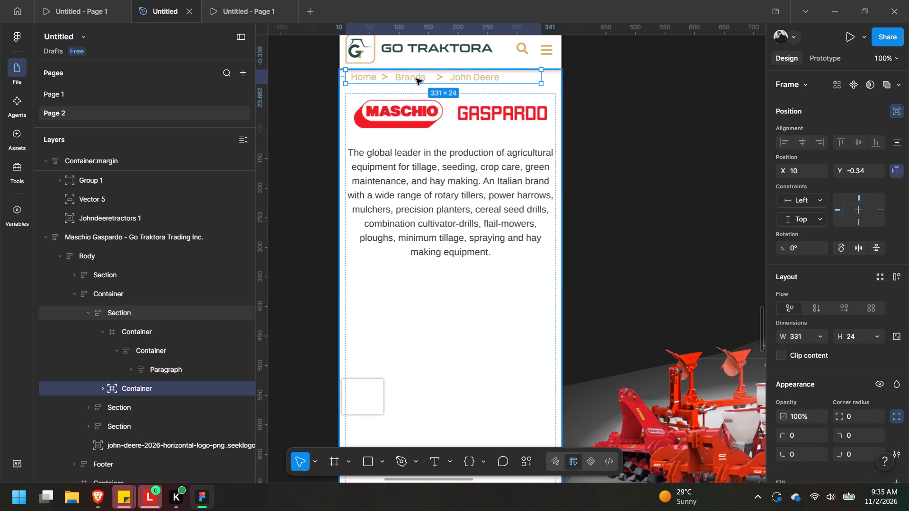
{"action": "left_click_drag", "start_coordinate": [416, 79], "coordinate": [414, 84]}
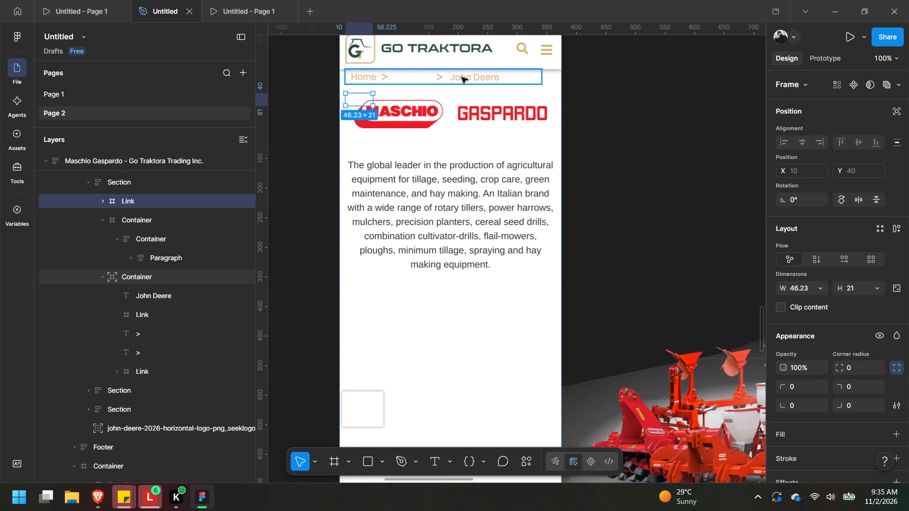
{"action": "key", "text": "ctrl+z"}
{"action": "left_click", "coordinate": [462, 77]}
{"action": "left_click_drag", "start_coordinate": [487, 78], "coordinate": [486, 88]}
{"action": "left_click", "coordinate": [486, 88]}
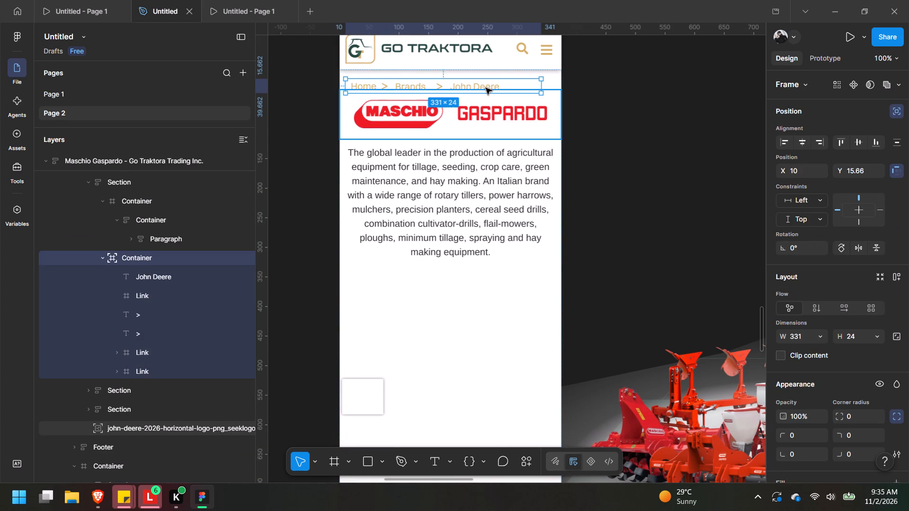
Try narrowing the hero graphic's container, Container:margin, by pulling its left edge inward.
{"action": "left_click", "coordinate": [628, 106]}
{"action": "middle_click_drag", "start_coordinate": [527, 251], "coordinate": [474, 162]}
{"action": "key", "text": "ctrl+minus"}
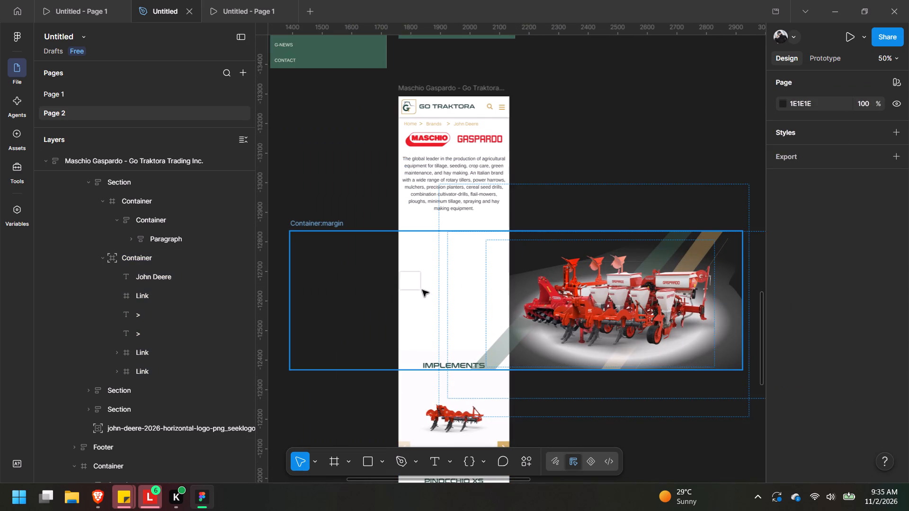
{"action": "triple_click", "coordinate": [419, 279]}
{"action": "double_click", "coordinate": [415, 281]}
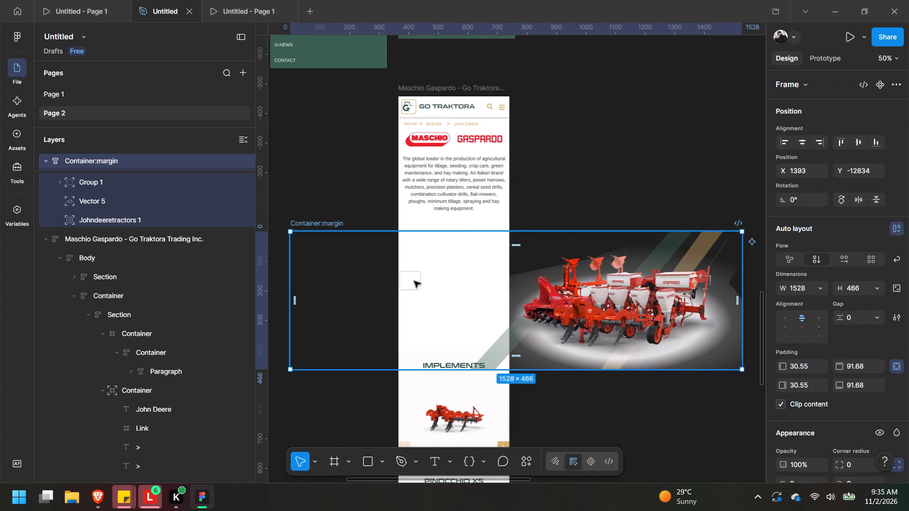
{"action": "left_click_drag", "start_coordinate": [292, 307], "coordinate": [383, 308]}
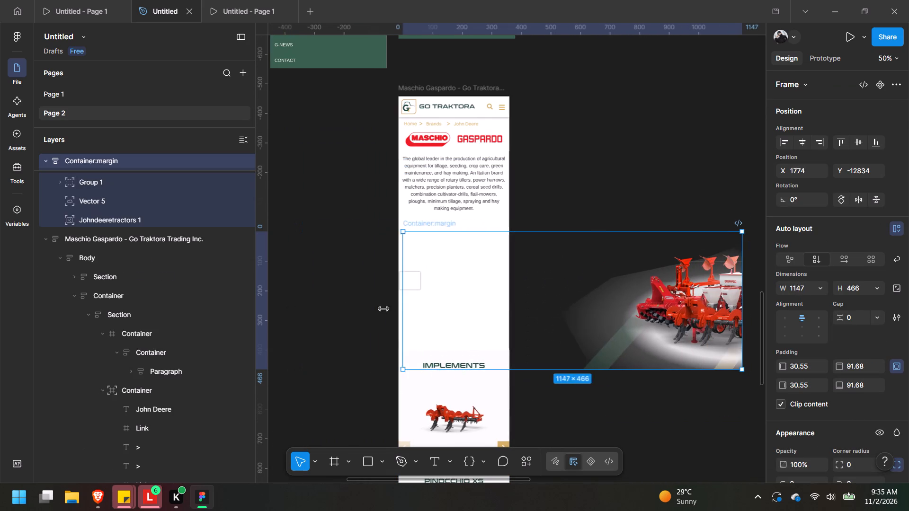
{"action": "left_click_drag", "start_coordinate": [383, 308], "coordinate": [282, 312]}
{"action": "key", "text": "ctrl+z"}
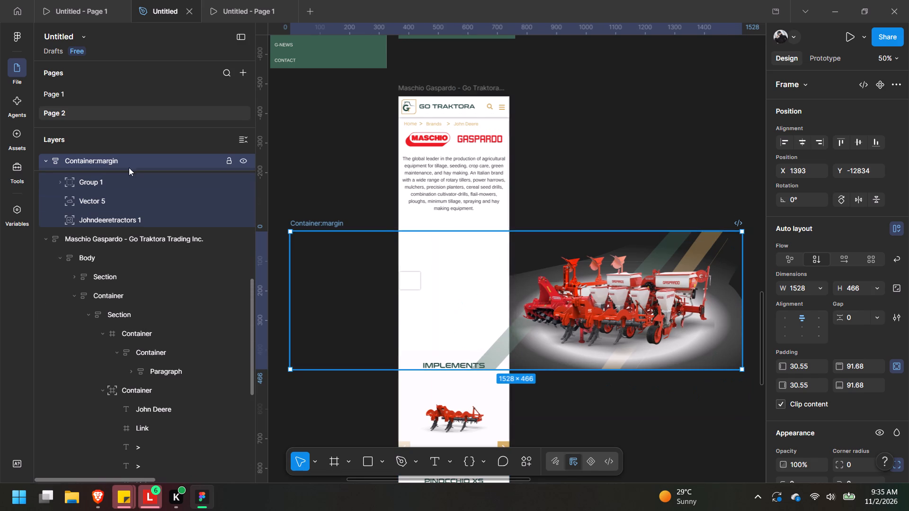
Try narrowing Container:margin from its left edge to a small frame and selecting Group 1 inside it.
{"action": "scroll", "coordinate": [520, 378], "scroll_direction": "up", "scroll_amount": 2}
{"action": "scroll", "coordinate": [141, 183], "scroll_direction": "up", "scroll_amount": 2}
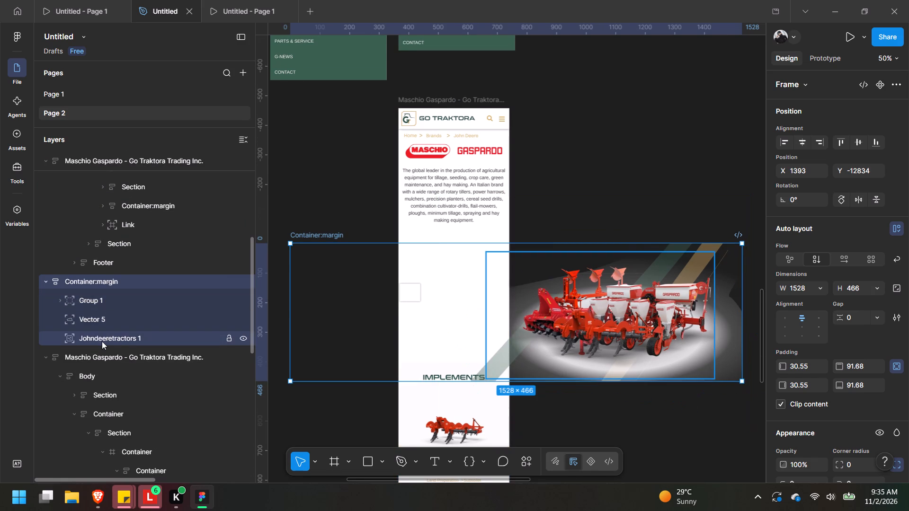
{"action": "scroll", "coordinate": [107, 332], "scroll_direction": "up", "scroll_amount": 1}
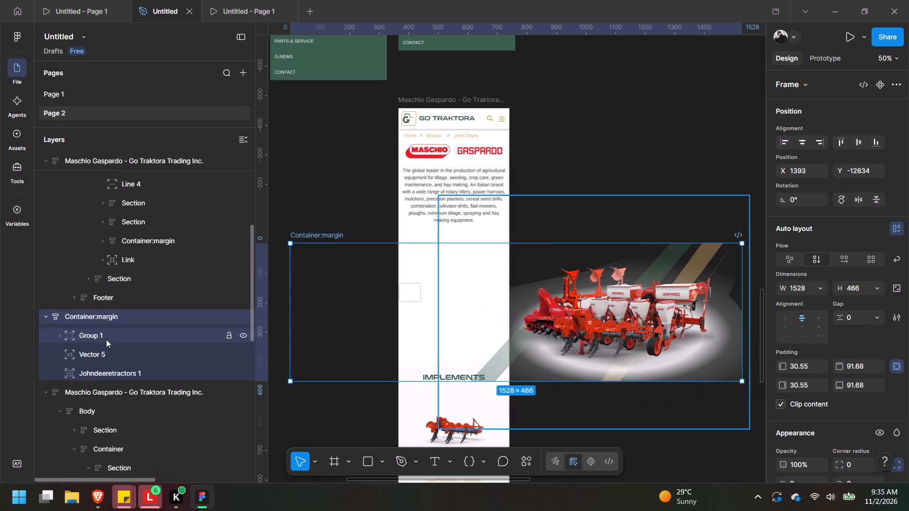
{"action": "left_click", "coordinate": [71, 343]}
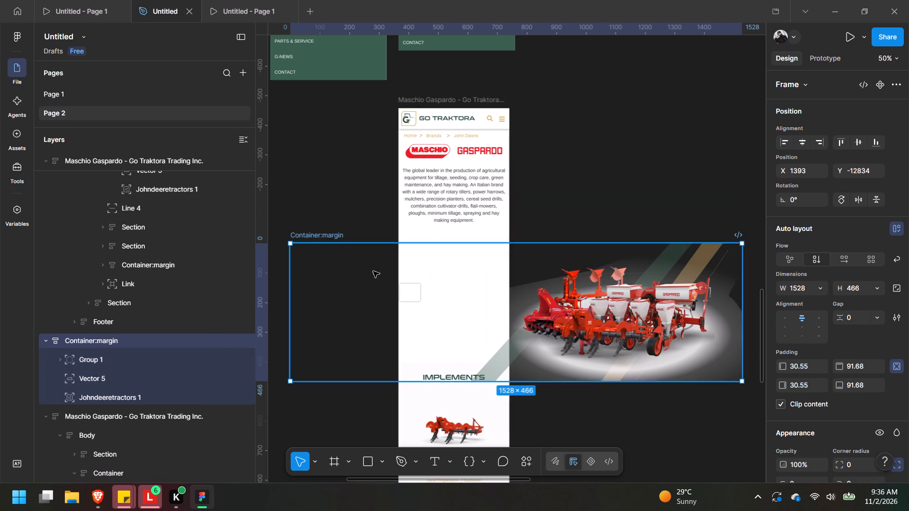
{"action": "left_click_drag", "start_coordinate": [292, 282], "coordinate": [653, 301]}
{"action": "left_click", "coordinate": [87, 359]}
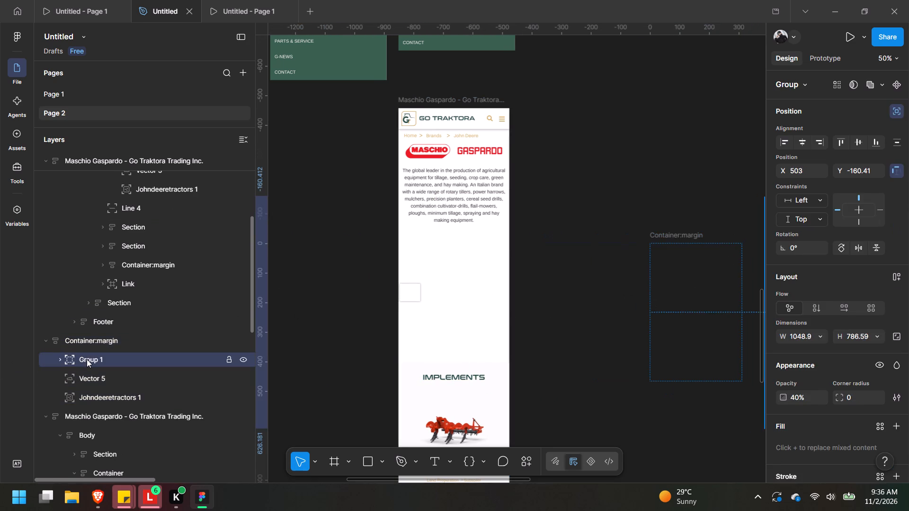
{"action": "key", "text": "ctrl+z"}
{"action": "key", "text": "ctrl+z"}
Move Container:margin to X 1759, Y -12880, aligning its left edge with the mobile page.
{"action": "left_click_drag", "start_coordinate": [446, 287], "coordinate": [557, 275]}
{"action": "left_click_drag", "start_coordinate": [552, 279], "coordinate": [552, 273]}
{"action": "left_click", "coordinate": [552, 273]}
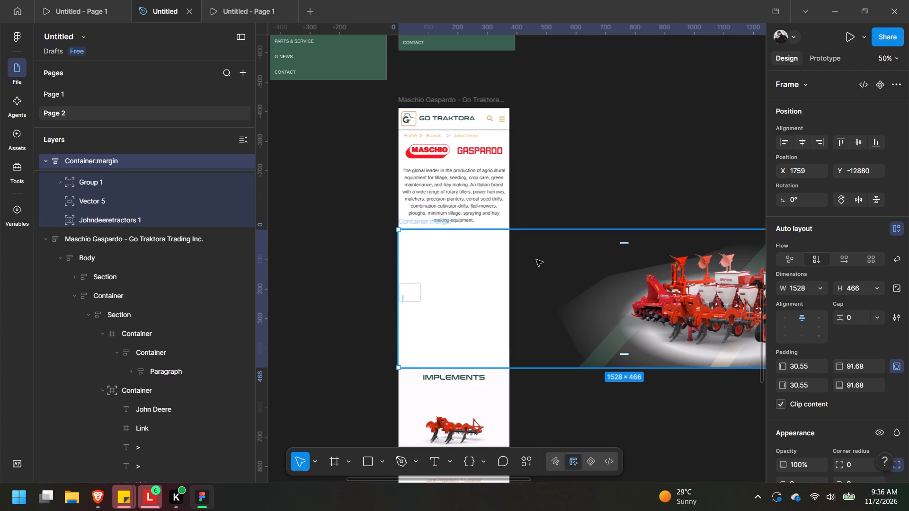
Narrow Container:margin from its left edge to 639 × 466.
{"action": "middle_click_drag", "start_coordinate": [589, 187], "coordinate": [399, 173]}
{"action": "middle_click_drag", "start_coordinate": [482, 383], "coordinate": [616, 384]}
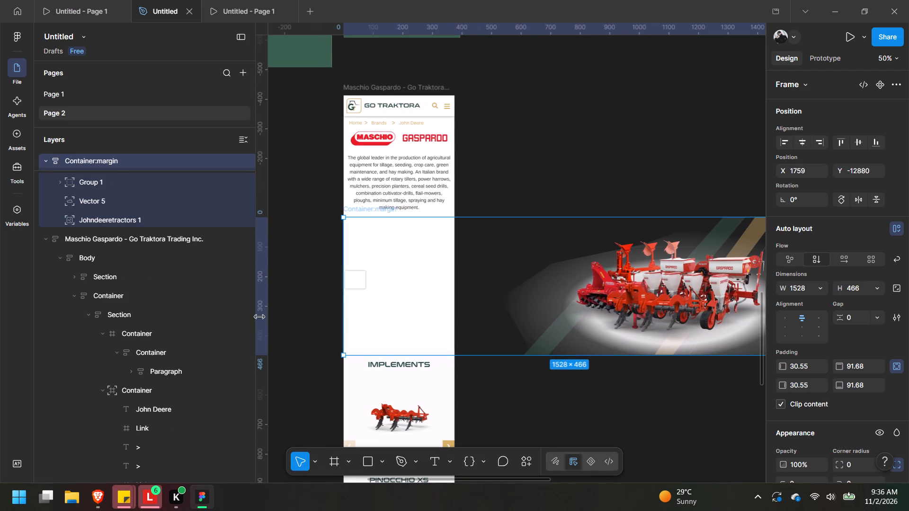
{"action": "left_click_drag", "start_coordinate": [344, 294], "coordinate": [565, 300]}
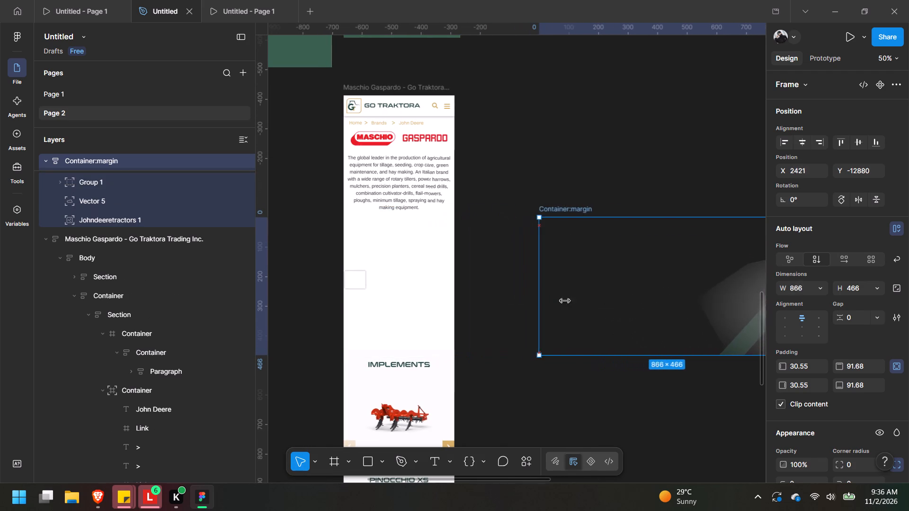
{"action": "left_click_drag", "start_coordinate": [565, 300], "coordinate": [606, 299]}
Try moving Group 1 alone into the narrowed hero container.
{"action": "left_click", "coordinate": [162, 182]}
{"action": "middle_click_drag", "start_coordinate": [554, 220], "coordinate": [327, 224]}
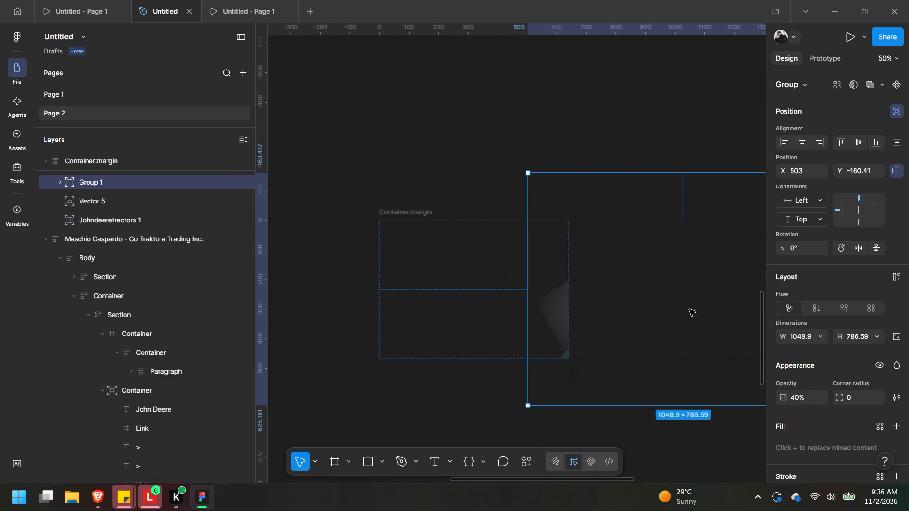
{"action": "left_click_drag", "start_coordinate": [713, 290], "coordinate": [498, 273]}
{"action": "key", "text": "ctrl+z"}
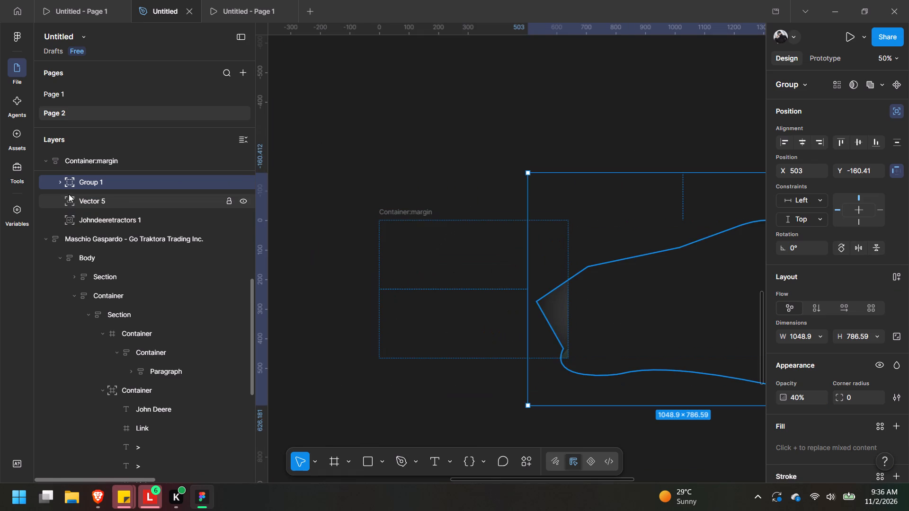
Move Group 1, Vector 5 and Johndeeretractors 1 together so the machinery fills the narrowed container.
{"action": "left_click", "coordinate": [106, 214], "text": "shift"}
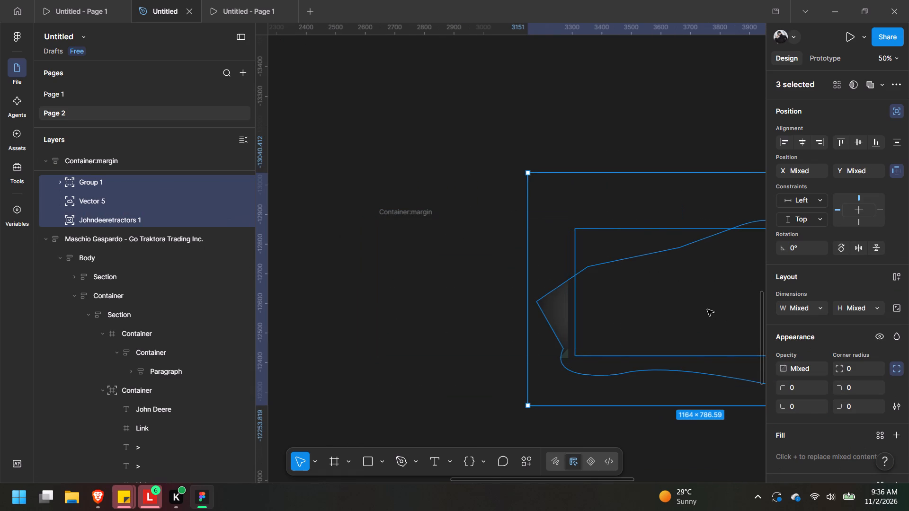
{"action": "left_click_drag", "start_coordinate": [707, 309], "coordinate": [477, 301]}
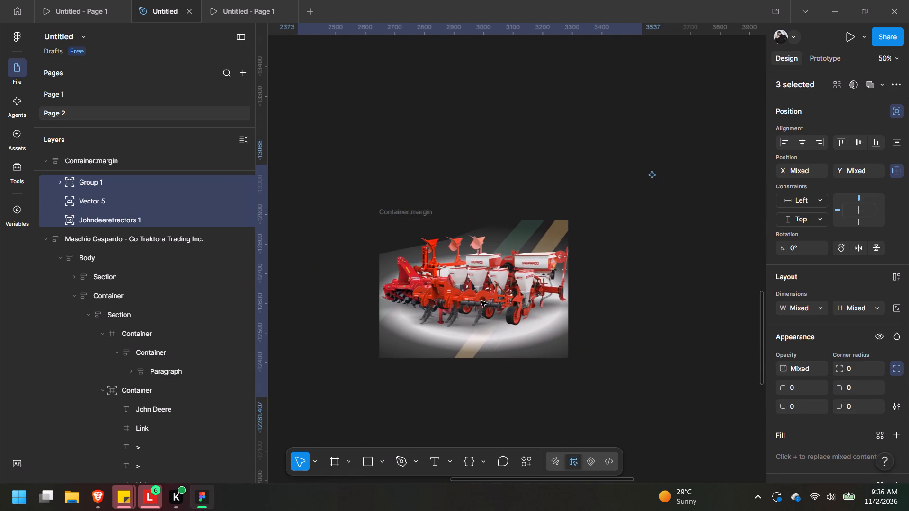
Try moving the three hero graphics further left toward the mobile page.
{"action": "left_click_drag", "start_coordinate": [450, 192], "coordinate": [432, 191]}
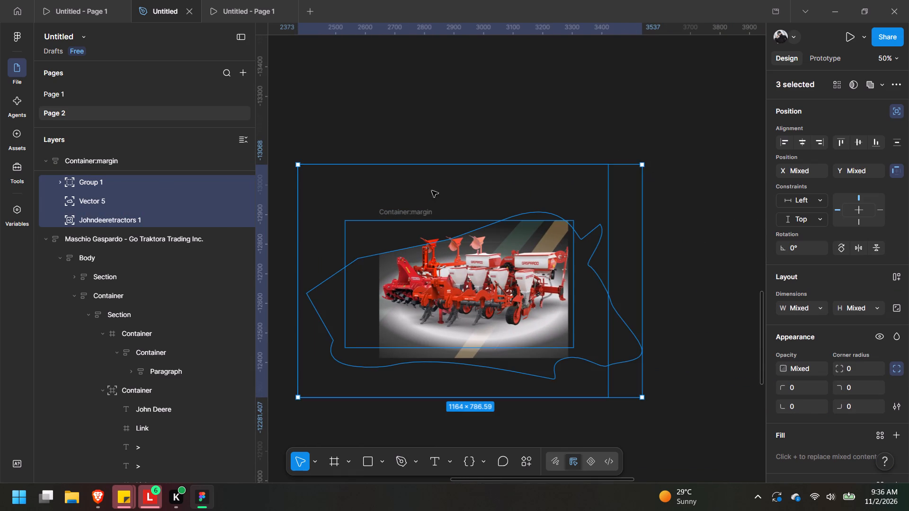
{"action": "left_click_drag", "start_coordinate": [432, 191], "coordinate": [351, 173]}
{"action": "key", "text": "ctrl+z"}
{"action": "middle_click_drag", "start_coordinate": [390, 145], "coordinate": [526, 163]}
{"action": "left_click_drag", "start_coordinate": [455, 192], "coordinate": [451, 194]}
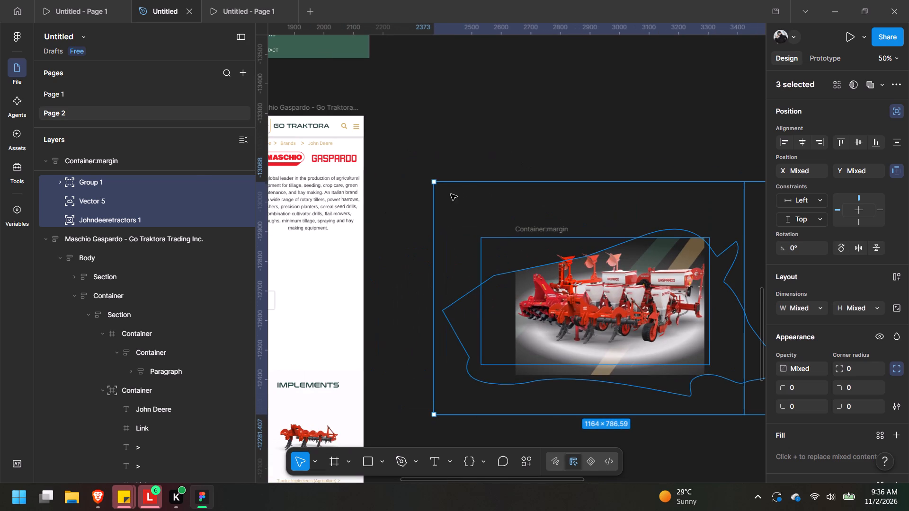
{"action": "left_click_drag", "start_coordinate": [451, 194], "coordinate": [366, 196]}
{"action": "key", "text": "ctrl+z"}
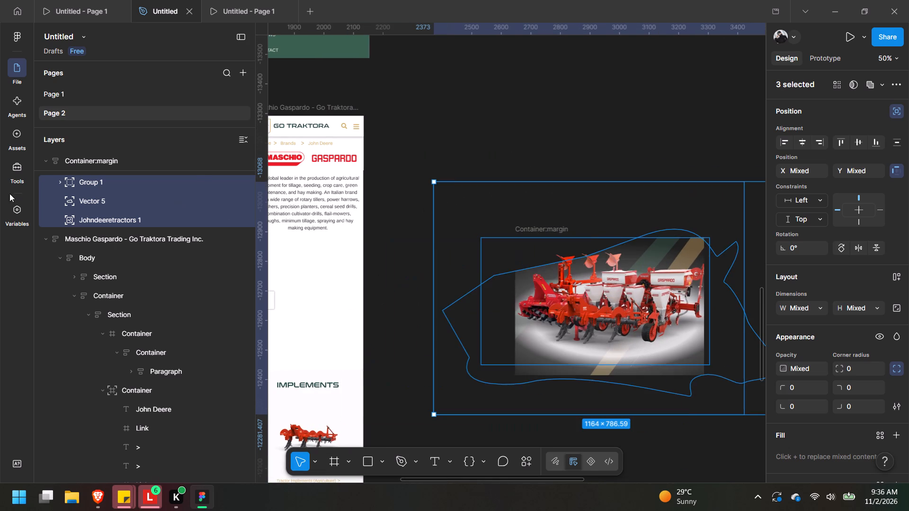
Move the whole Container:margin frame onto the mobile page below the description, at X 1646, Y -12866.
{"action": "scroll", "coordinate": [9, 194], "scroll_direction": "up", "scroll_amount": 4}
{"action": "left_click", "coordinate": [100, 282]}
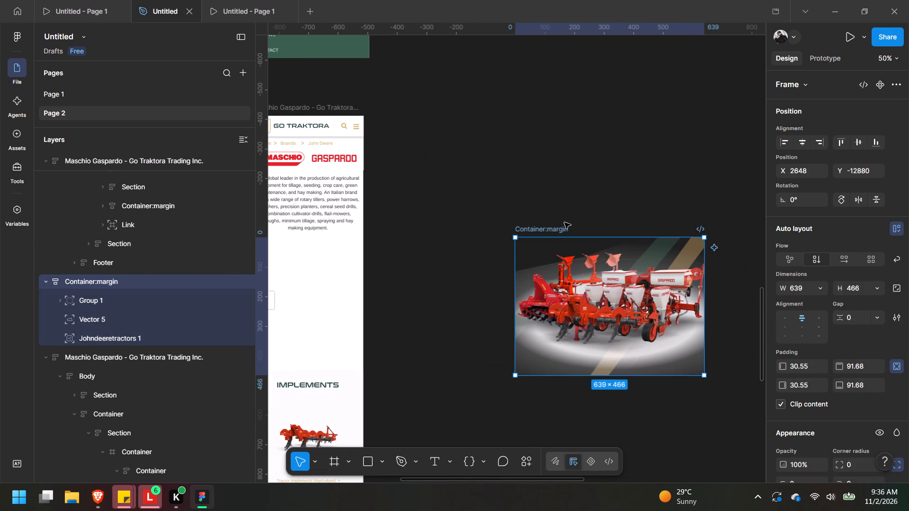
{"action": "left_click_drag", "start_coordinate": [641, 245], "coordinate": [616, 247]}
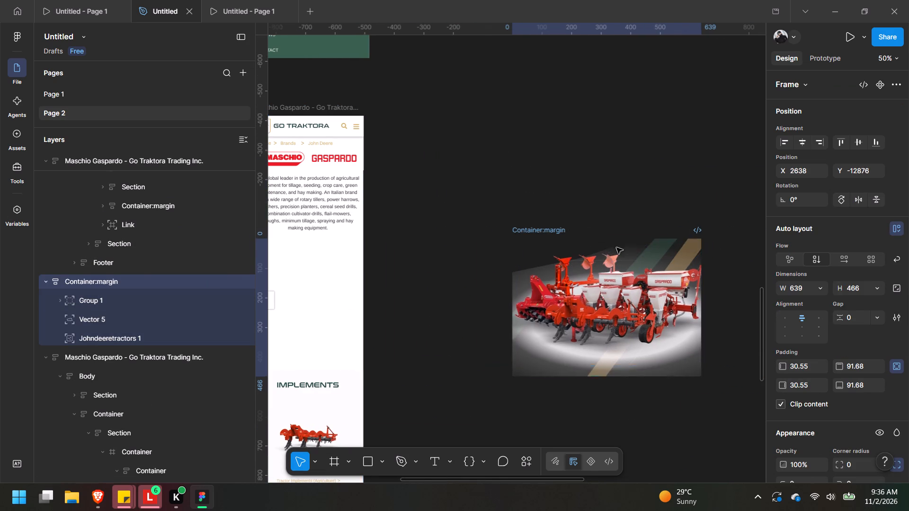
{"action": "left_click_drag", "start_coordinate": [616, 247], "coordinate": [344, 249]}
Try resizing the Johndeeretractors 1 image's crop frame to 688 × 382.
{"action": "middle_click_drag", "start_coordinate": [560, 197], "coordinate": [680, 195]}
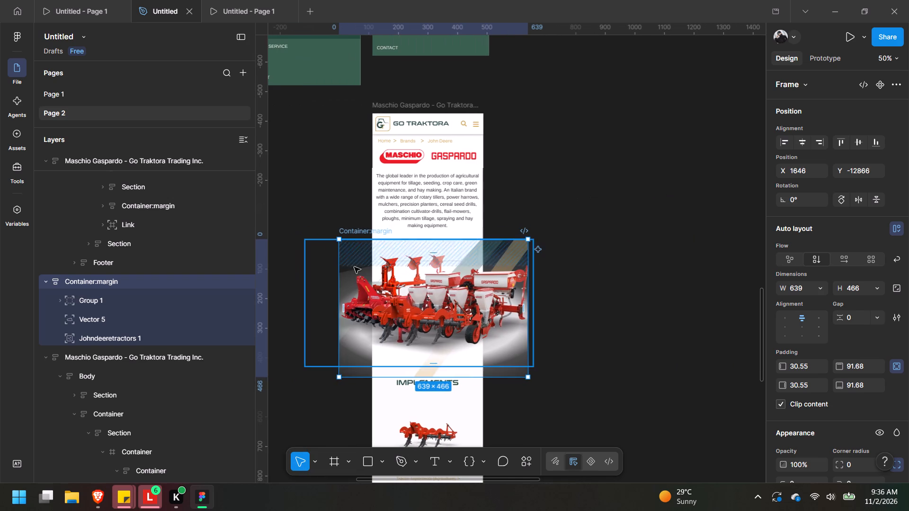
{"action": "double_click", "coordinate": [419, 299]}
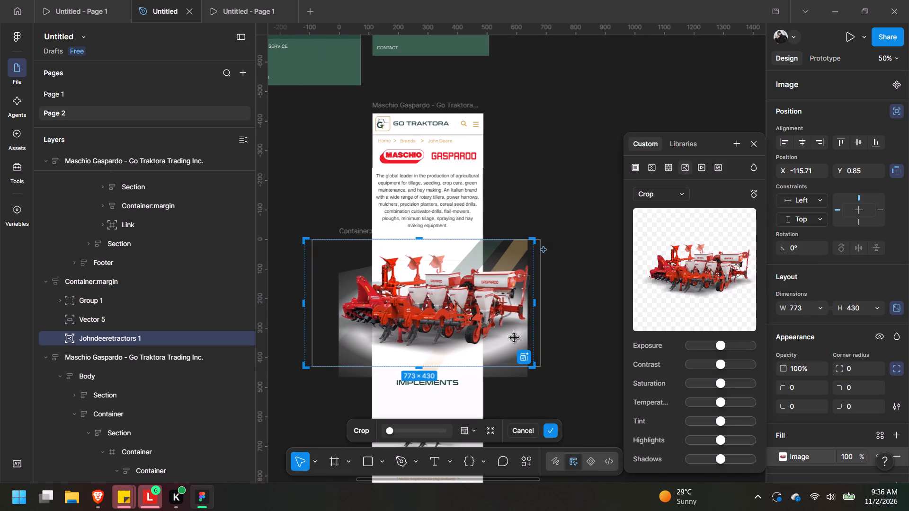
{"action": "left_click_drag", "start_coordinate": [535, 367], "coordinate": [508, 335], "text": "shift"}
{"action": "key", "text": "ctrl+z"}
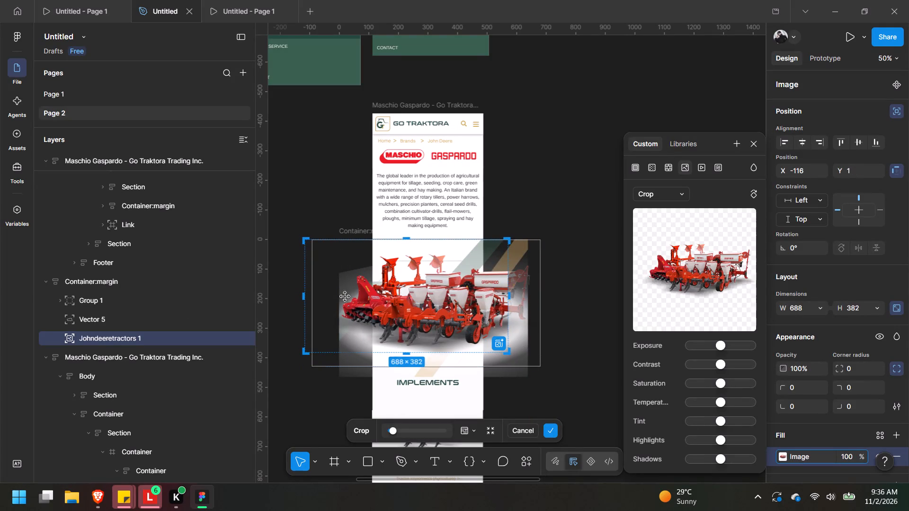
Scale Group 1, Vector 5 and Johndeeretractors 1 down together proportionally to about 681 × 460.
{"action": "left_click", "coordinate": [145, 299]}
{"action": "left_click", "coordinate": [140, 315], "text": "shift"}
{"action": "left_click", "coordinate": [133, 330], "text": "shift"}
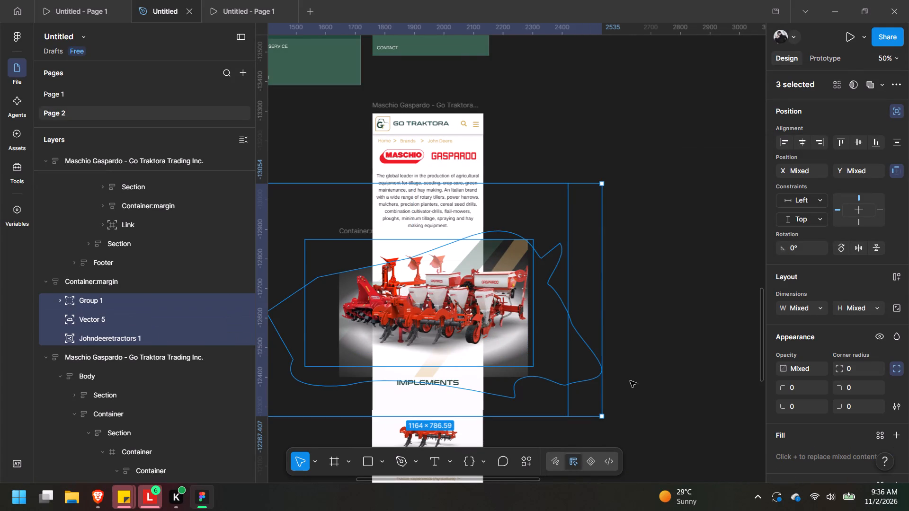
{"action": "left_click_drag", "start_coordinate": [601, 415], "coordinate": [525, 337]}
{"action": "key", "text": "ctrl+z"}
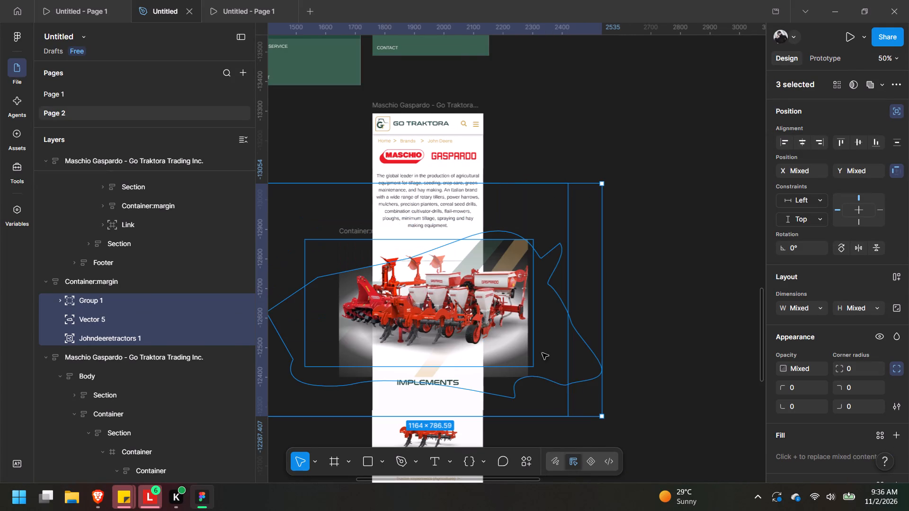
{"action": "left_click_drag", "start_coordinate": [605, 419], "coordinate": [478, 280], "text": "shift"}
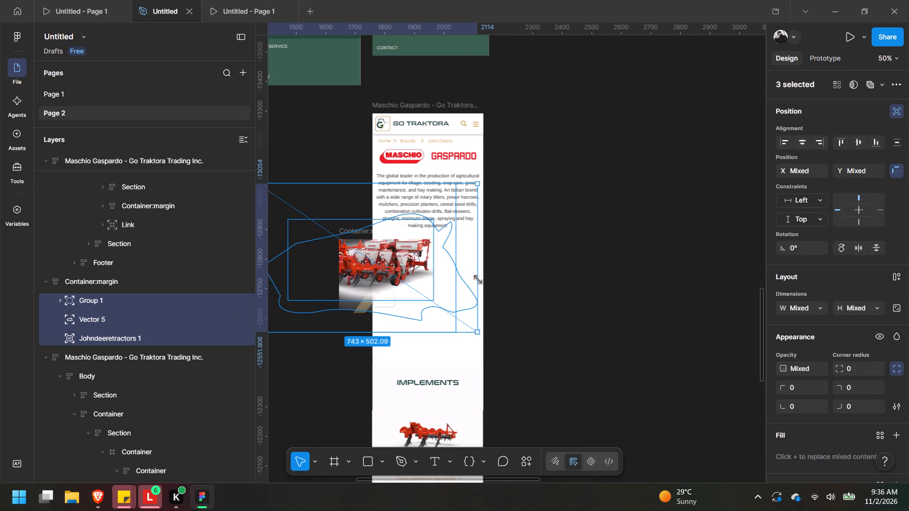
{"action": "left_click_drag", "start_coordinate": [478, 280], "coordinate": [459, 263], "text": "shift"}
Move the three scaled graphics so the machinery spans the mobile page just below the description text.
{"action": "left_click_drag", "start_coordinate": [393, 260], "coordinate": [464, 279]}
{"action": "left_click_drag", "start_coordinate": [461, 279], "coordinate": [476, 272]}
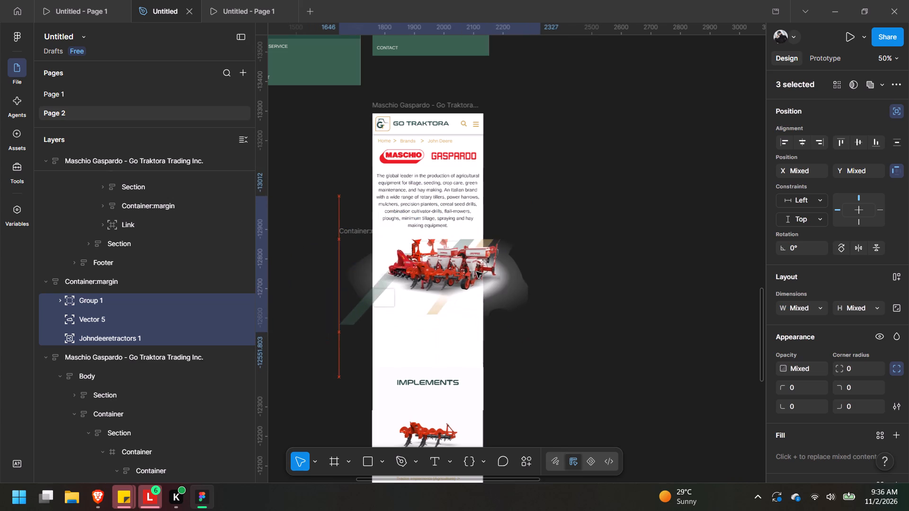
{"action": "left_click_drag", "start_coordinate": [476, 272], "coordinate": [430, 297]}
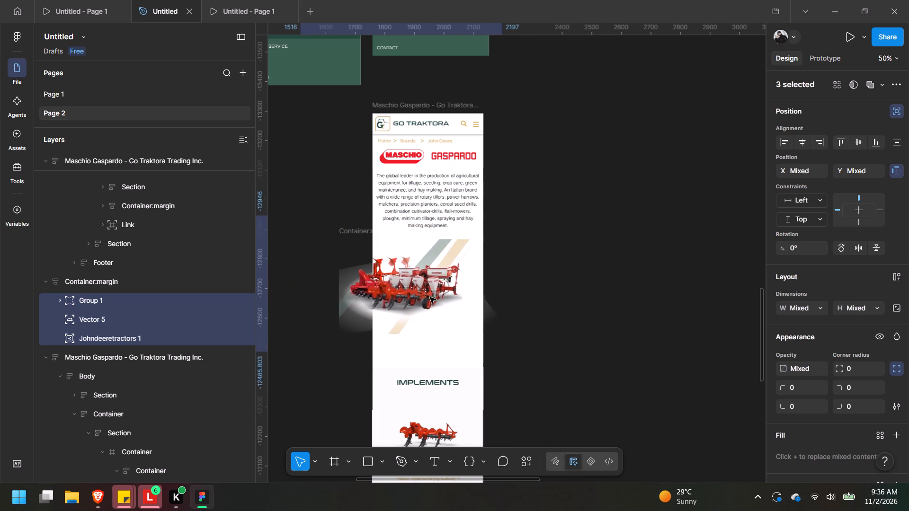
{"action": "left_click_drag", "start_coordinate": [430, 297], "coordinate": [460, 275]}
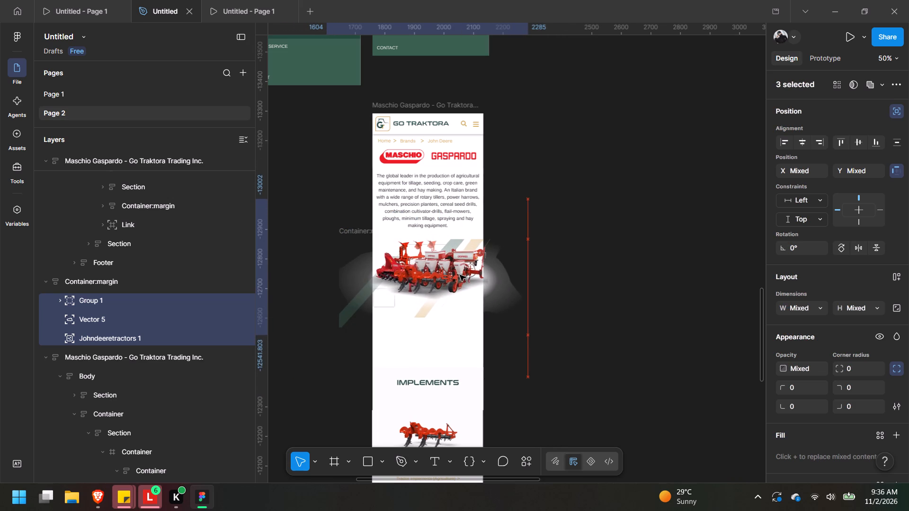
{"action": "left_click_drag", "start_coordinate": [460, 275], "coordinate": [455, 274]}
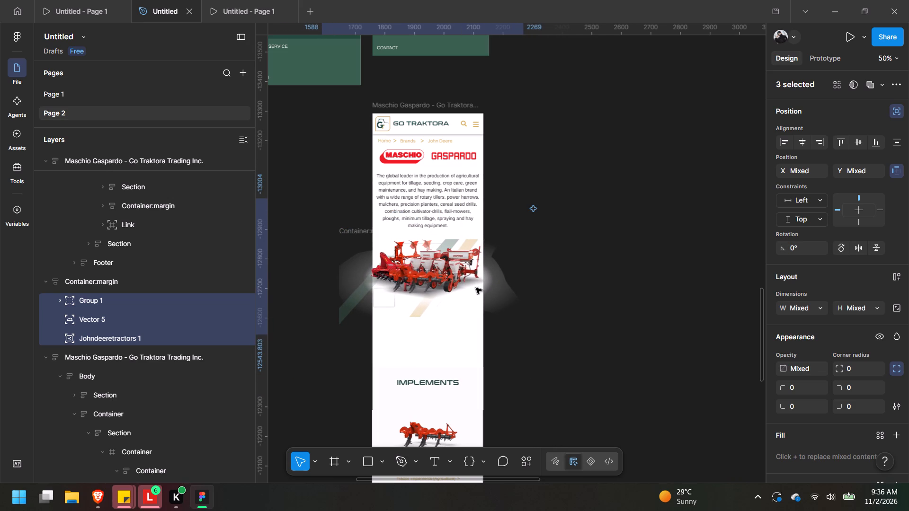
Scale the three hero graphics down together again, proportionally, to about 556 × 376.
{"action": "left_click", "coordinate": [467, 280]}
{"action": "left_click", "coordinate": [137, 299]}
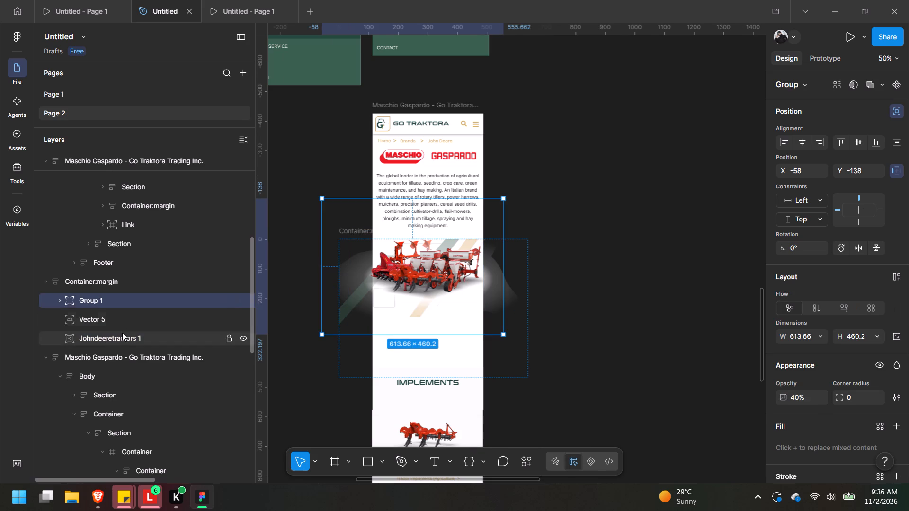
{"action": "left_click", "coordinate": [122, 333], "text": "shift"}
{"action": "left_click_drag", "start_coordinate": [523, 335], "coordinate": [492, 304], "text": "shift"}
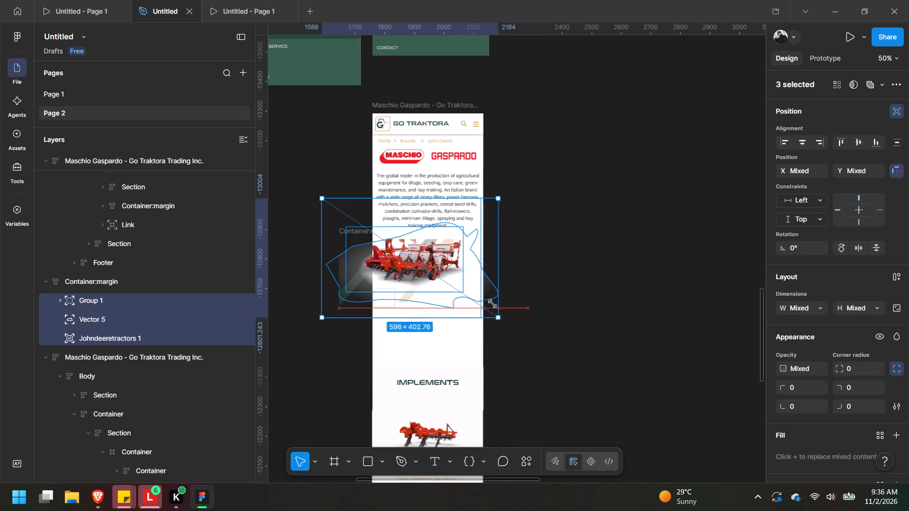
{"action": "left_click_drag", "start_coordinate": [492, 304], "coordinate": [486, 296], "text": "shift"}
Reposition the scaled graphics within the mobile page's width, leaving a small gap between machinery and description text.
{"action": "left_click_drag", "start_coordinate": [437, 234], "coordinate": [463, 238]}
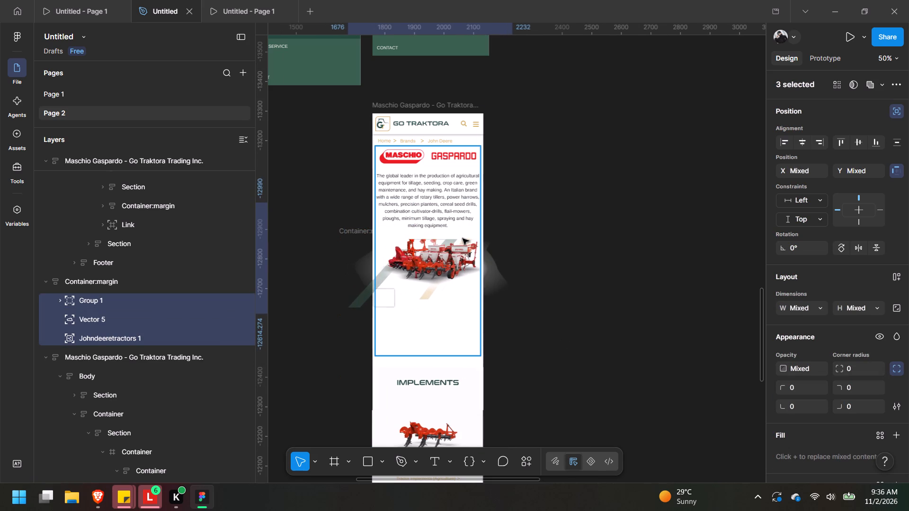
{"action": "left_click_drag", "start_coordinate": [463, 238], "coordinate": [464, 238]}
{"action": "left_click_drag", "start_coordinate": [470, 254], "coordinate": [468, 259]}
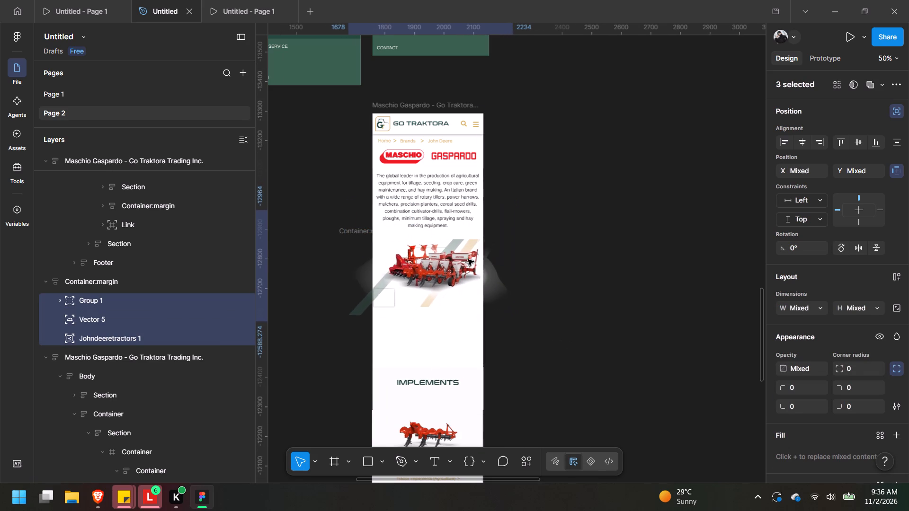
{"action": "left_click_drag", "start_coordinate": [468, 259], "coordinate": [467, 258]}
{"action": "left_click", "coordinate": [468, 227]}
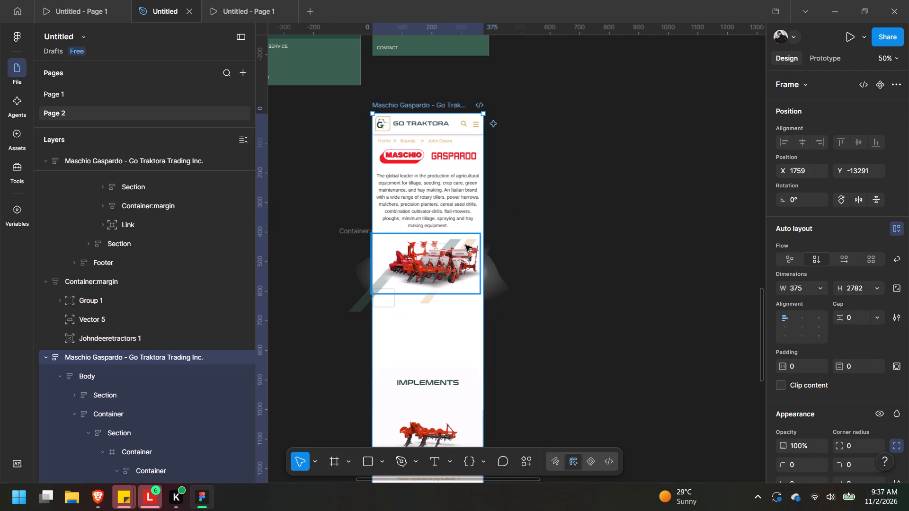
Turn off content clipping on the Container:margin frame and shift it slightly up to about X 1654, Y -12920.
{"action": "left_click", "coordinate": [587, 253]}
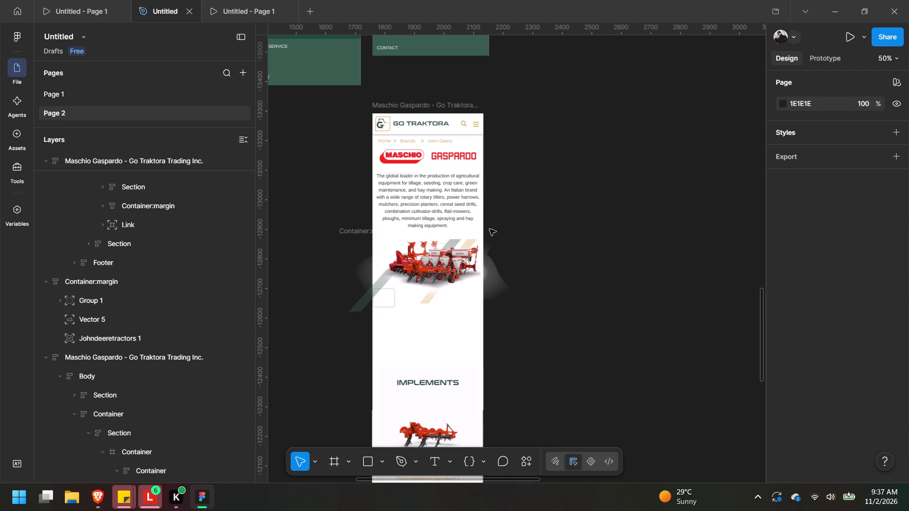
{"action": "left_click", "coordinate": [472, 241]}
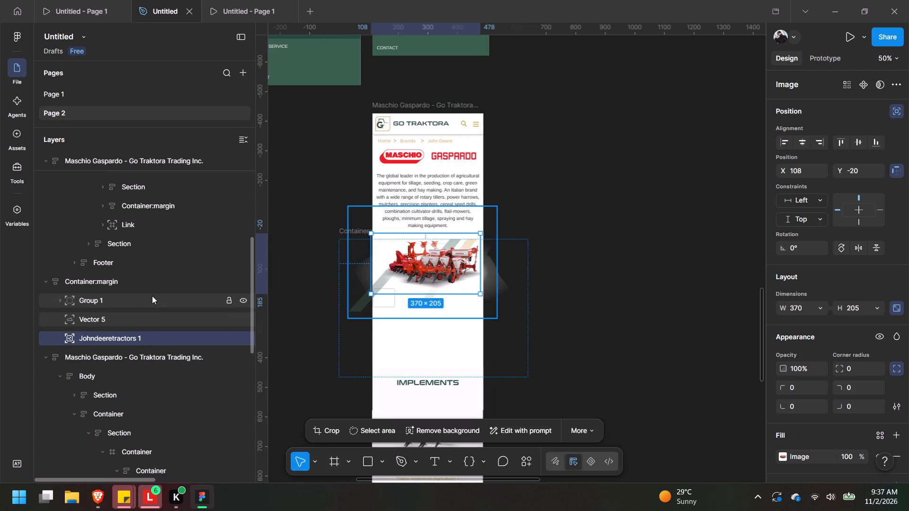
{"action": "left_click", "coordinate": [155, 283]}
{"action": "left_click", "coordinate": [797, 408]}
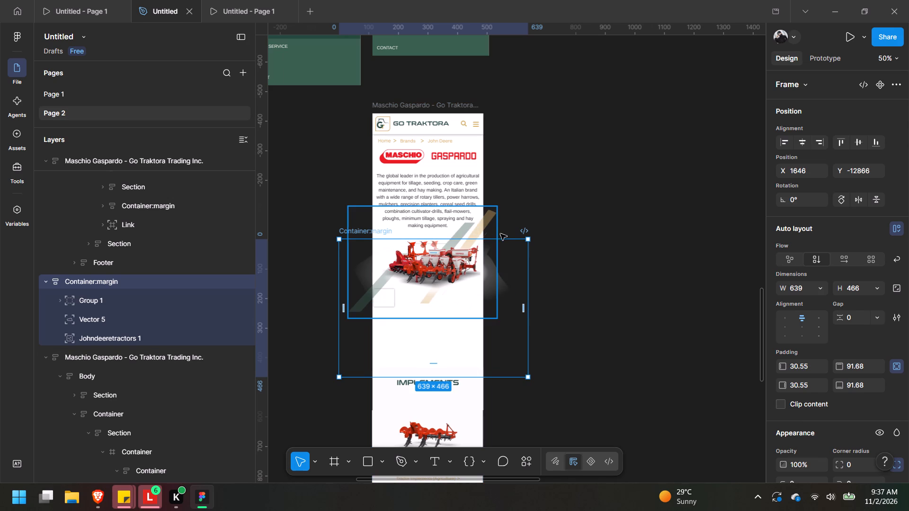
{"action": "left_click_drag", "start_coordinate": [462, 270], "coordinate": [464, 254]}
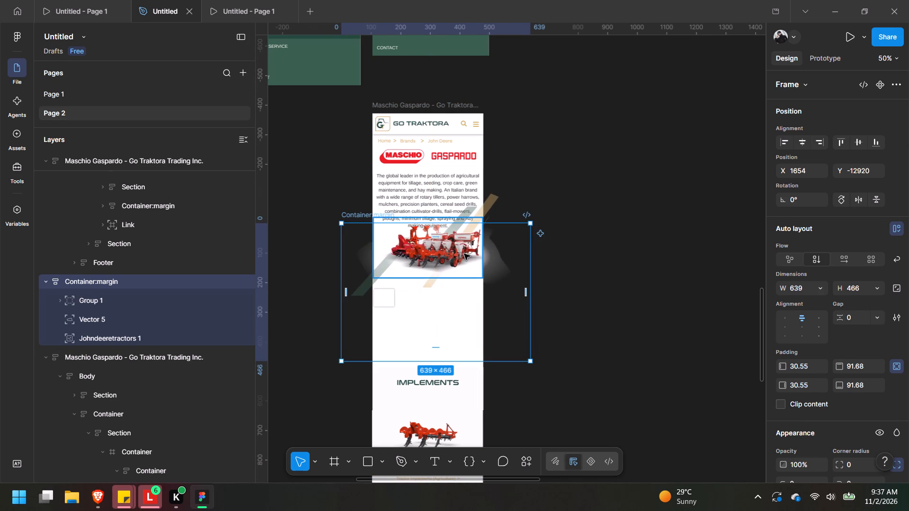
Enlarge the diagonal stripes, Group 1, proportionally to about 607 × 448 and place them at about X 17, Y -170 behind the machinery.
{"action": "left_click", "coordinate": [361, 292]}
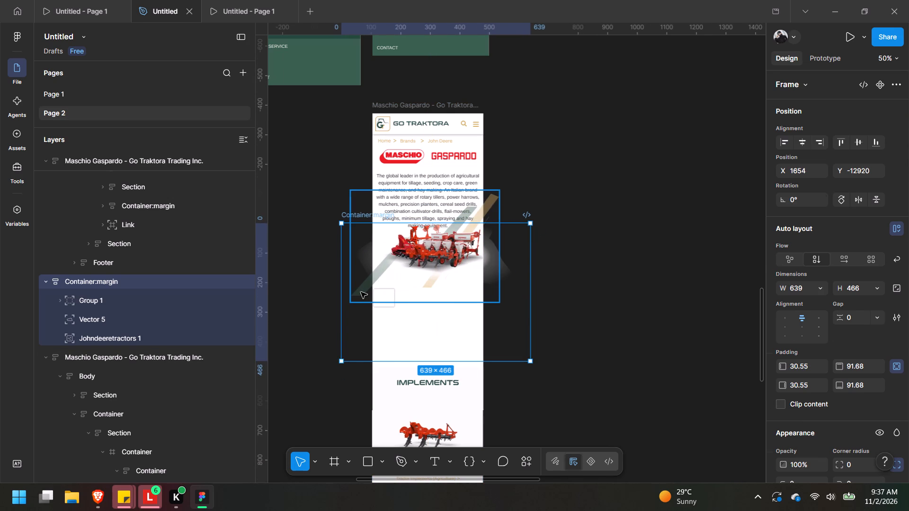
{"action": "left_click_drag", "start_coordinate": [497, 190], "coordinate": [520, 172], "text": "shift"}
{"action": "key", "text": "ctrl+z"}
{"action": "left_click_drag", "start_coordinate": [498, 191], "coordinate": [537, 164]}
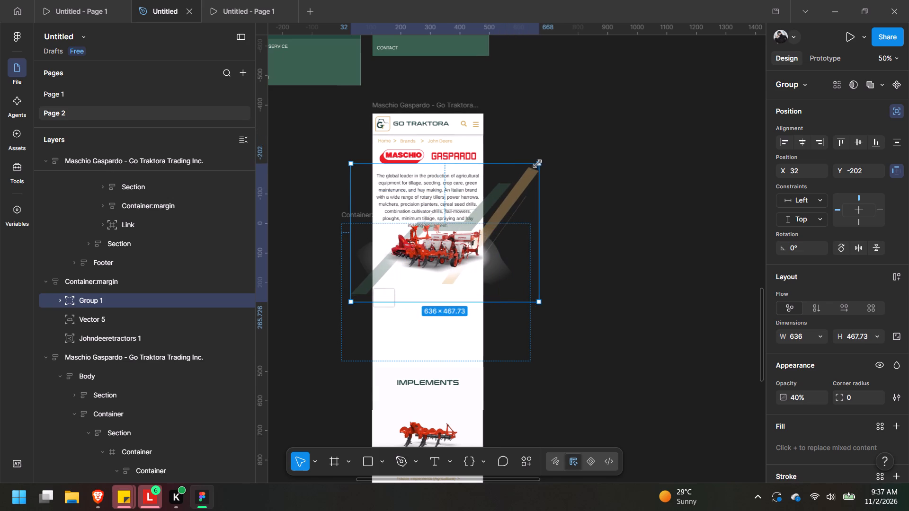
{"action": "left_click_drag", "start_coordinate": [537, 164], "coordinate": [529, 169]}
{"action": "left_click_drag", "start_coordinate": [512, 192], "coordinate": [498, 204]}
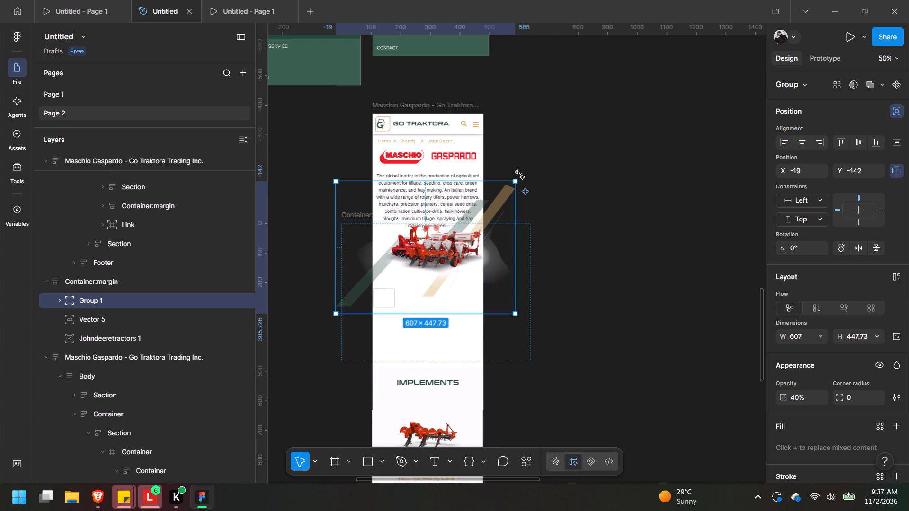
{"action": "left_click_drag", "start_coordinate": [517, 181], "coordinate": [533, 170]}
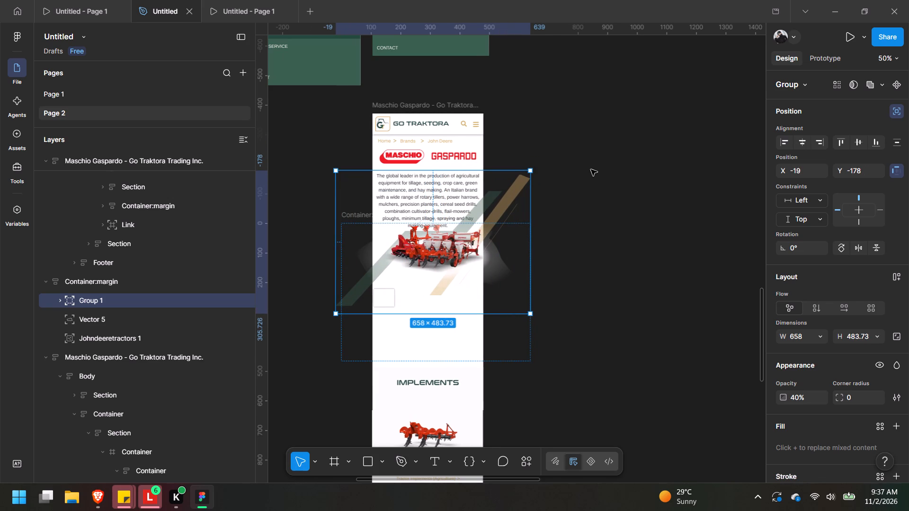
{"action": "key", "text": "ctrl+z"}
{"action": "key", "text": "ctrl+z"}
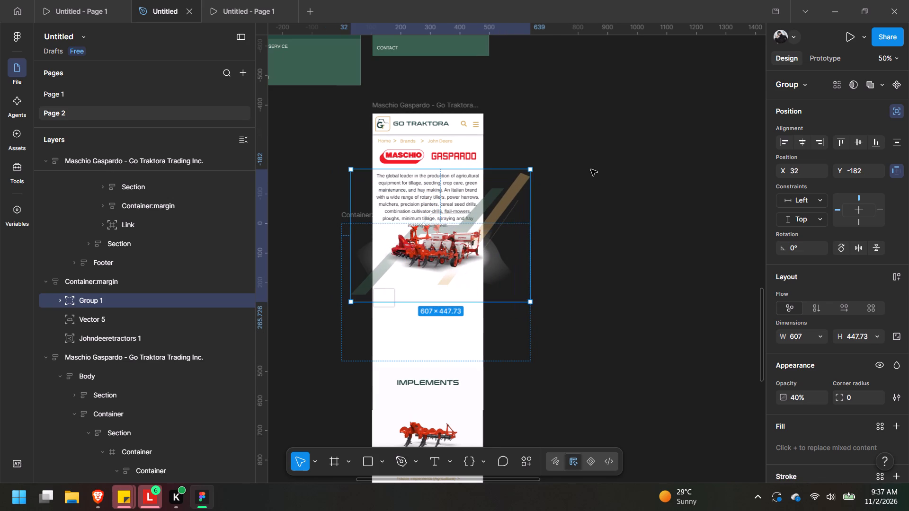
{"action": "left_click", "coordinate": [509, 192]}
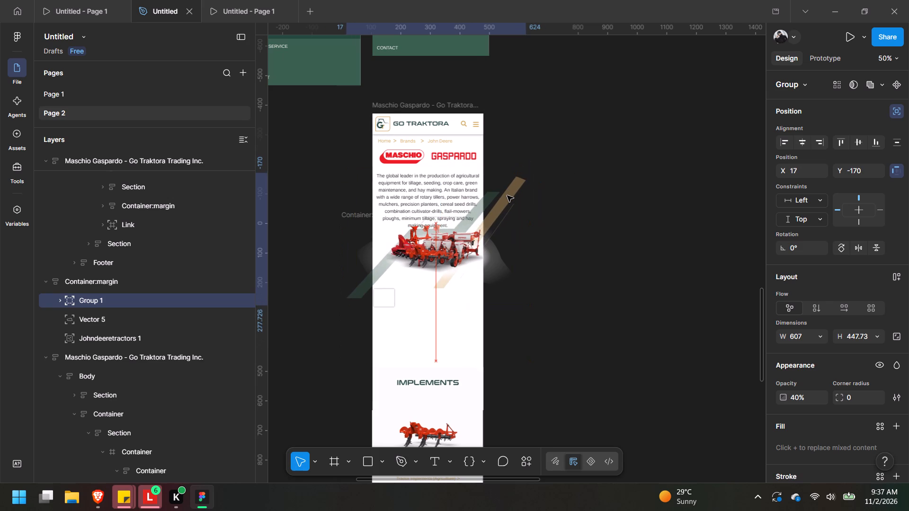
{"action": "left_click", "coordinate": [586, 196]}
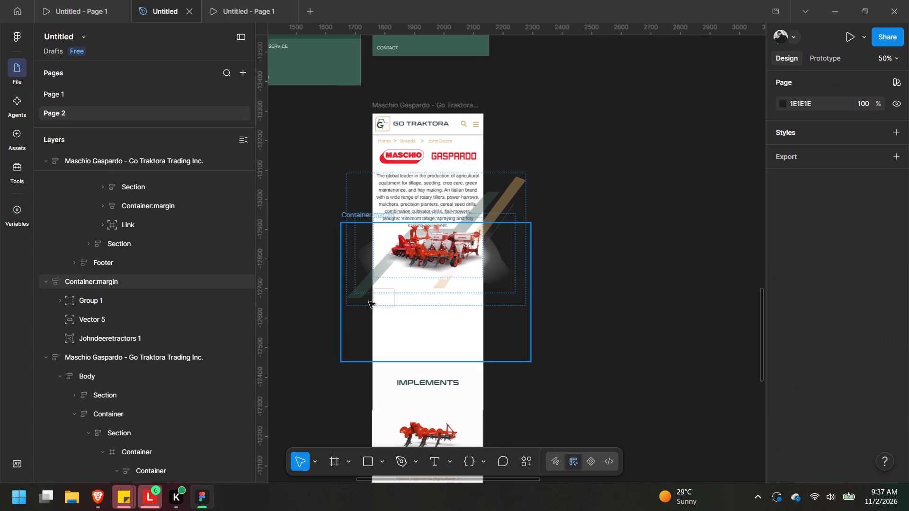
Turn on content clipping for the mobile Maschio Gaspardo page frame and its Body frame.
{"action": "left_click", "coordinate": [366, 299]}
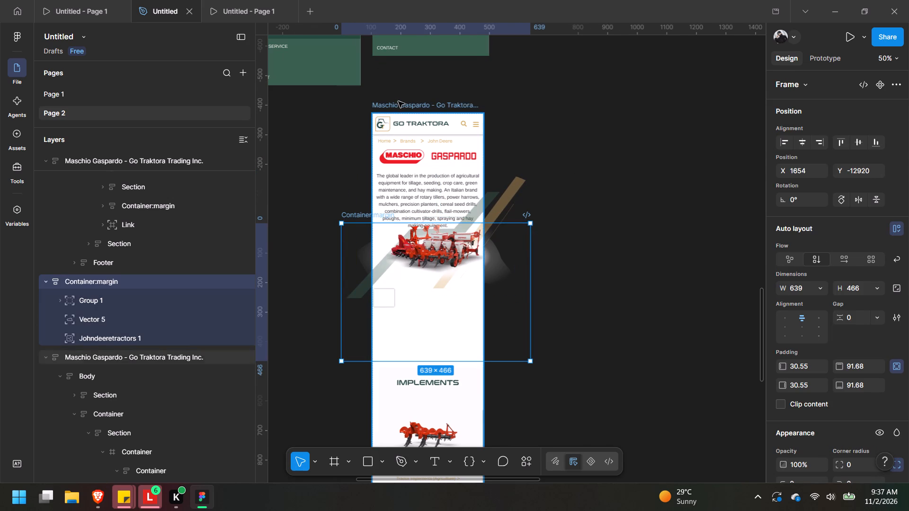
{"action": "left_click", "coordinate": [399, 105]}
{"action": "left_click", "coordinate": [793, 388]}
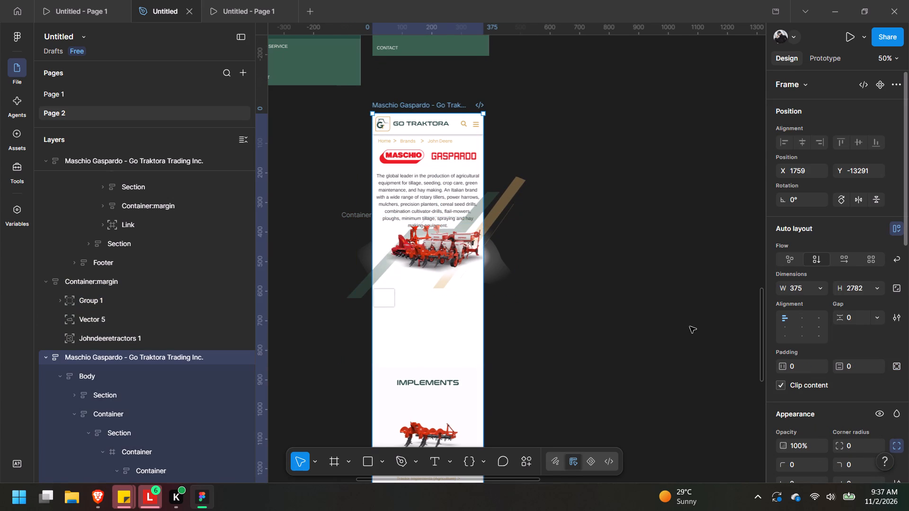
{"action": "left_click", "coordinate": [401, 102]}
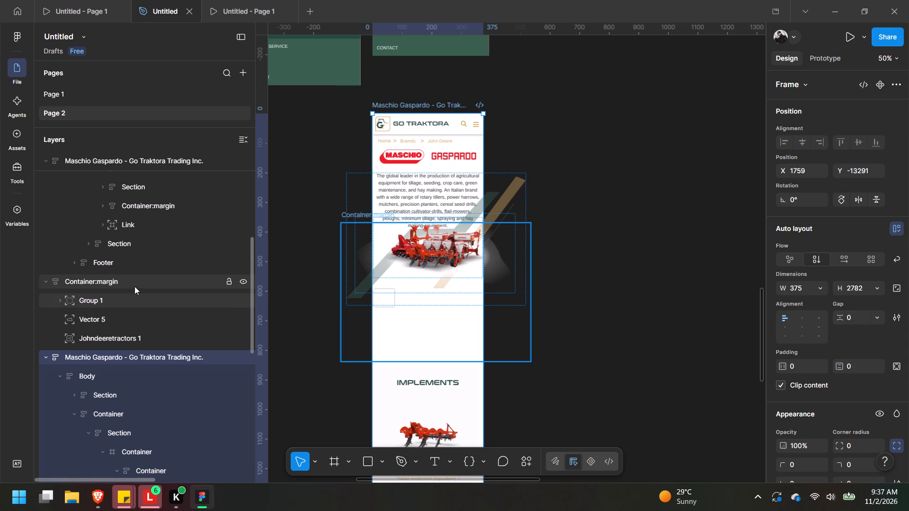
{"action": "scroll", "coordinate": [134, 286], "scroll_direction": "up", "scroll_amount": 3}
{"action": "scroll", "coordinate": [163, 284], "scroll_direction": "down", "scroll_amount": 3}
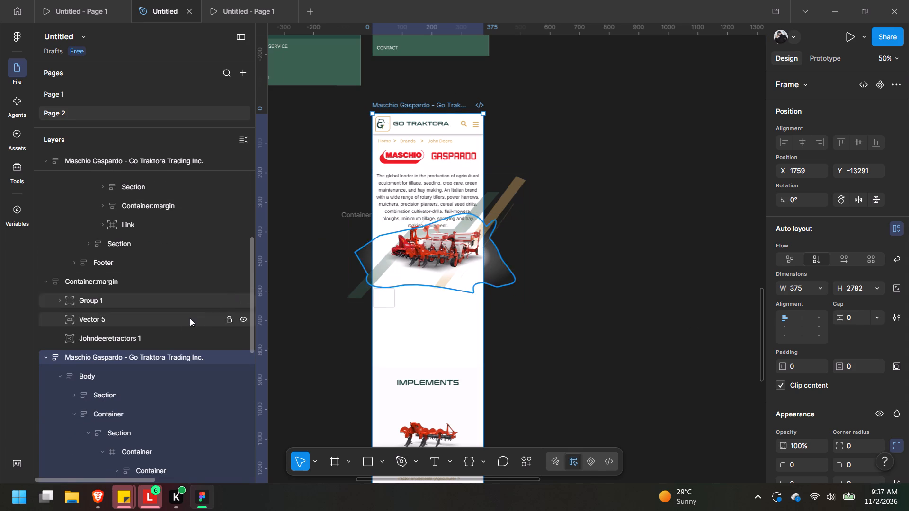
{"action": "left_click", "coordinate": [106, 386]}
{"action": "left_click", "coordinate": [120, 384]}
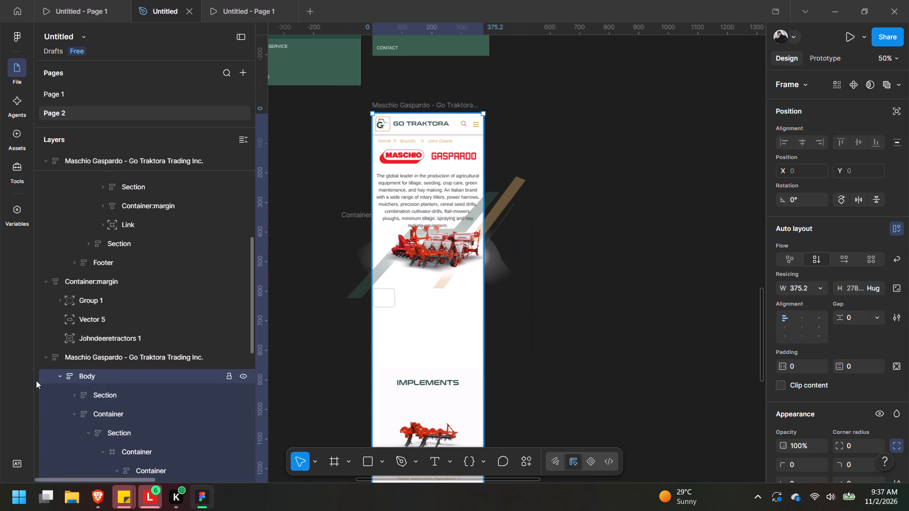
{"action": "left_click", "coordinate": [794, 386]}
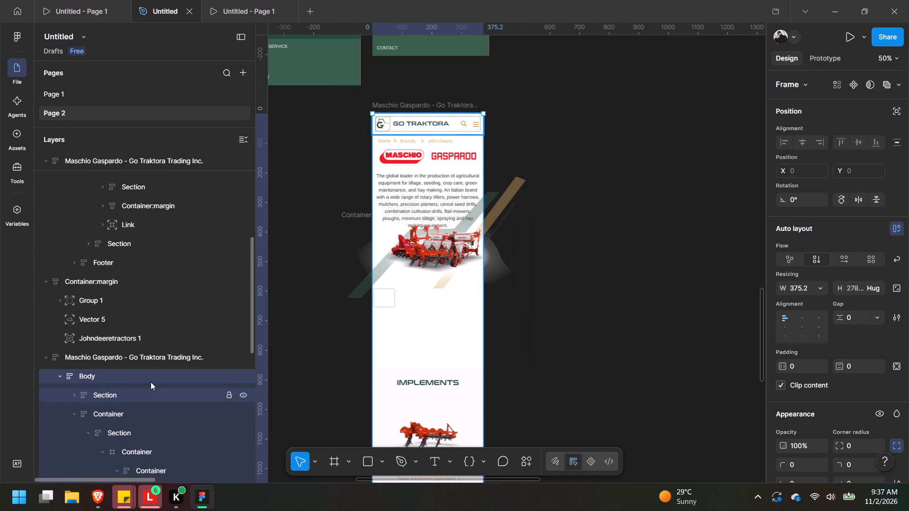
Nest the Container:margin frame in the mobile page's Body, inside Container directly after its first Section.
{"action": "scroll", "coordinate": [154, 380], "scroll_direction": "down", "scroll_amount": 2}
{"action": "left_click", "coordinate": [159, 387]}
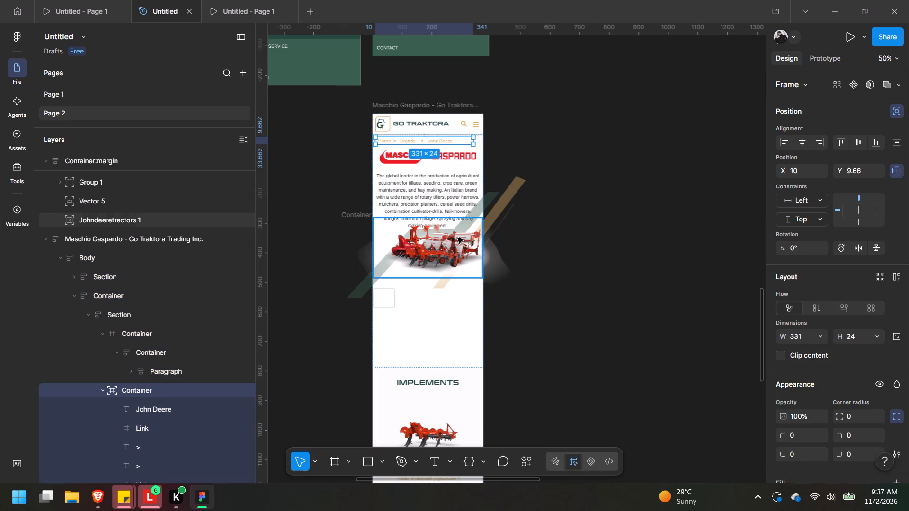
{"action": "left_click", "coordinate": [504, 206]}
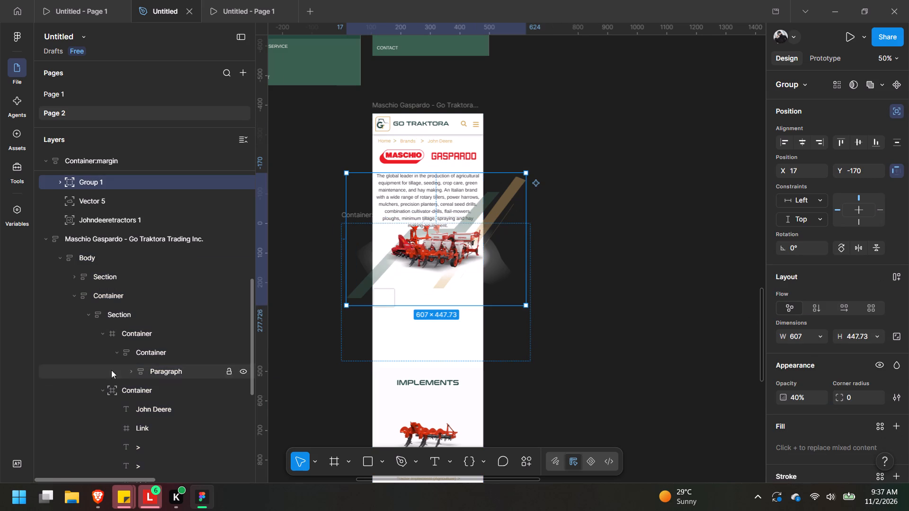
{"action": "scroll", "coordinate": [129, 223], "scroll_direction": "up", "scroll_amount": 2}
{"action": "left_click", "coordinate": [126, 283]}
{"action": "left_click_drag", "start_coordinate": [126, 283], "coordinate": [134, 343]}
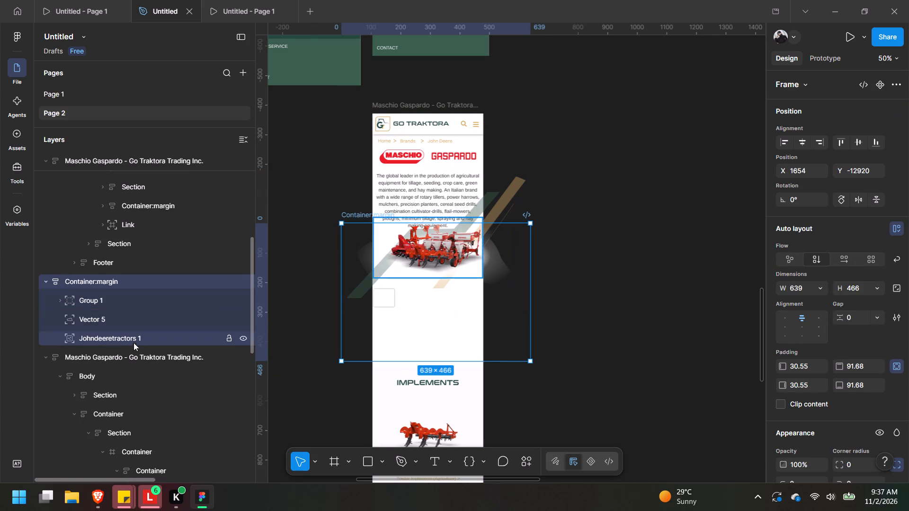
{"action": "left_click_drag", "start_coordinate": [134, 343], "coordinate": [139, 373]}
{"action": "left_click_drag", "start_coordinate": [84, 282], "coordinate": [105, 374]}
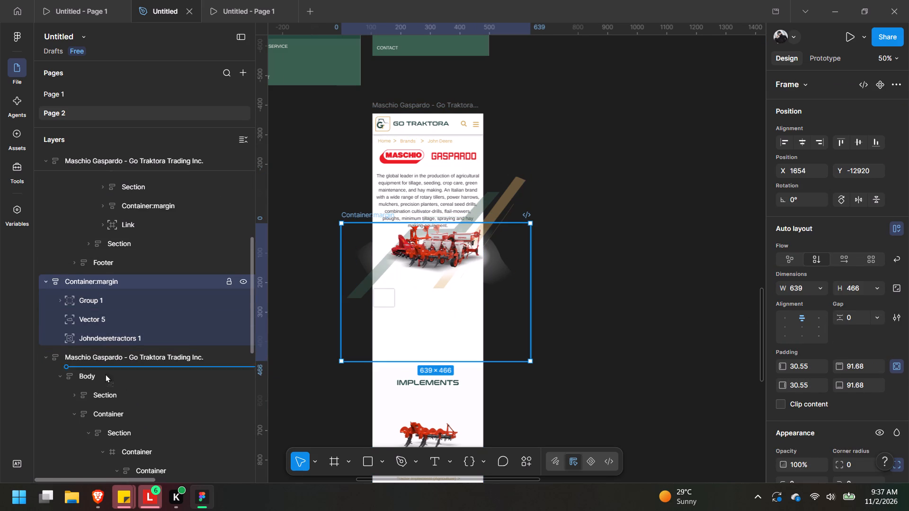
{"action": "left_click_drag", "start_coordinate": [105, 374], "coordinate": [135, 376]}
{"action": "scroll", "coordinate": [130, 377], "scroll_direction": "down", "scroll_amount": 2}
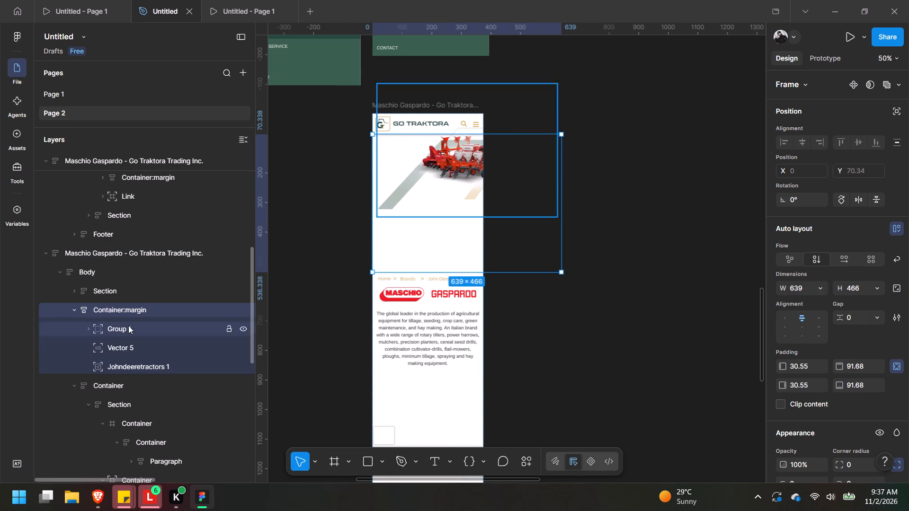
{"action": "left_click_drag", "start_coordinate": [130, 311], "coordinate": [144, 326]}
{"action": "scroll", "coordinate": [136, 396], "scroll_direction": "down", "scroll_amount": 3}
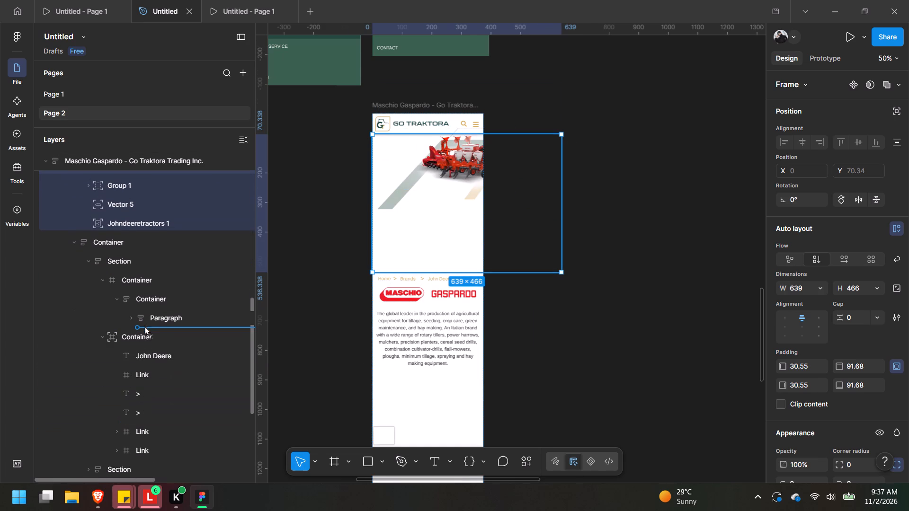
{"action": "left_click_drag", "start_coordinate": [144, 326], "coordinate": [102, 331]}
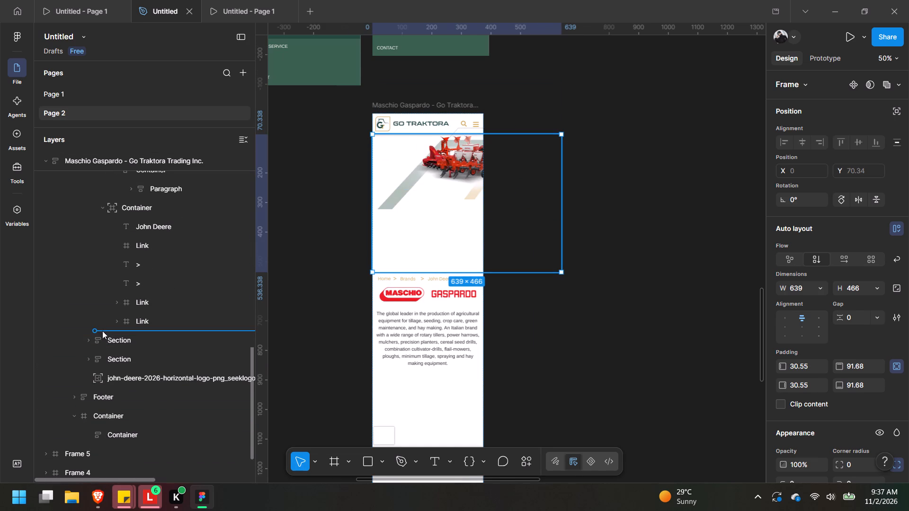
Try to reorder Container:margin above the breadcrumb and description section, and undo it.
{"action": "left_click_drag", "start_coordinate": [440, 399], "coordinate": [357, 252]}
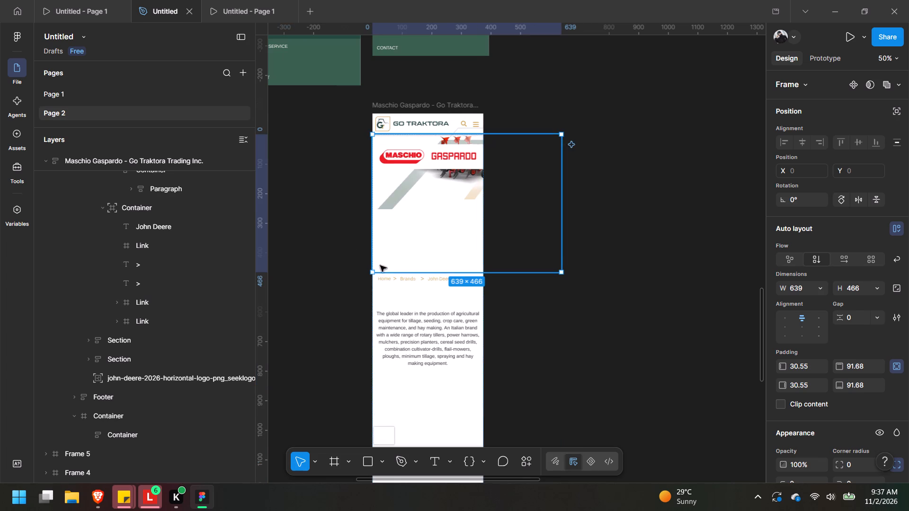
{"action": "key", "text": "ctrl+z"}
Shorten the breadcrumb and description Section to a height of about 320 so it ends just below the text.
{"action": "left_click", "coordinate": [431, 311]}
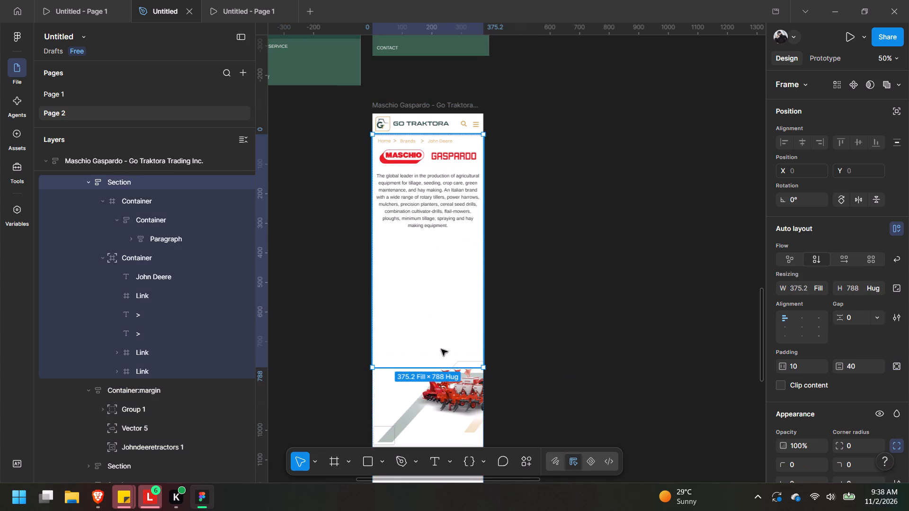
{"action": "left_click_drag", "start_coordinate": [436, 364], "coordinate": [443, 230]}
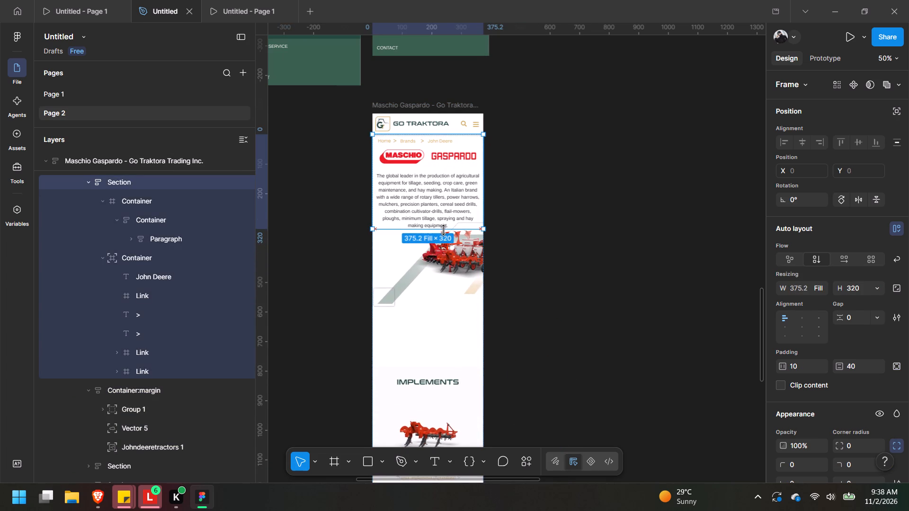
{"action": "left_click_drag", "start_coordinate": [443, 230], "coordinate": [443, 229]}
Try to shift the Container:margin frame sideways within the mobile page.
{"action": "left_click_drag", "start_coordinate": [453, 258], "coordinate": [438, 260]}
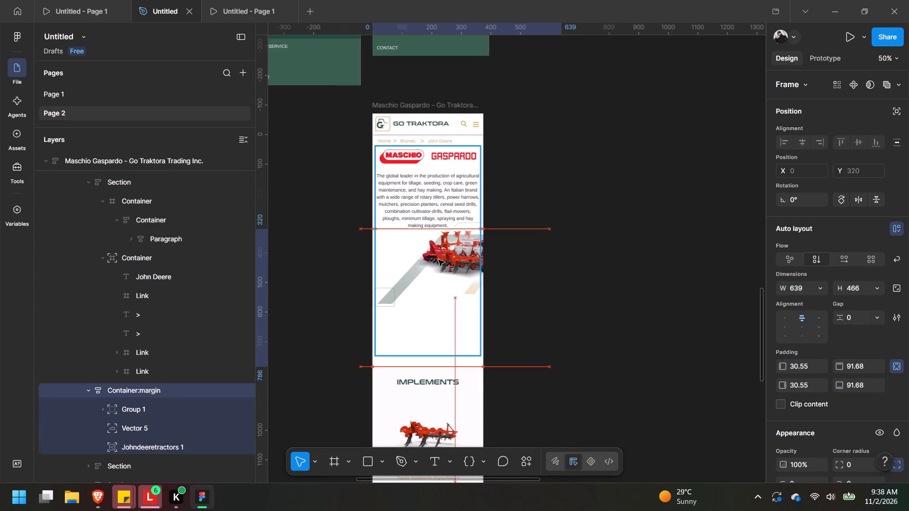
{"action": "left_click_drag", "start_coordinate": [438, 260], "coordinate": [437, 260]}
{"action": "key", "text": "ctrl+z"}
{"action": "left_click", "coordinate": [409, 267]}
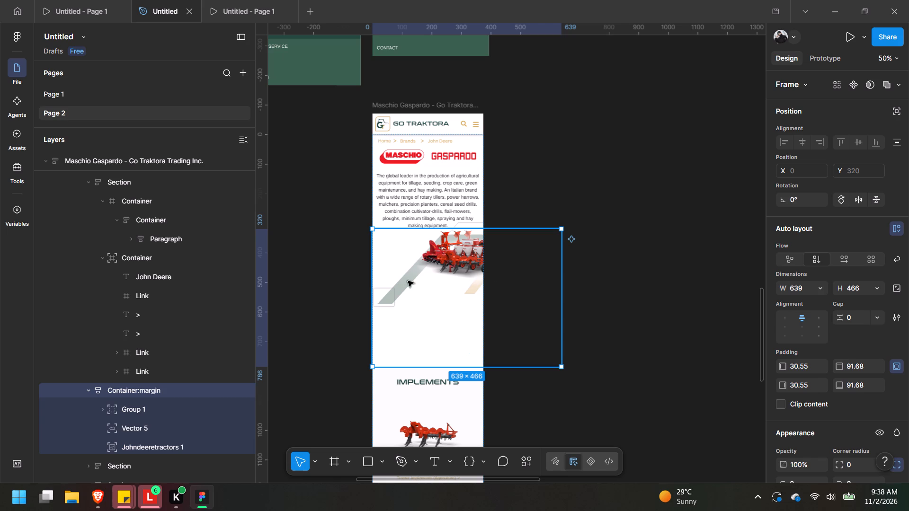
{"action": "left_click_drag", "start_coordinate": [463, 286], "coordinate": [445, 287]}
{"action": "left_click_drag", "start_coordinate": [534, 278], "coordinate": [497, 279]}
Move Group 1, Vector 5 and Johndeeretractors 1 together so the machinery sits centred in the mobile page just below the description.
{"action": "left_click", "coordinate": [114, 408]}
{"action": "left_click", "coordinate": [131, 443], "text": "shift"}
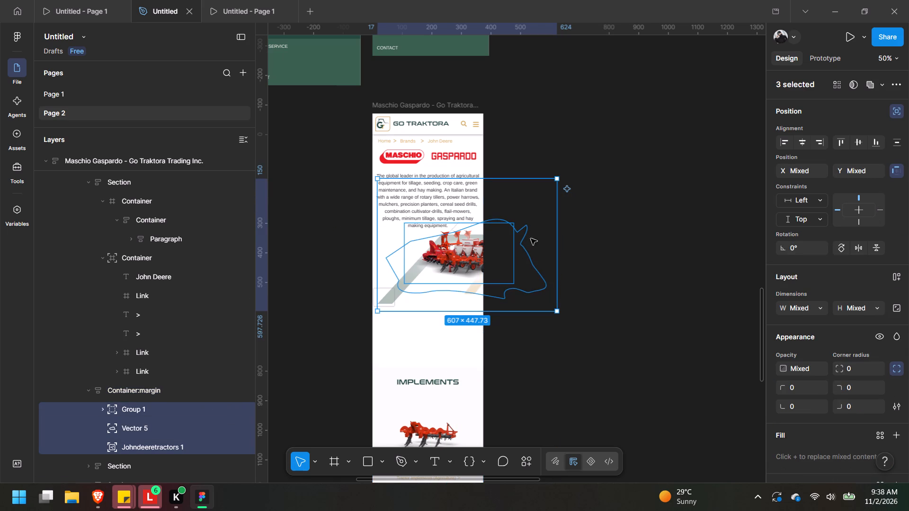
{"action": "left_click_drag", "start_coordinate": [534, 230], "coordinate": [501, 231]}
{"action": "left_click_drag", "start_coordinate": [464, 246], "coordinate": [460, 242]}
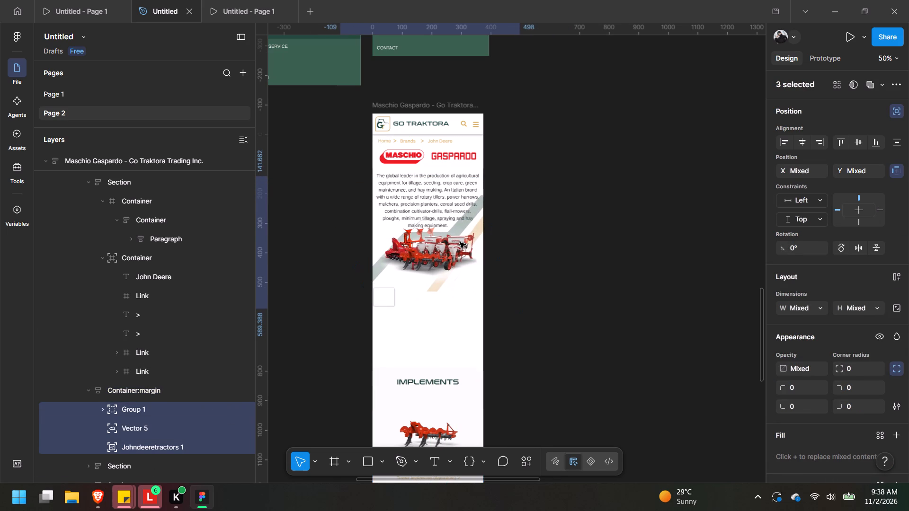
{"action": "left_click_drag", "start_coordinate": [460, 242], "coordinate": [462, 241]}
{"action": "left_click_drag", "start_coordinate": [462, 241], "coordinate": [461, 248]}
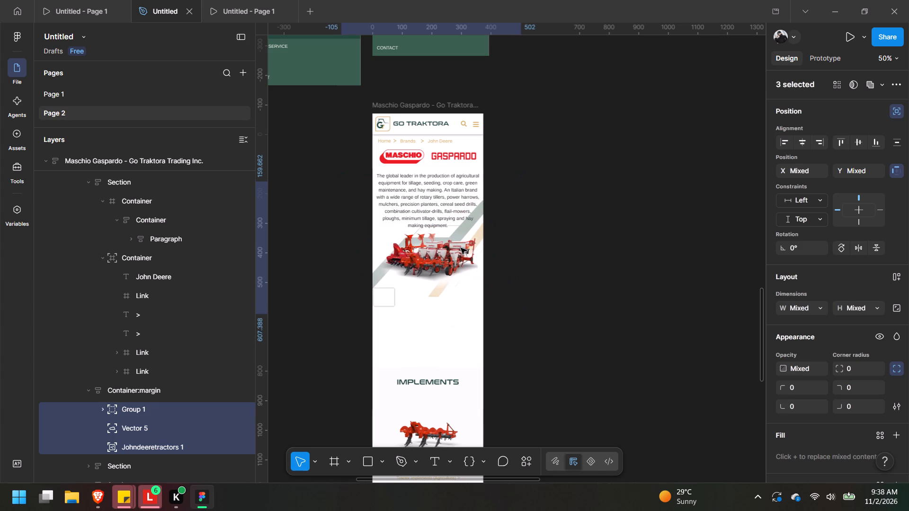
{"action": "left_click_drag", "start_coordinate": [461, 248], "coordinate": [457, 249]}
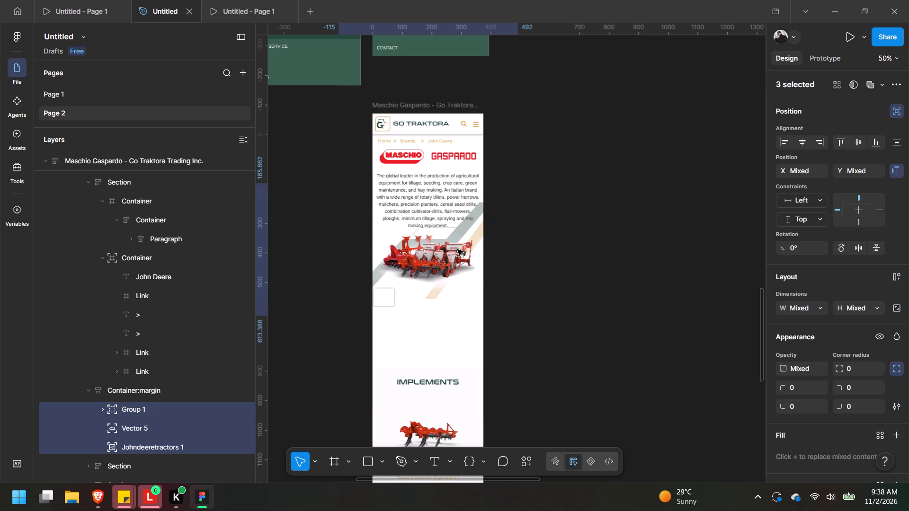
{"action": "left_click_drag", "start_coordinate": [457, 249], "coordinate": [460, 248]}
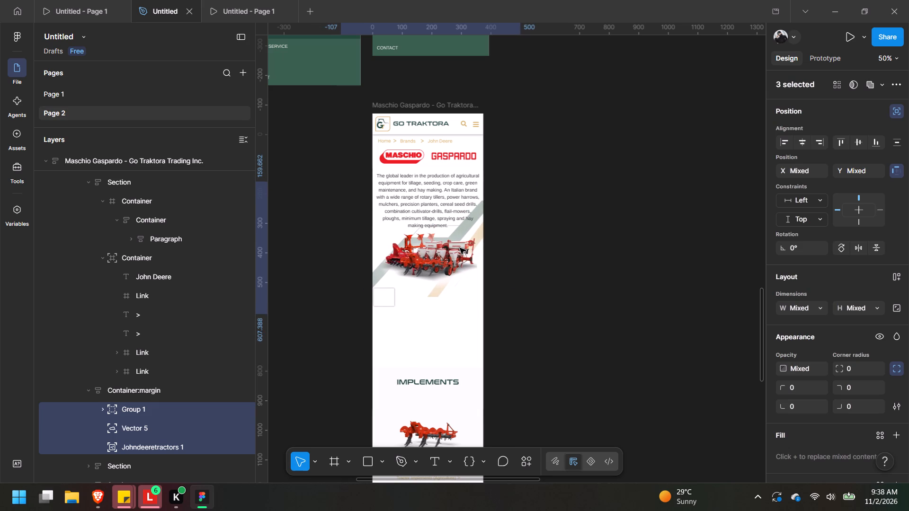
{"action": "left_click_drag", "start_coordinate": [460, 248], "coordinate": [461, 249]}
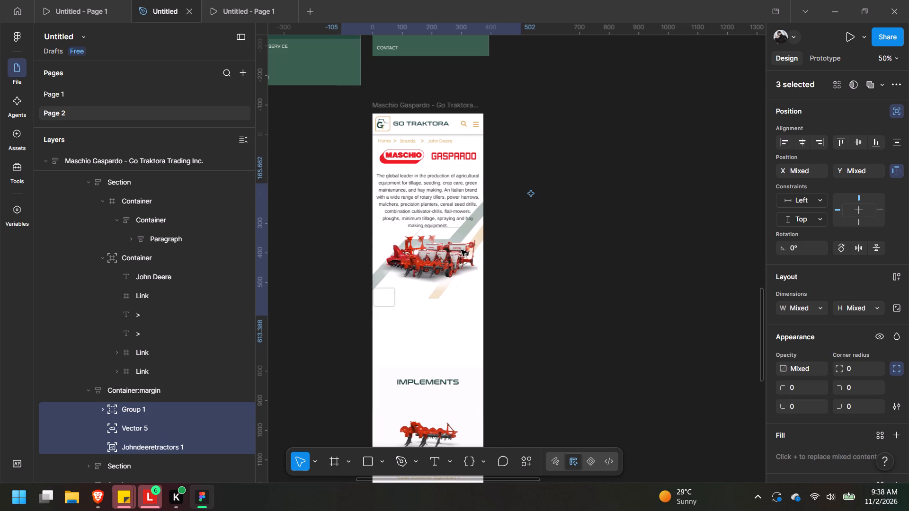
Examine the Maschio Gaspardo mobile reference mockup in the browser and compare it with the mobile page in Figma.
{"action": "left_click", "coordinate": [538, 242]}
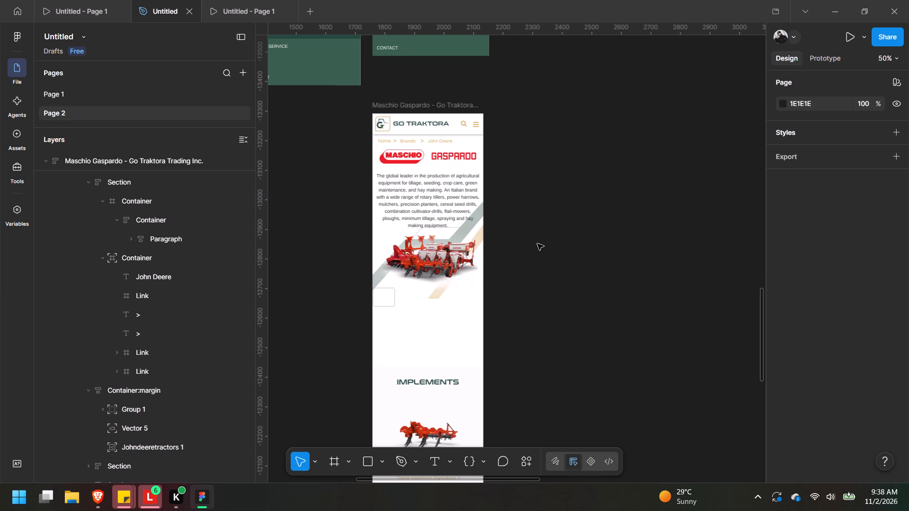
{"action": "key", "text": "alt+Tab"}
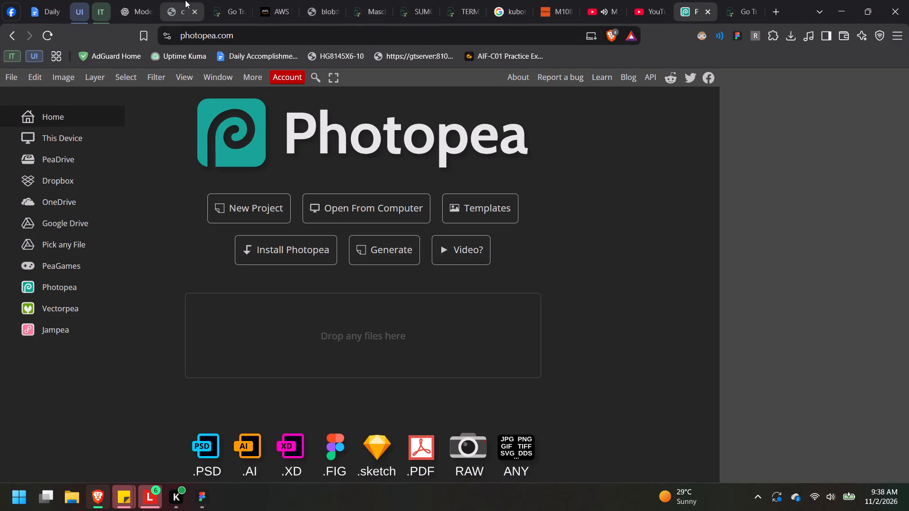
{"action": "left_click", "coordinate": [185, 0]}
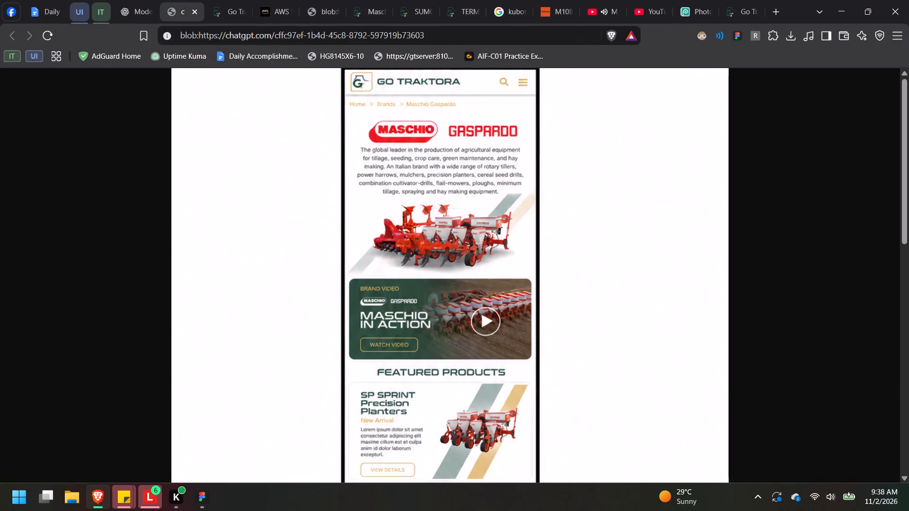
{"action": "key", "text": "alt+Tab"}
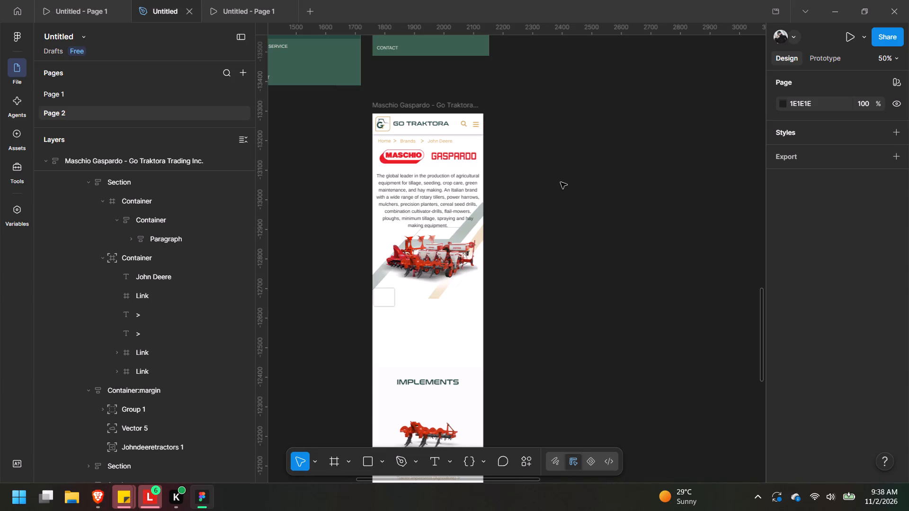
{"action": "key", "text": "alt+Tab"}
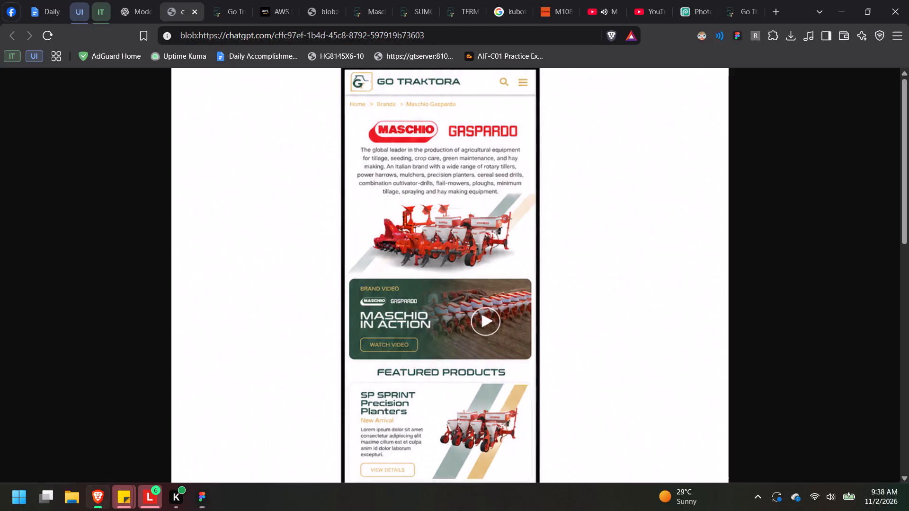
{"action": "key", "text": "alt+Tab"}
{"action": "middle_click_drag", "start_coordinate": [639, 135], "coordinate": [409, 308]}
{"action": "middle_click_drag", "start_coordinate": [411, 302], "coordinate": [677, 22]}
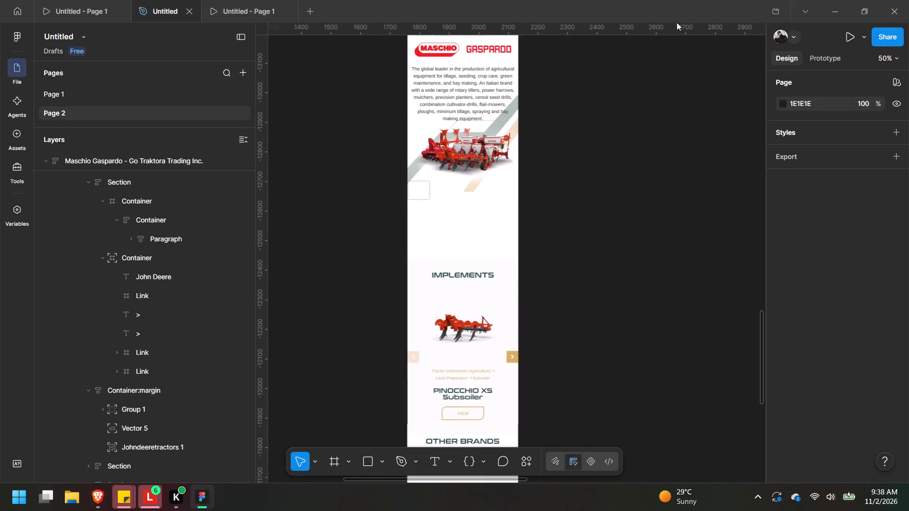
{"action": "scroll", "coordinate": [628, 99], "scroll_direction": "up", "scroll_amount": 1}
{"action": "middle_click_drag", "start_coordinate": [628, 99], "coordinate": [597, 119]}
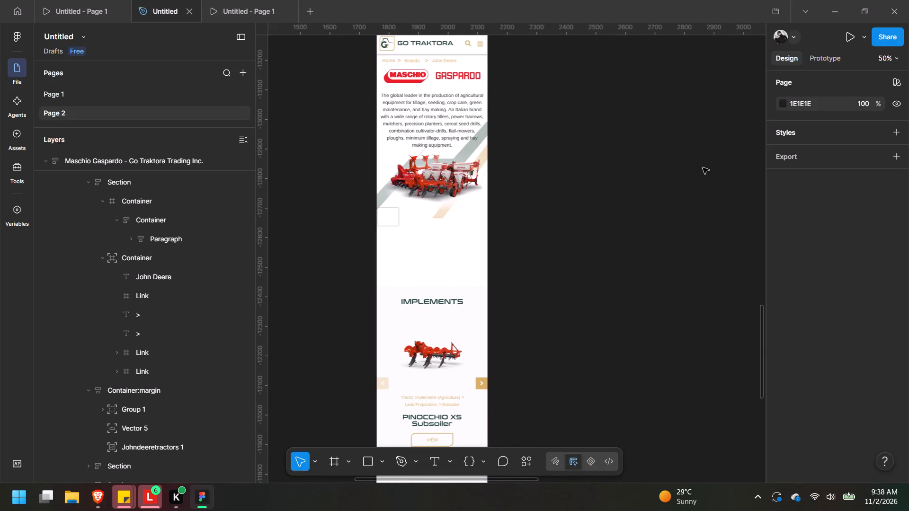
Copy Line 4, the thin grey divider between the hero and the brand video section on the desktop page.
{"action": "middle_click_drag", "start_coordinate": [650, 169], "coordinate": [191, 380]}
{"action": "middle_click_drag", "start_coordinate": [471, 186], "coordinate": [253, 510]}
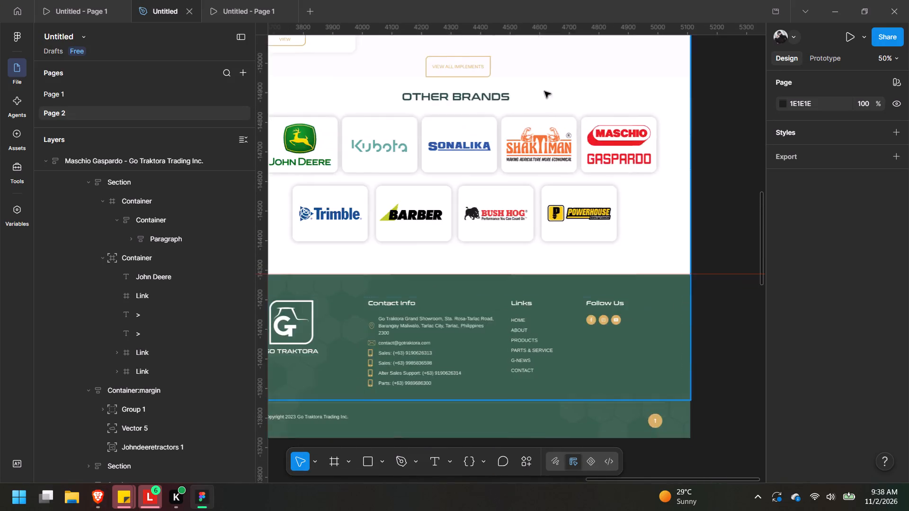
{"action": "middle_click_drag", "start_coordinate": [544, 94], "coordinate": [571, 410]}
{"action": "middle_click_drag", "start_coordinate": [532, 141], "coordinate": [560, 246]}
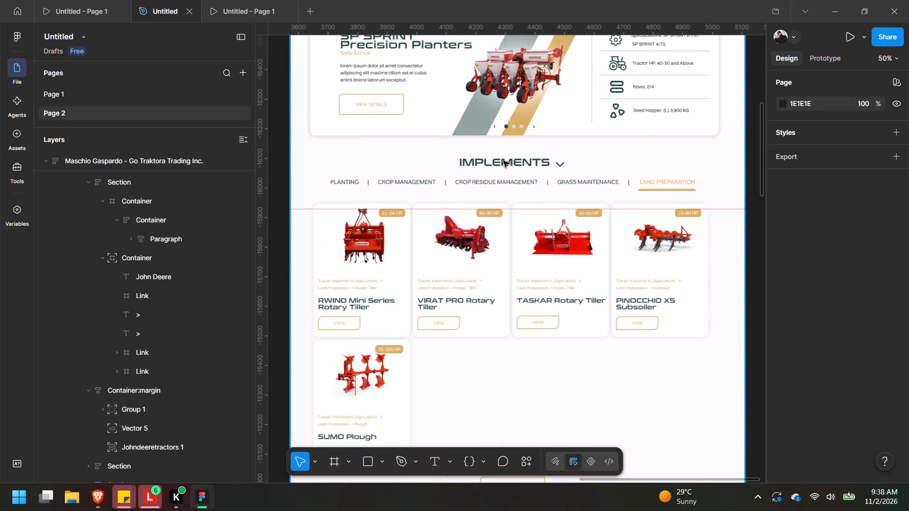
{"action": "middle_click_drag", "start_coordinate": [501, 90], "coordinate": [519, 344]}
{"action": "middle_click_drag", "start_coordinate": [521, 166], "coordinate": [517, 202]}
{"action": "triple_click", "coordinate": [518, 193]}
{"action": "triple_click", "coordinate": [518, 193]}
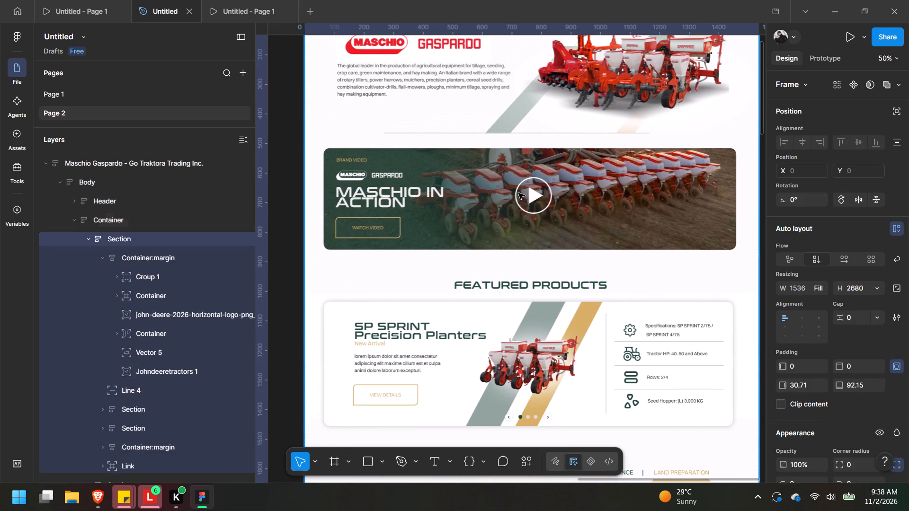
{"action": "left_click", "coordinate": [644, 136]}
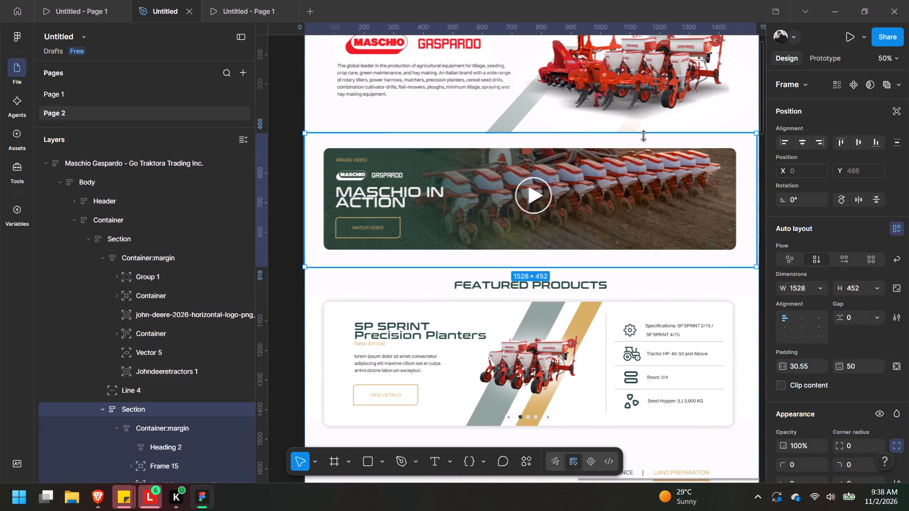
{"action": "left_click", "coordinate": [626, 130]}
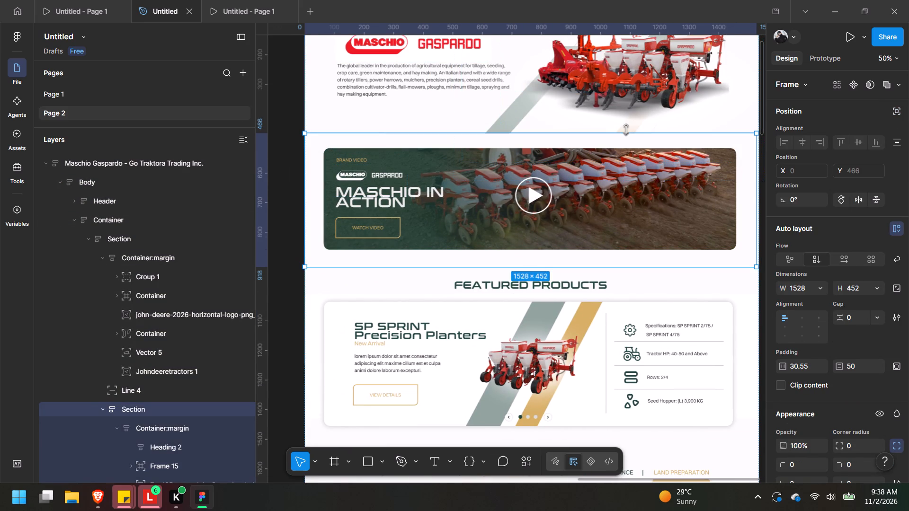
{"action": "left_click", "coordinate": [630, 123]}
{"action": "middle_click_drag", "start_coordinate": [555, 120], "coordinate": [482, 177]}
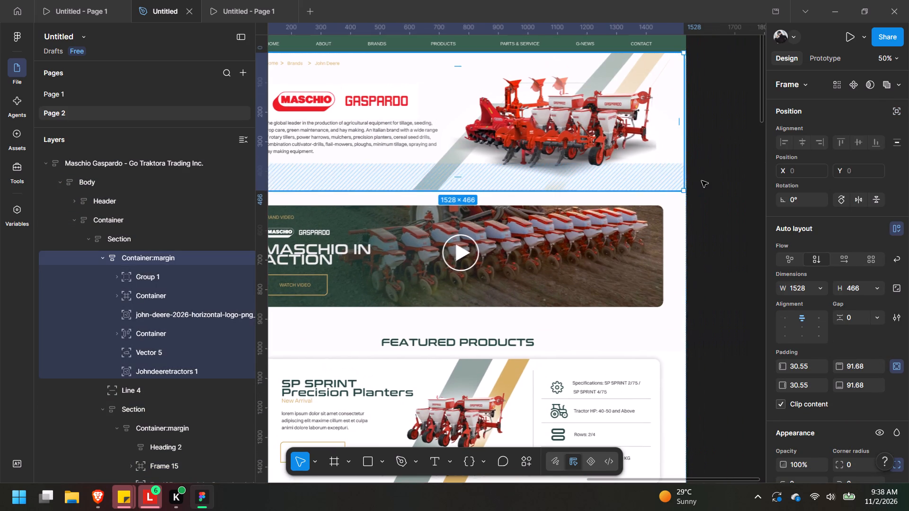
{"action": "left_click", "coordinate": [706, 181]}
{"action": "triple_click", "coordinate": [437, 190]}
{"action": "left_click", "coordinate": [437, 190]}
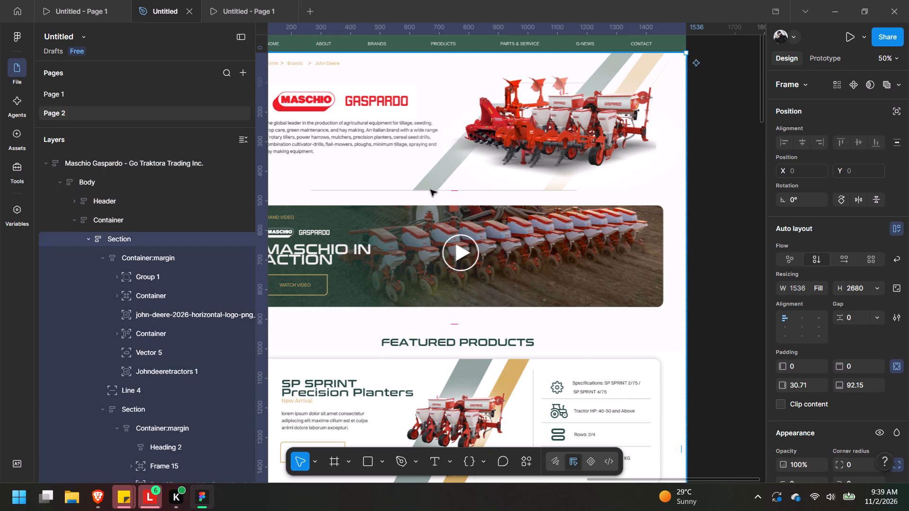
{"action": "double_click", "coordinate": [427, 190]}
{"action": "key", "text": "ctrl+c"}
{"action": "scroll", "coordinate": [125, 383], "scroll_direction": "down", "scroll_amount": 1}
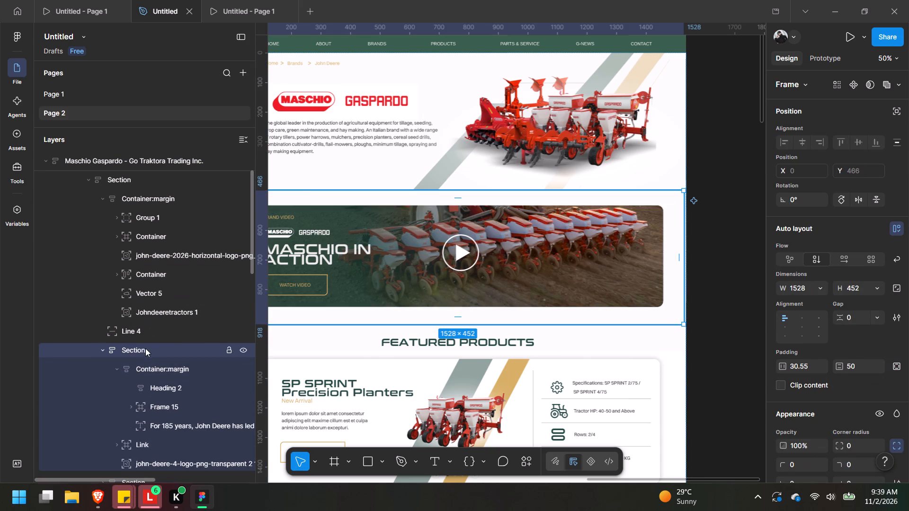
{"action": "left_click", "coordinate": [155, 336]}
{"action": "key", "text": "ctrl+c"}
Paste Line 4 into the mobile page's Container:margin and place it just below the machinery at a Y of about 252.
{"action": "middle_click_drag", "start_coordinate": [386, 343], "coordinate": [856, 137]}
{"action": "middle_click_drag", "start_coordinate": [437, 286], "coordinate": [659, 52]}
{"action": "middle_click_drag", "start_coordinate": [391, 308], "coordinate": [727, 106]}
{"action": "middle_click_drag", "start_coordinate": [353, 323], "coordinate": [348, 77]}
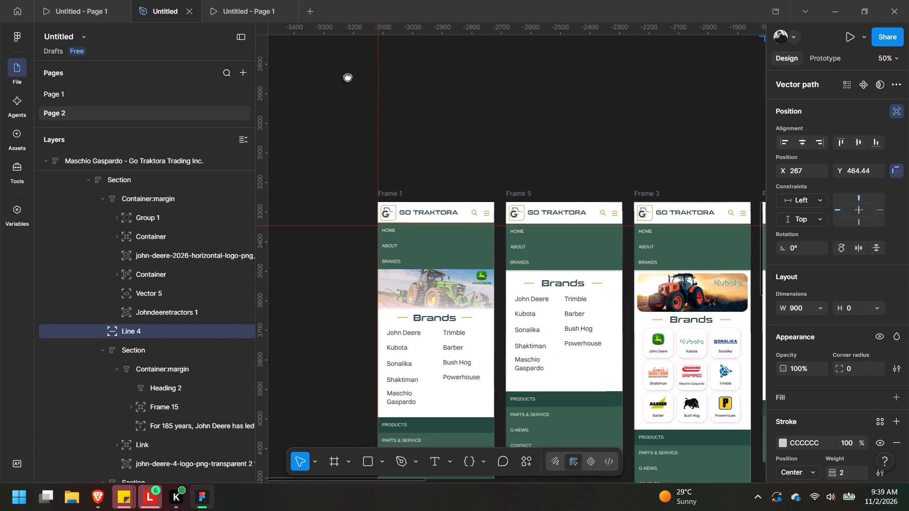
{"action": "middle_click_drag", "start_coordinate": [348, 77], "coordinate": [337, 69]}
{"action": "middle_click_drag", "start_coordinate": [585, 297], "coordinate": [145, 83]}
{"action": "scroll", "coordinate": [406, 238], "scroll_direction": "up", "scroll_amount": 1}
{"action": "middle_click_drag", "start_coordinate": [406, 238], "coordinate": [488, 178]}
{"action": "triple_click", "coordinate": [423, 324]}
{"action": "double_click", "coordinate": [423, 324]}
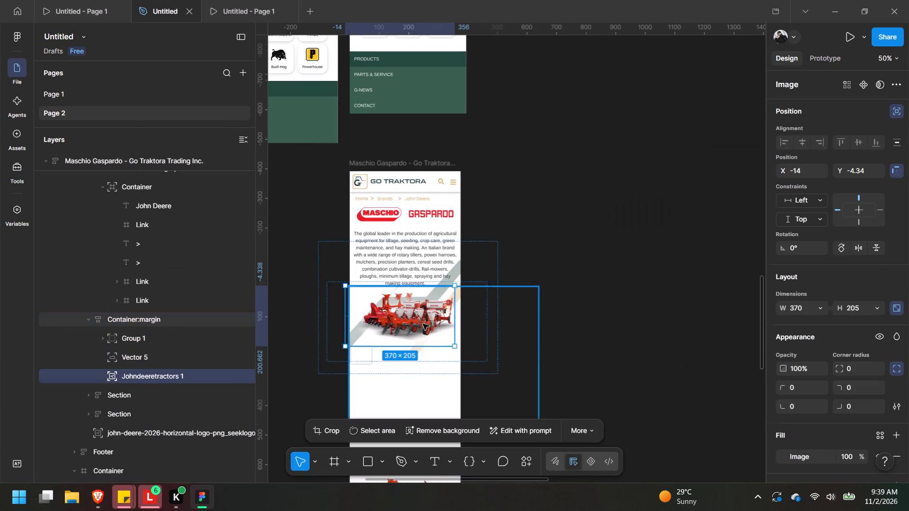
{"action": "key", "text": "ctrl+v"}
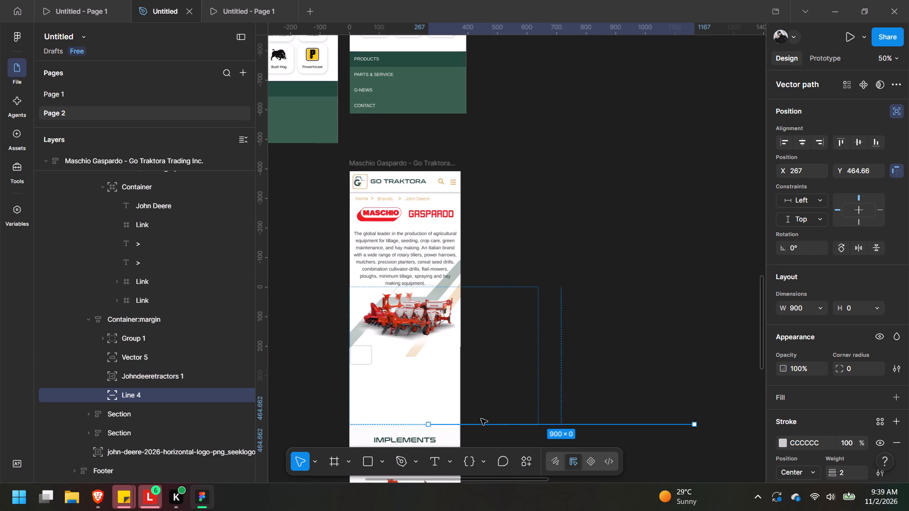
{"action": "left_click_drag", "start_coordinate": [481, 425], "coordinate": [409, 365]}
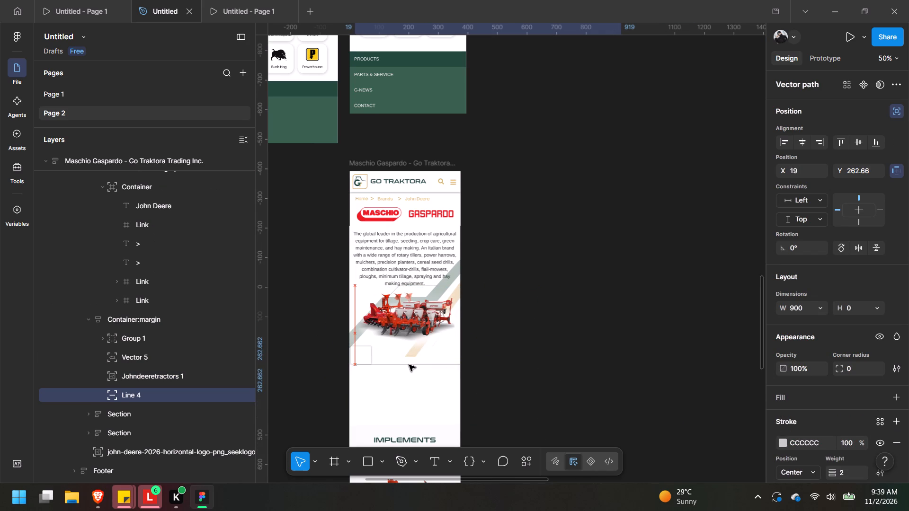
{"action": "left_click_drag", "start_coordinate": [409, 365], "coordinate": [409, 362]}
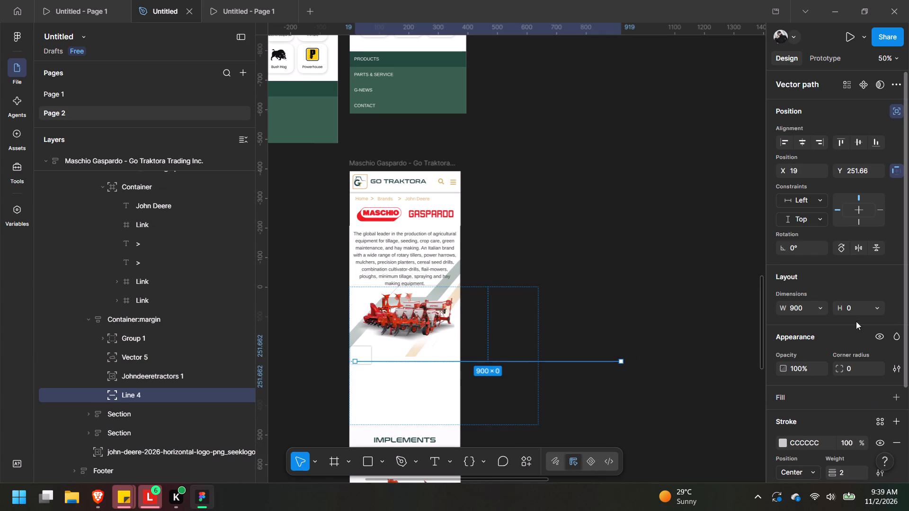
Shorten Line 4 in the mobile page, trying a width of 500 before settling on 200.
{"action": "scroll", "coordinate": [849, 280], "scroll_direction": "down", "scroll_amount": 1}
{"action": "left_click", "coordinate": [805, 253]}
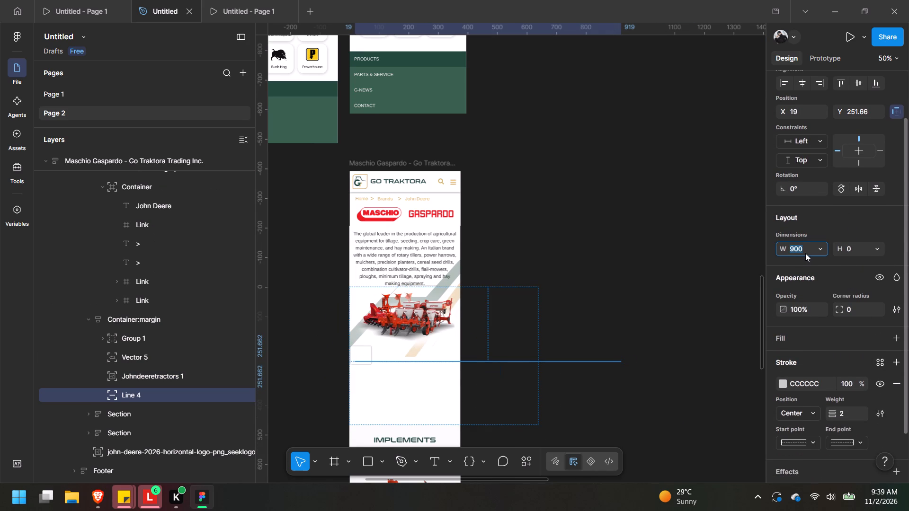
{"action": "type", "text": "500"}
{"action": "key", "text": "Return"}
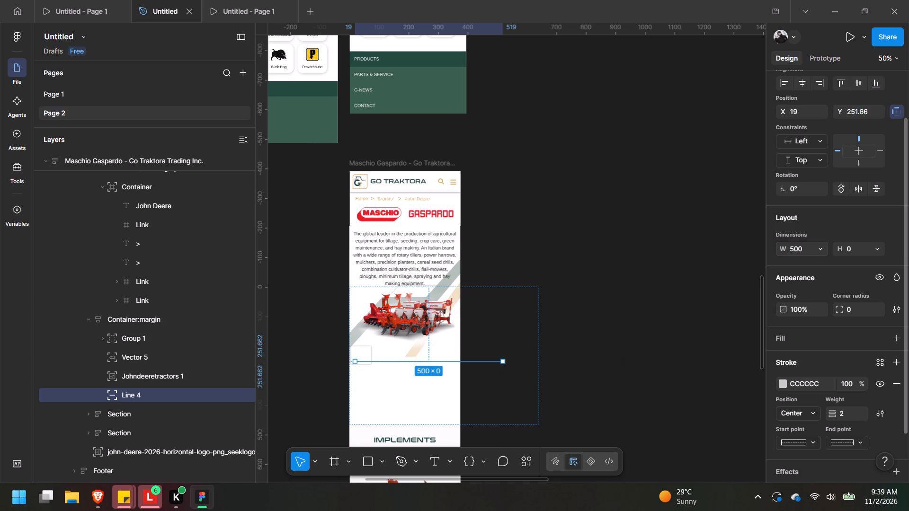
{"action": "left_click", "coordinate": [807, 247]}
{"action": "type", "text": "200"}
{"action": "key", "text": "Return"}
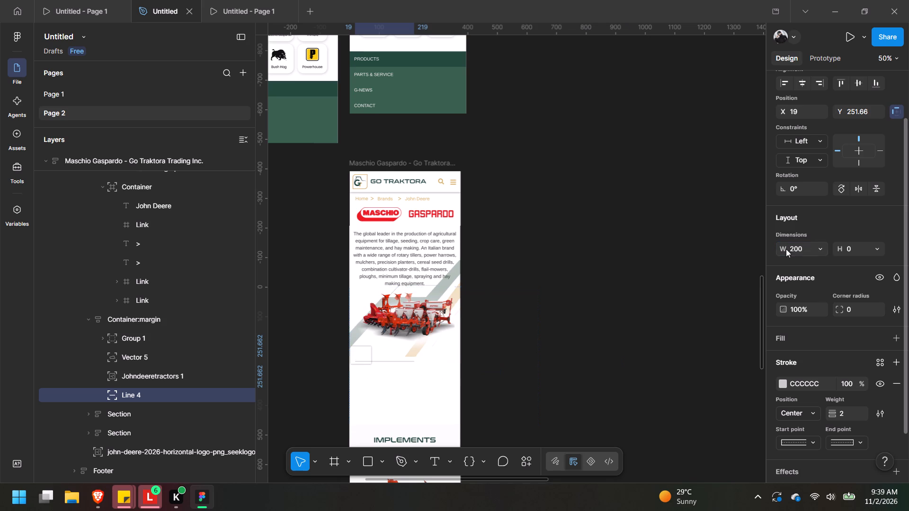
Shift Line 4 sideways so it sits centred in the mobile page's width below the machinery.
{"action": "left_click_drag", "start_coordinate": [396, 363], "coordinate": [416, 361]}
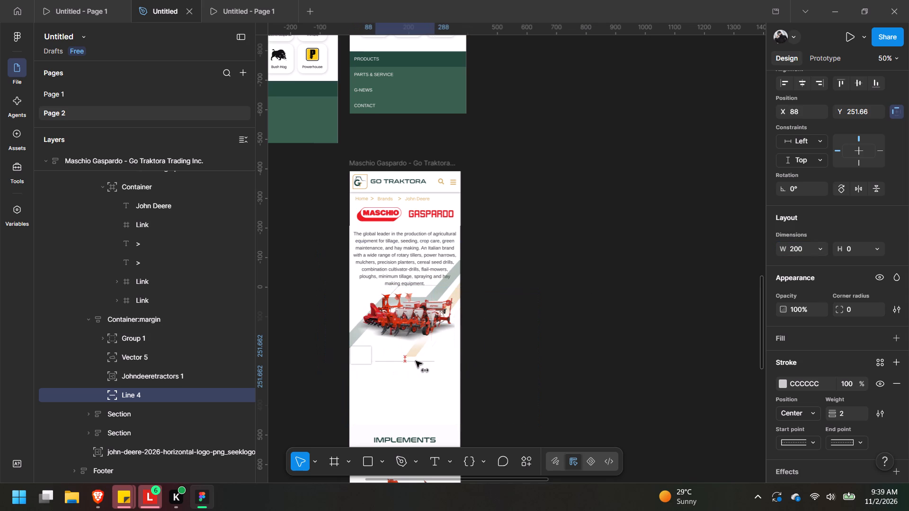
{"action": "left_click_drag", "start_coordinate": [416, 361], "coordinate": [414, 363]}
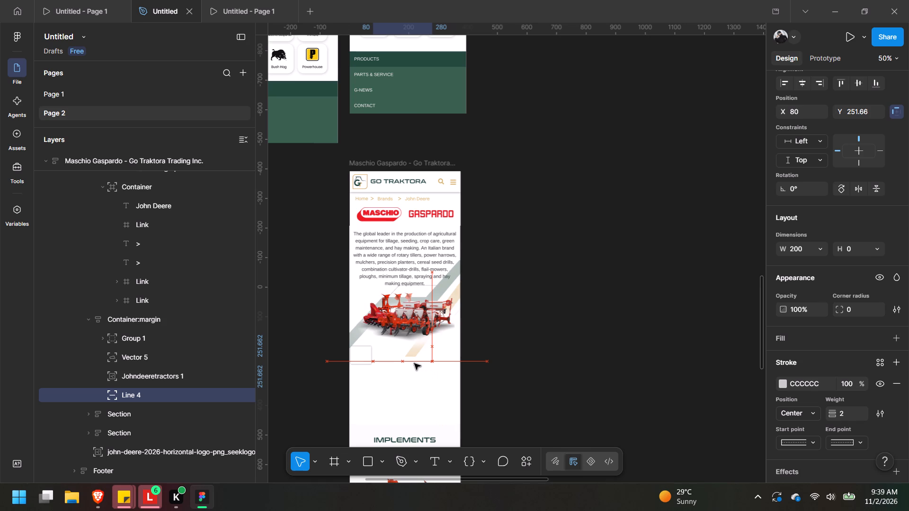
{"action": "left_click_drag", "start_coordinate": [414, 363], "coordinate": [416, 363]}
{"action": "left_click", "coordinate": [578, 322]}
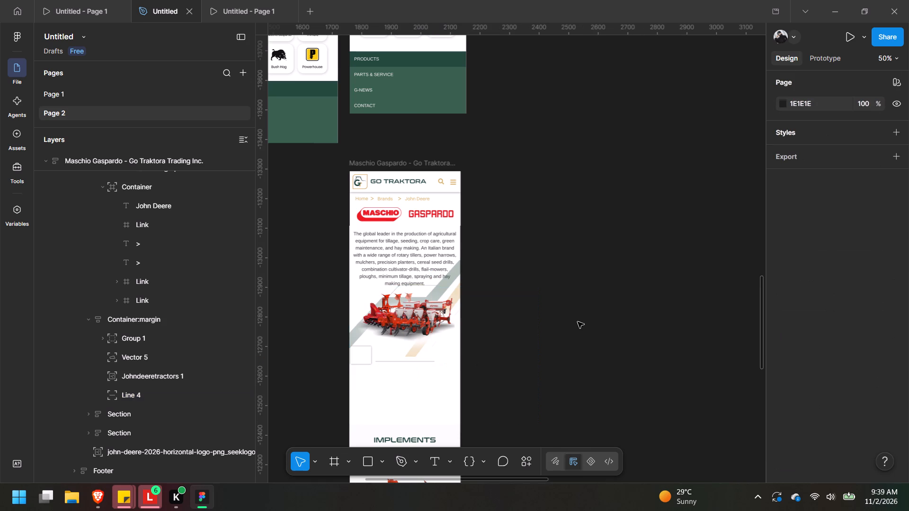
Delete the small empty outlined box beside Line 4 below the machinery.
{"action": "triple_click", "coordinate": [367, 359]}
{"action": "left_click", "coordinate": [367, 359]}
{"action": "key", "text": "BackSpace"}
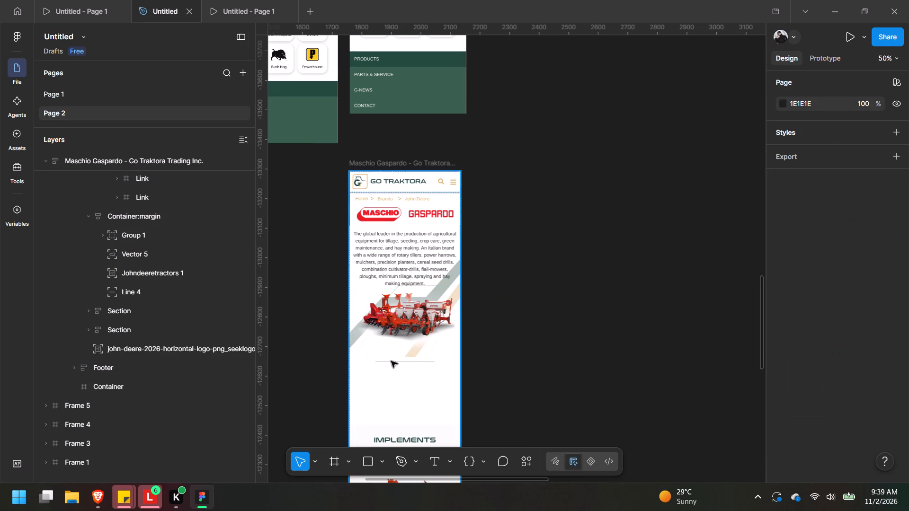
Move Line 4 up closer to the machinery, to about X 95 and Y 233.
{"action": "middle_click_drag", "start_coordinate": [507, 335], "coordinate": [530, 252]}
{"action": "triple_click", "coordinate": [437, 279]}
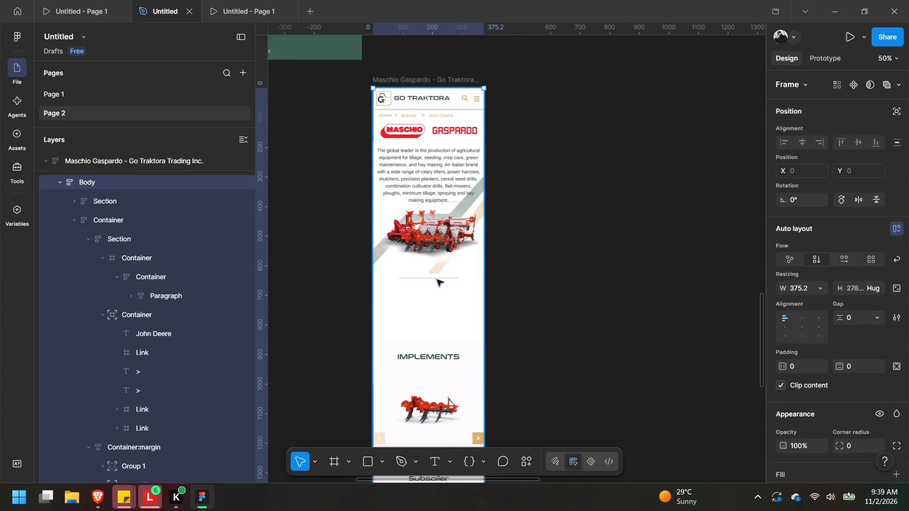
{"action": "left_click", "coordinate": [437, 280]}
{"action": "left_click_drag", "start_coordinate": [439, 278], "coordinate": [443, 271]}
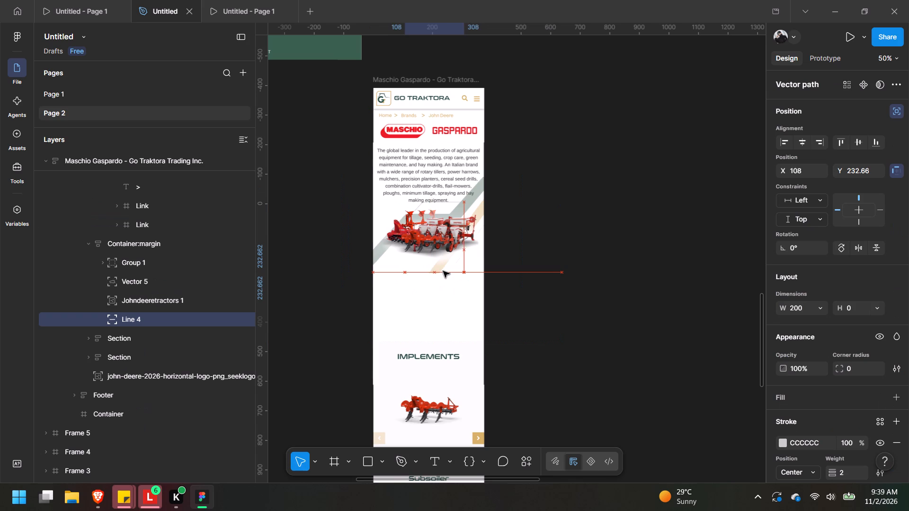
{"action": "left_click_drag", "start_coordinate": [443, 271], "coordinate": [442, 271]}
{"action": "left_click", "coordinate": [605, 234]}
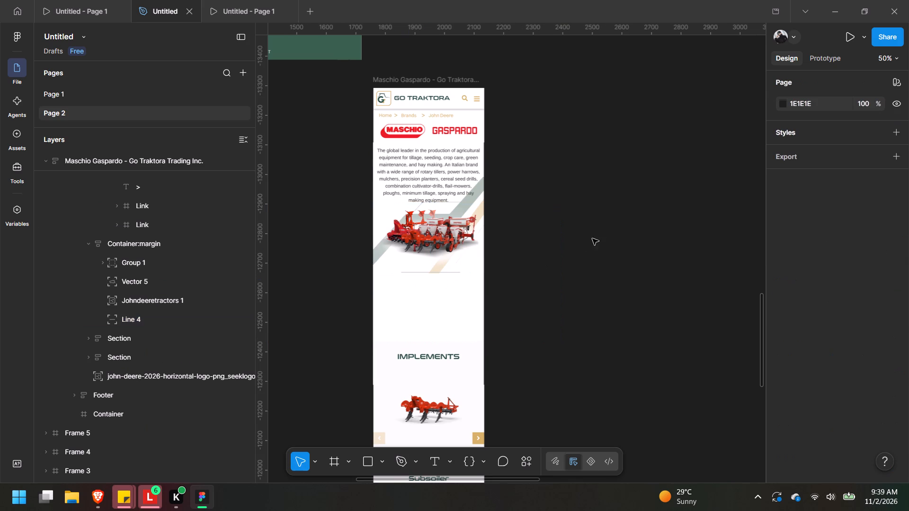
Examine the desktop page's hero divider, brand video and featured products sections against the mobile page.
{"action": "middle_click_drag", "start_coordinate": [679, 153], "coordinate": [298, 500]}
{"action": "middle_click_drag", "start_coordinate": [430, 293], "coordinate": [151, 510]}
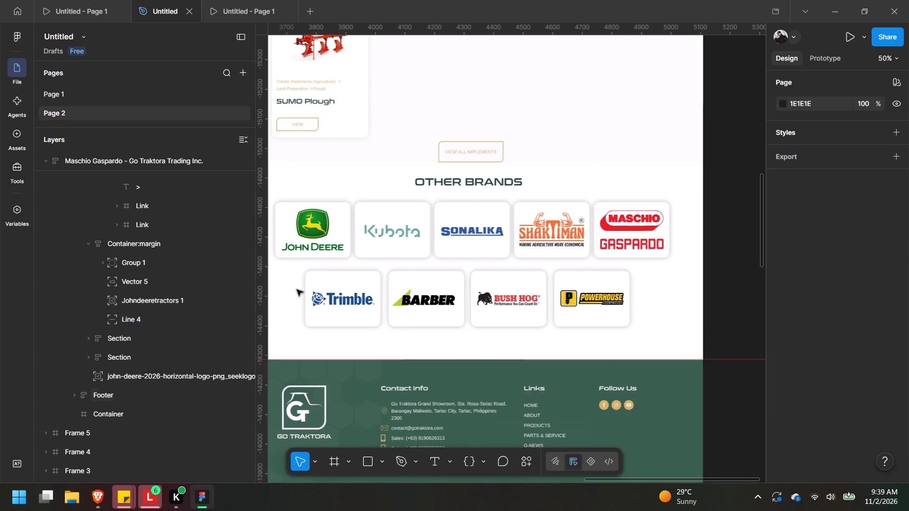
{"action": "middle_click_drag", "start_coordinate": [516, 6], "coordinate": [560, 498]}
{"action": "middle_click_drag", "start_coordinate": [596, 206], "coordinate": [676, 509]}
{"action": "middle_click_drag", "start_coordinate": [652, 177], "coordinate": [647, 423]}
{"action": "middle_click_drag", "start_coordinate": [558, 112], "coordinate": [569, 220]}
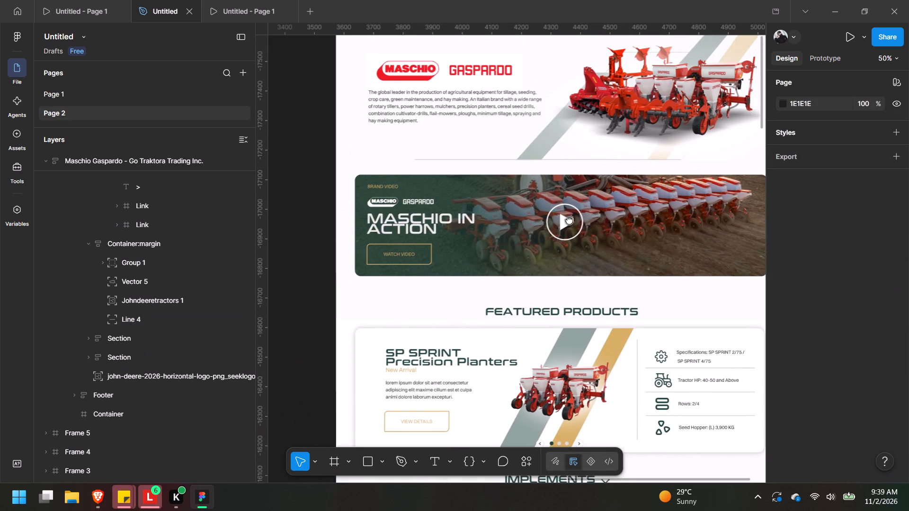
{"action": "middle_click_drag", "start_coordinate": [569, 220], "coordinate": [570, 222]}
{"action": "middle_click_drag", "start_coordinate": [247, 368], "coordinate": [532, 0]}
{"action": "middle_click_drag", "start_coordinate": [498, 357], "coordinate": [723, 0]}
{"action": "middle_click_drag", "start_coordinate": [451, 401], "coordinate": [732, 0]}
{"action": "scroll", "coordinate": [491, 400], "scroll_direction": "up", "scroll_amount": 1}
{"action": "middle_click_drag", "start_coordinate": [524, 336], "coordinate": [656, 37]}
{"action": "middle_click_drag", "start_coordinate": [541, 303], "coordinate": [659, 67]}
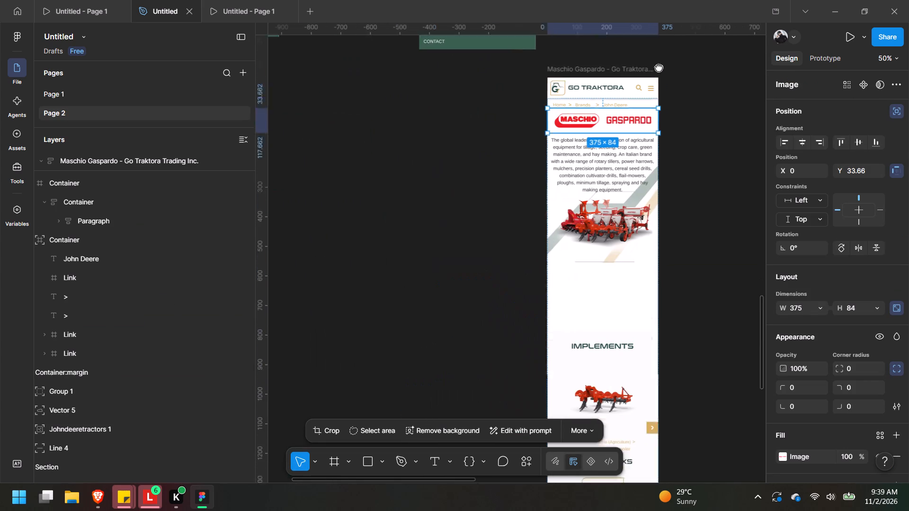
{"action": "middle_click_drag", "start_coordinate": [659, 67], "coordinate": [659, 73]}
Nudge Line 4 slightly down below the machinery, to about Y 236.
{"action": "left_click", "coordinate": [633, 216]}
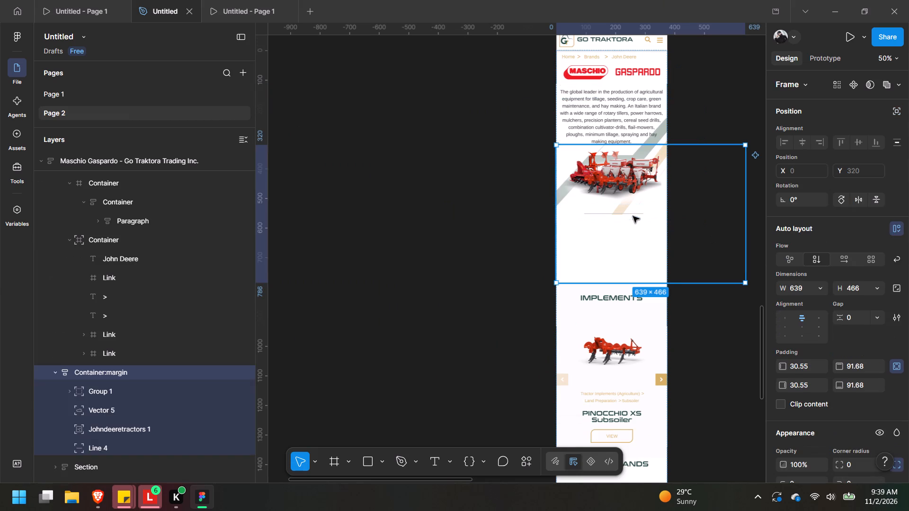
{"action": "triple_click", "coordinate": [639, 215]}
{"action": "key", "text": "ctrl+equal"}
{"action": "key", "text": "ctrl+equal"}
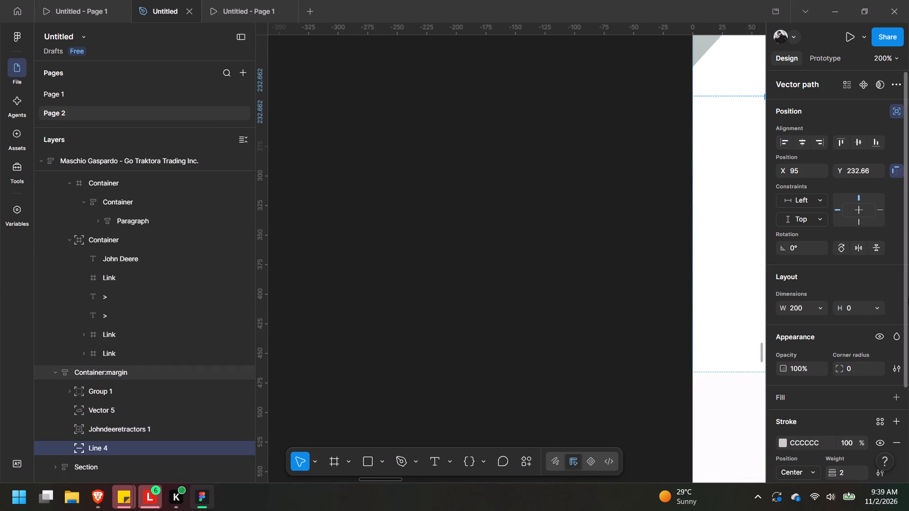
{"action": "middle_click_drag", "start_coordinate": [482, 143], "coordinate": [94, 379]}
{"action": "left_click_drag", "start_coordinate": [606, 332], "coordinate": [606, 334]}
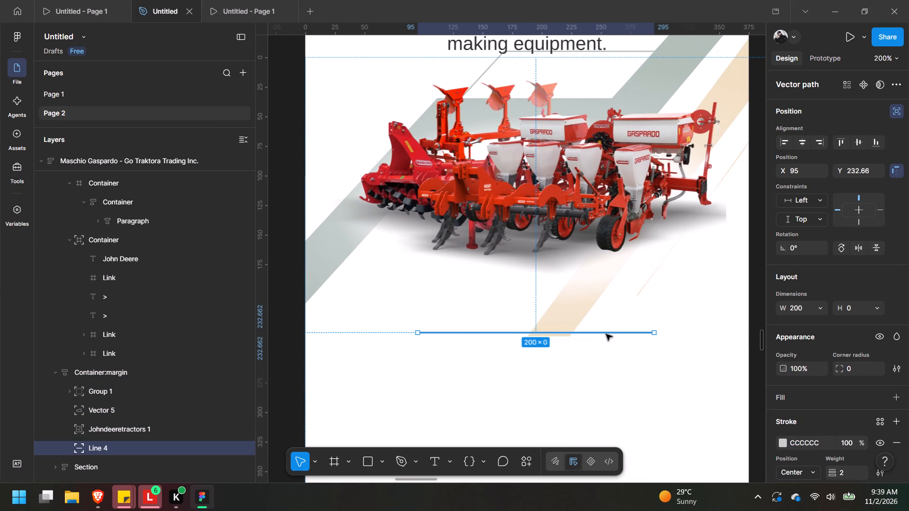
{"action": "left_click_drag", "start_coordinate": [606, 334], "coordinate": [606, 336]}
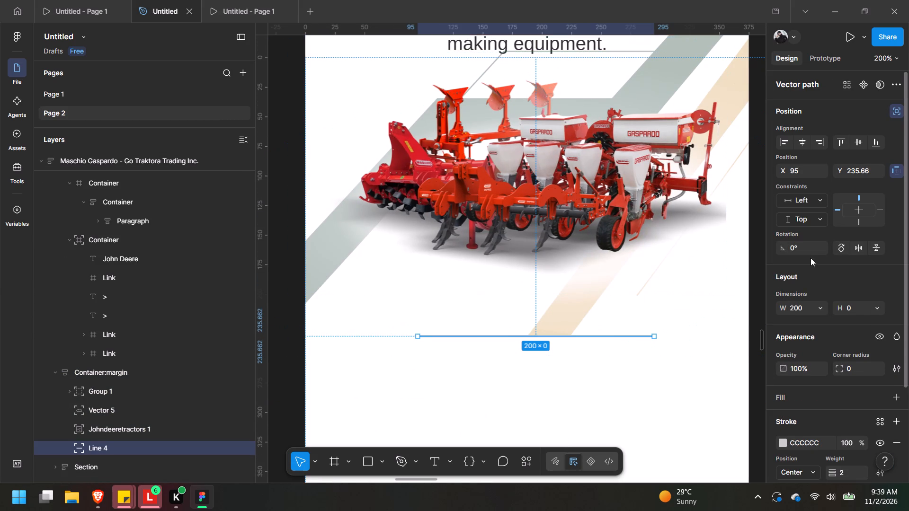
Set Line 4's width to 300 and recentre it across the mobile page, at about X 38 and Y 236.
{"action": "left_click", "coordinate": [796, 310]}
{"action": "type", "text": "300"}
{"action": "key", "text": "Return"}
{"action": "left_click_drag", "start_coordinate": [683, 336], "coordinate": [675, 337]}
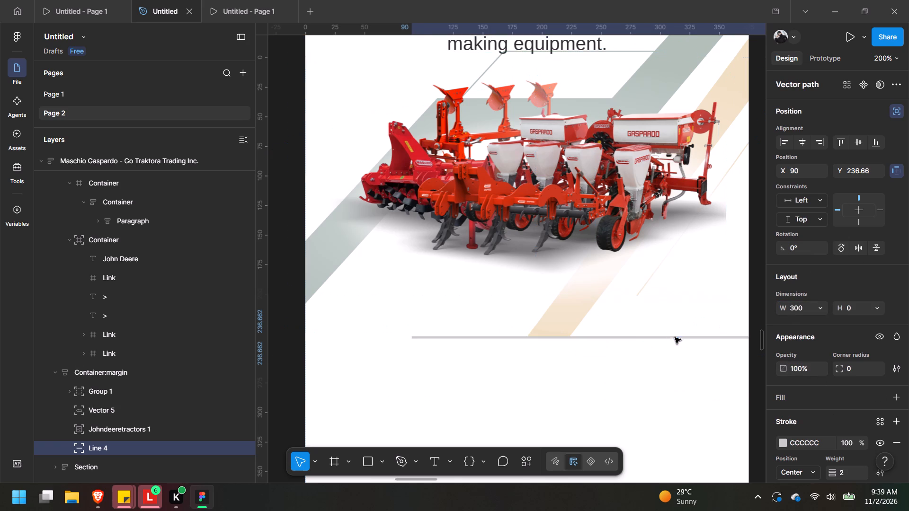
{"action": "left_click_drag", "start_coordinate": [675, 337], "coordinate": [622, 334]}
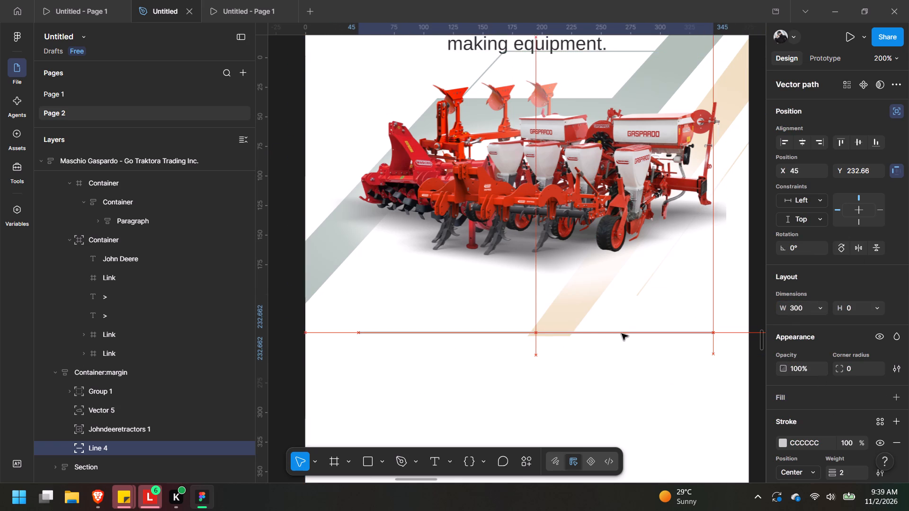
{"action": "left_click_drag", "start_coordinate": [622, 334], "coordinate": [617, 336]}
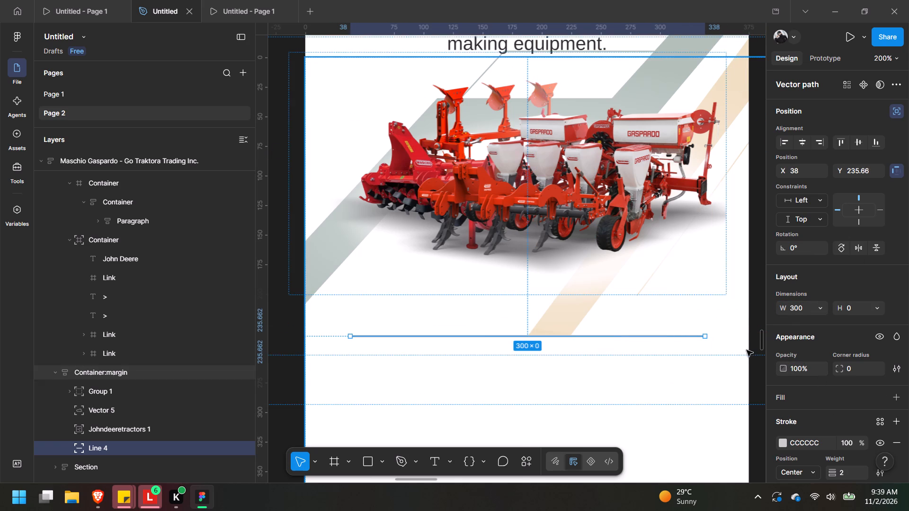
{"action": "key", "text": "ctrl+minus"}
{"action": "left_click", "coordinate": [716, 179]}
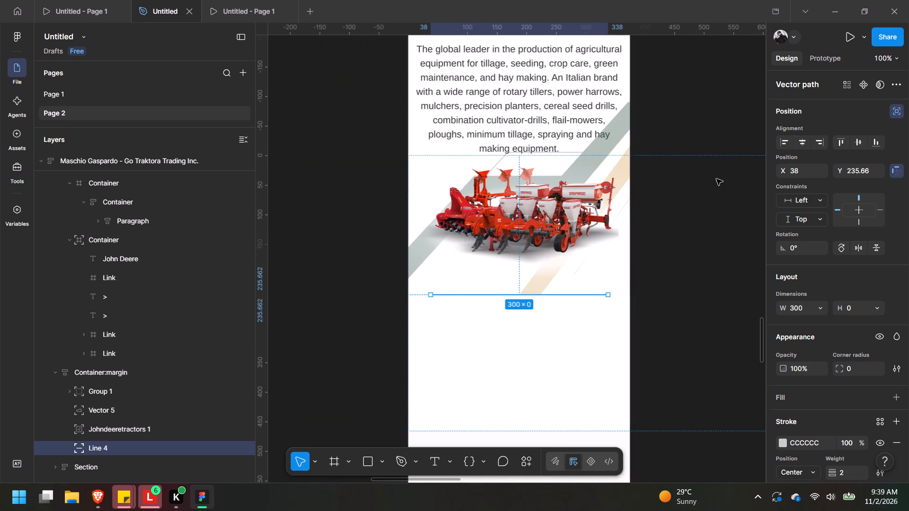
Move the machinery image Johndeeretractors 1 down within the mobile hero, to about X -21 and Y 15.
{"action": "middle_click_drag", "start_coordinate": [751, 85], "coordinate": [719, 207]}
{"action": "scroll", "coordinate": [719, 207], "scroll_direction": "up", "scroll_amount": 1}
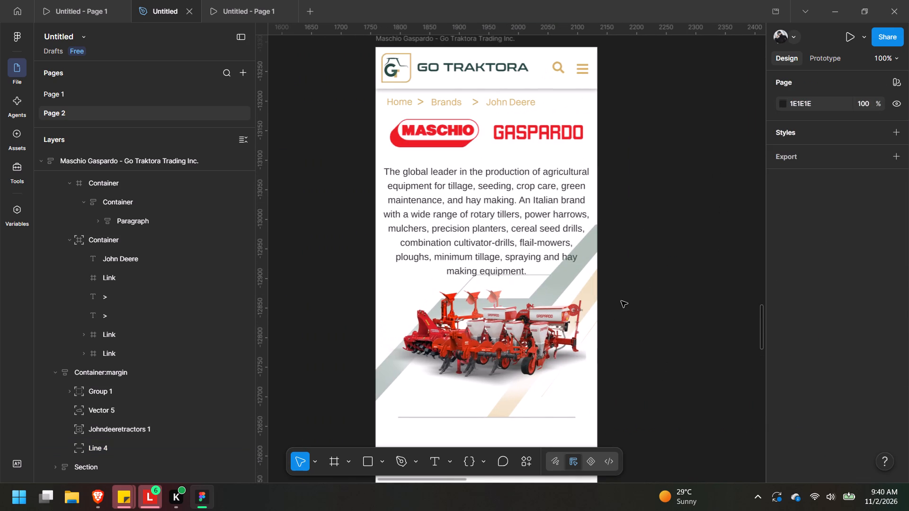
{"action": "key", "text": "ctrl+minus"}
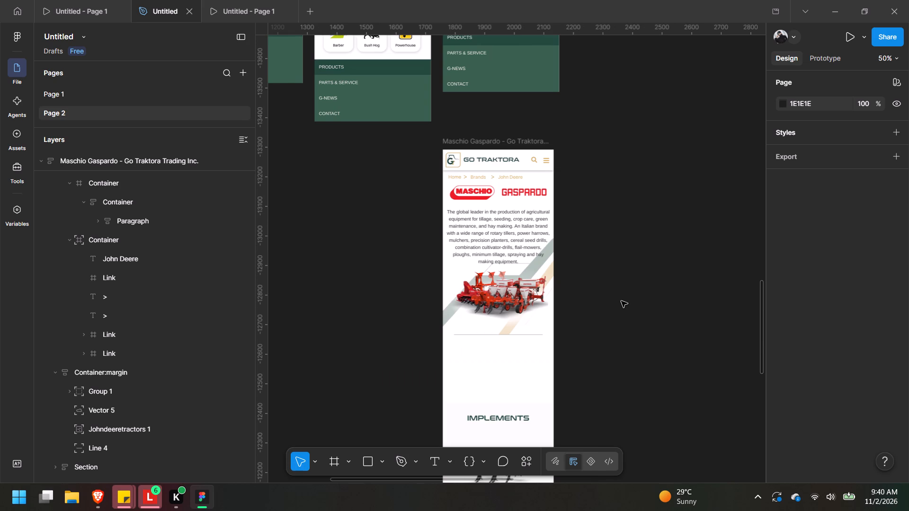
{"action": "triple_click", "coordinate": [492, 279]}
{"action": "left_click", "coordinate": [492, 279]}
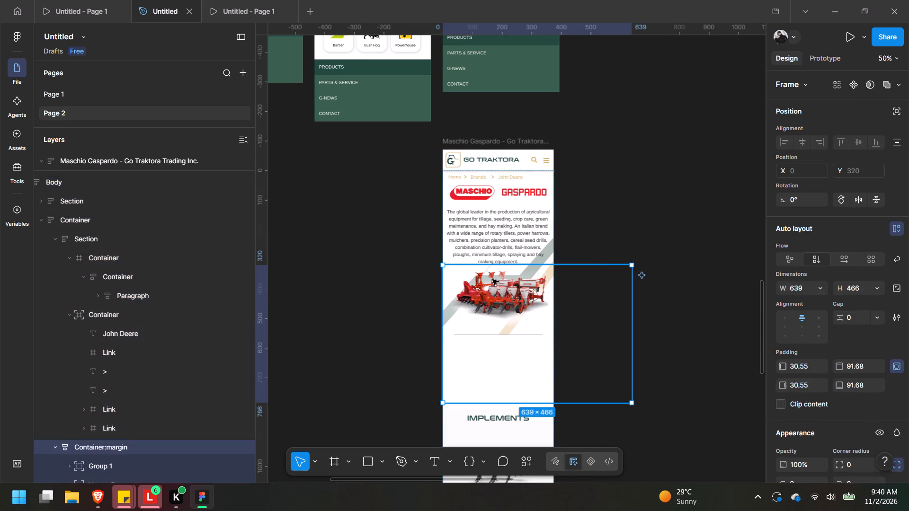
{"action": "left_click_drag", "start_coordinate": [514, 287], "coordinate": [517, 293]}
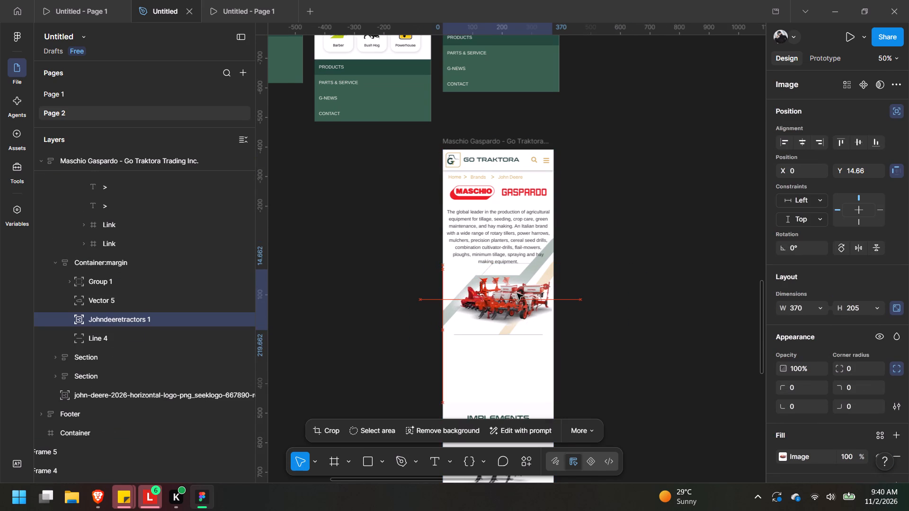
{"action": "left_click_drag", "start_coordinate": [517, 293], "coordinate": [514, 292]}
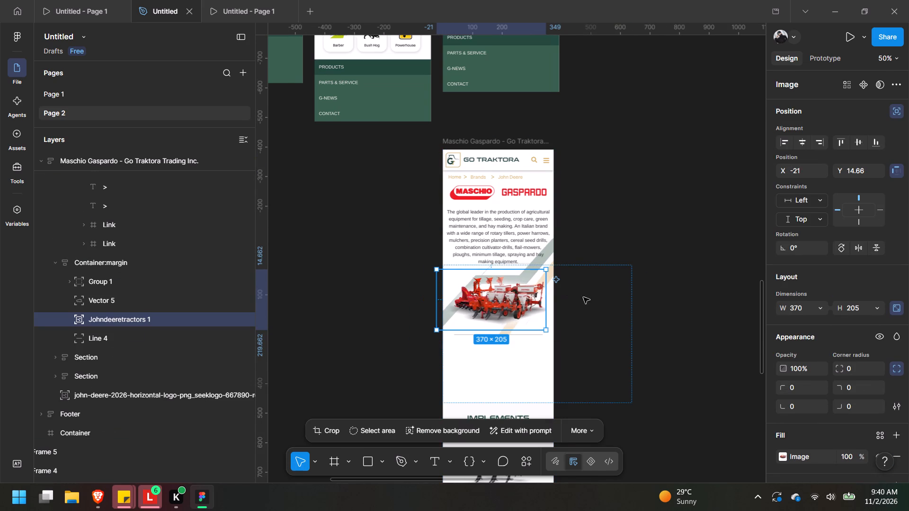
{"action": "left_click", "coordinate": [605, 295]}
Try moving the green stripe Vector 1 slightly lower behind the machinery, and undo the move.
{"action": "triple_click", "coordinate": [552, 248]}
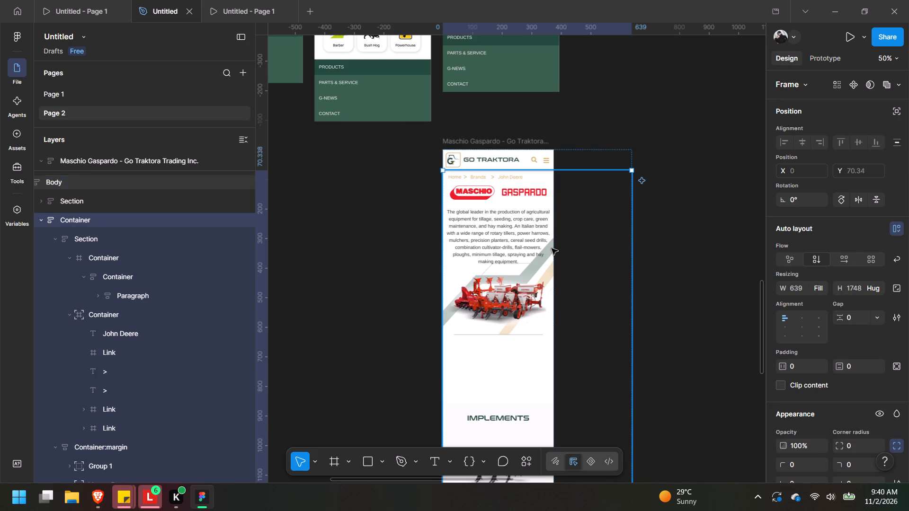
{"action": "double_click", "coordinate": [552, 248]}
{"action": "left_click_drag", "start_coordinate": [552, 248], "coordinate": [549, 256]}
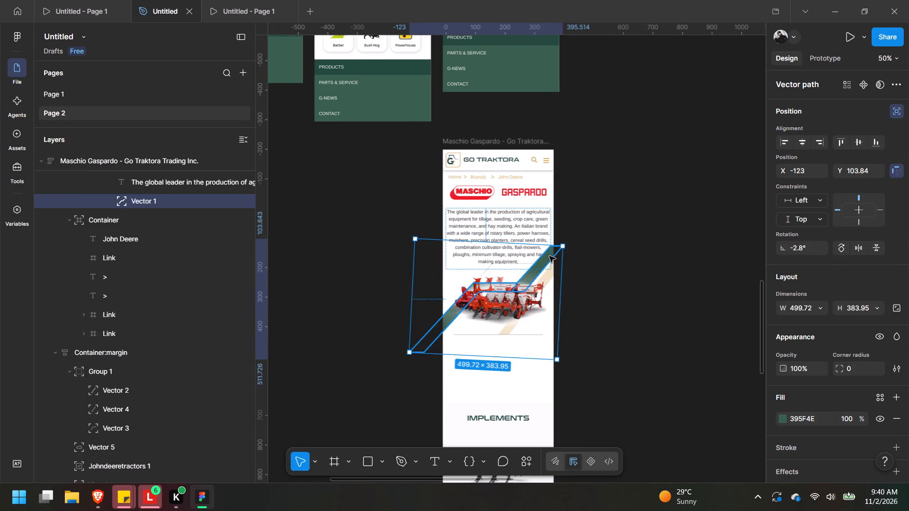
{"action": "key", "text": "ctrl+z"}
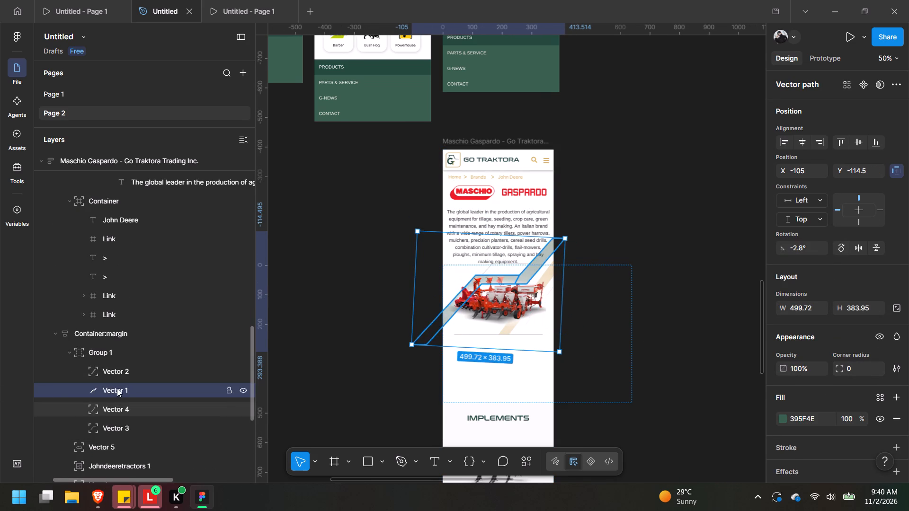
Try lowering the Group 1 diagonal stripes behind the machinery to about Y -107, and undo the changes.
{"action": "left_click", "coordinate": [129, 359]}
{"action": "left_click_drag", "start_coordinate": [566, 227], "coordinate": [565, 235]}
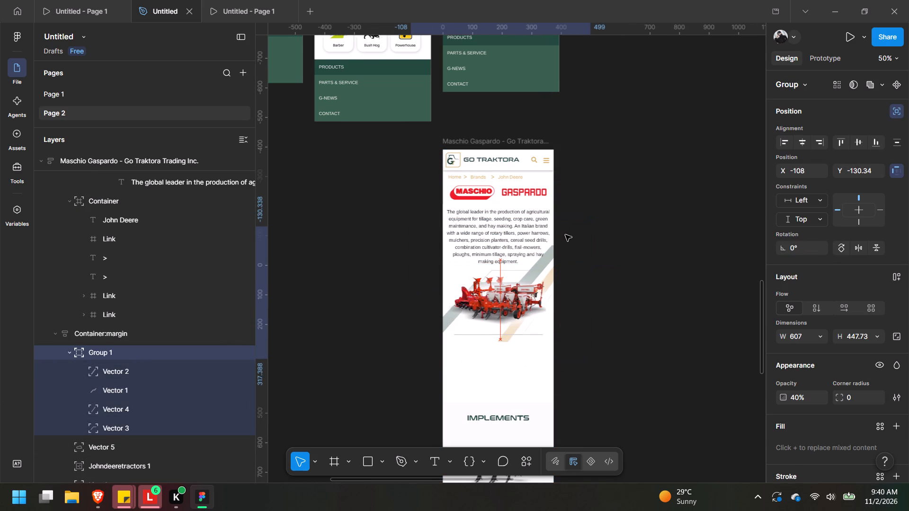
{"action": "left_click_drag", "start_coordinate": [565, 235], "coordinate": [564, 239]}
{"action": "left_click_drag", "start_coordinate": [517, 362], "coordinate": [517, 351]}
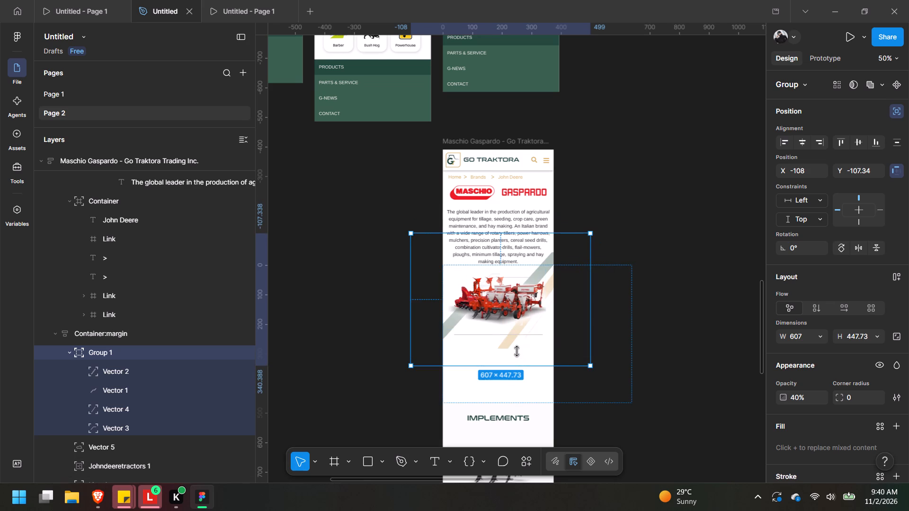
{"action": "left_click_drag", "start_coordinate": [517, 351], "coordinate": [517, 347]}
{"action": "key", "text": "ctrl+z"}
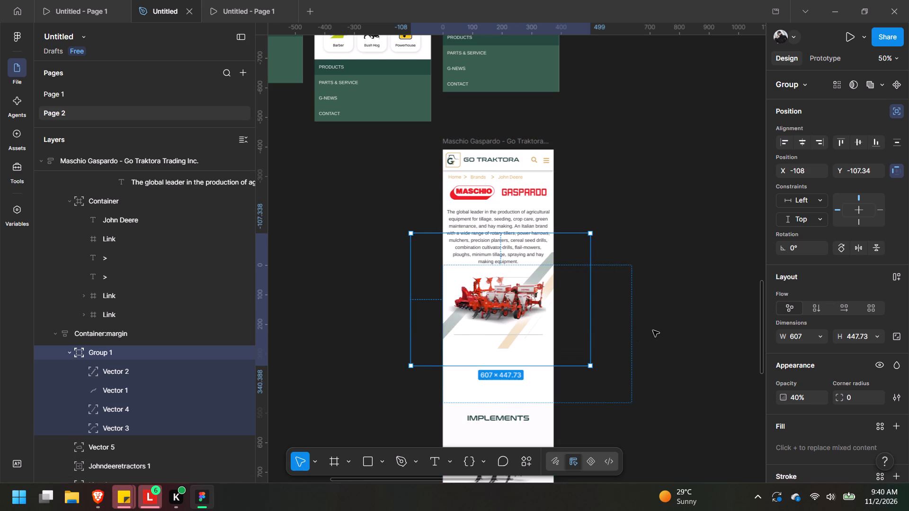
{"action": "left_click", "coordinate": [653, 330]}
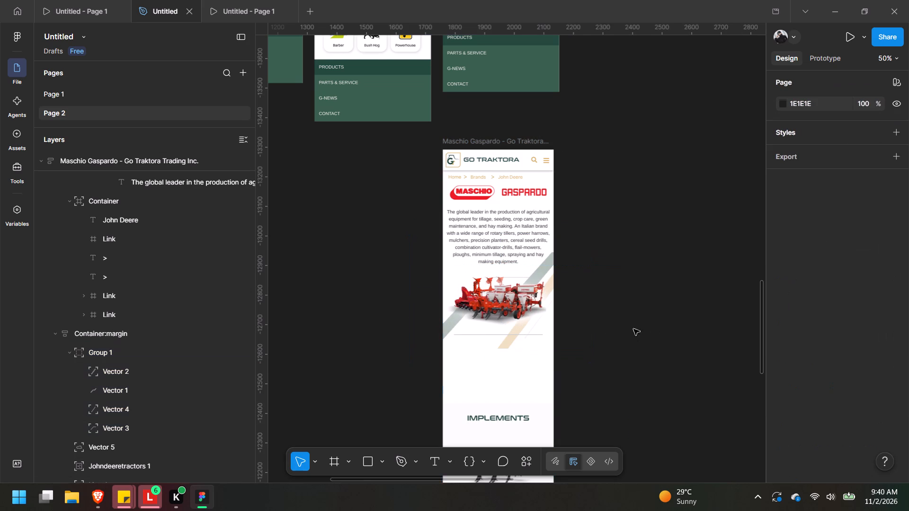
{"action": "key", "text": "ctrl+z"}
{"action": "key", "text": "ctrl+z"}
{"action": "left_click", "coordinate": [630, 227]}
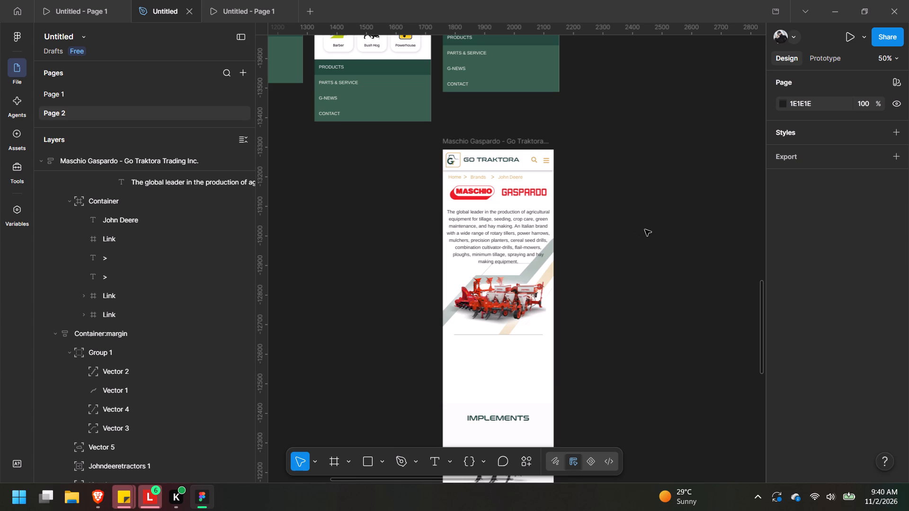
Add a white FFFFFF fill at 100% to the Container frame around the hero description paragraph.
{"action": "double_click", "coordinate": [508, 236]}
{"action": "double_click", "coordinate": [508, 236]}
{"action": "double_click", "coordinate": [508, 236]}
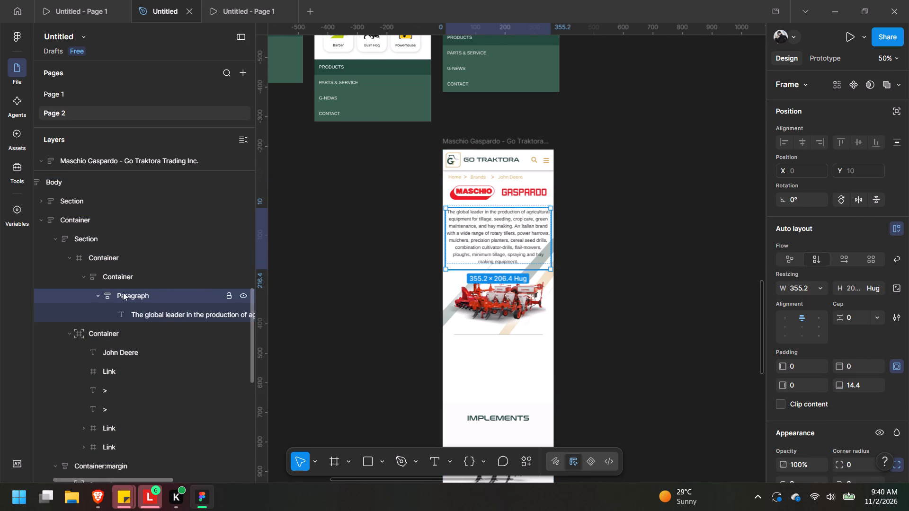
{"action": "left_click", "coordinate": [129, 280]}
{"action": "scroll", "coordinate": [785, 378], "scroll_direction": "down", "scroll_amount": 2}
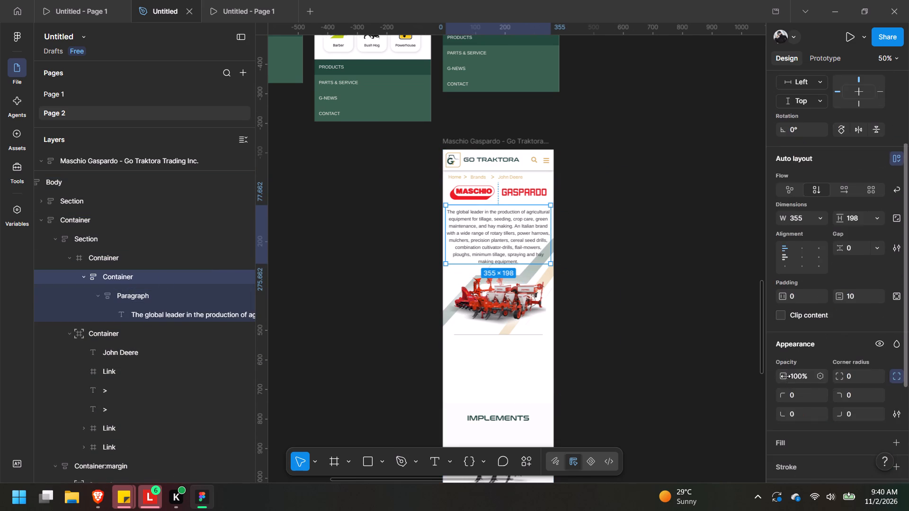
{"action": "scroll", "coordinate": [799, 364], "scroll_direction": "down", "scroll_amount": 4}
{"action": "left_click", "coordinate": [797, 296]}
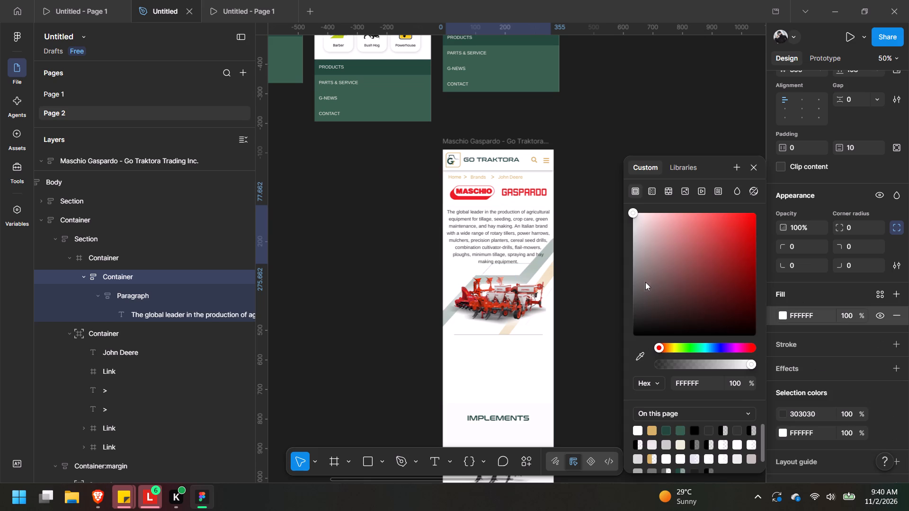
{"action": "left_click_drag", "start_coordinate": [648, 233], "coordinate": [617, 181]}
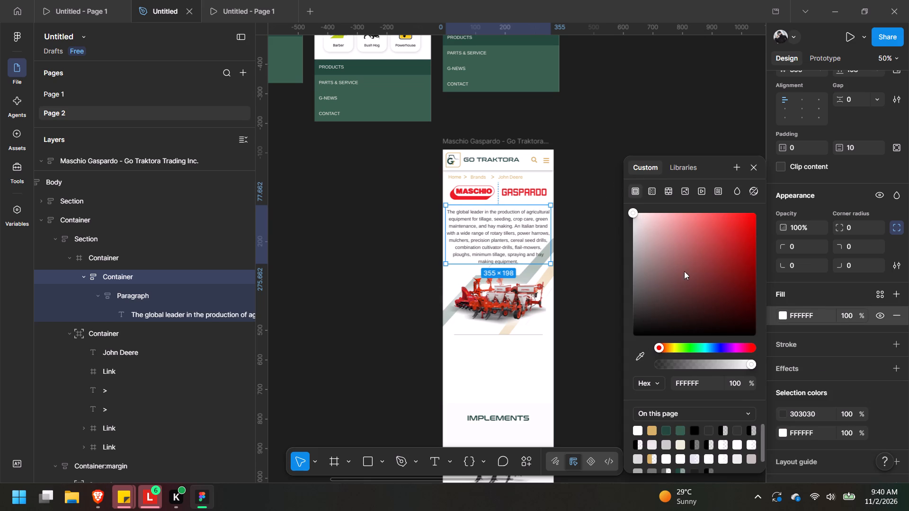
{"action": "left_click", "coordinate": [624, 61]}
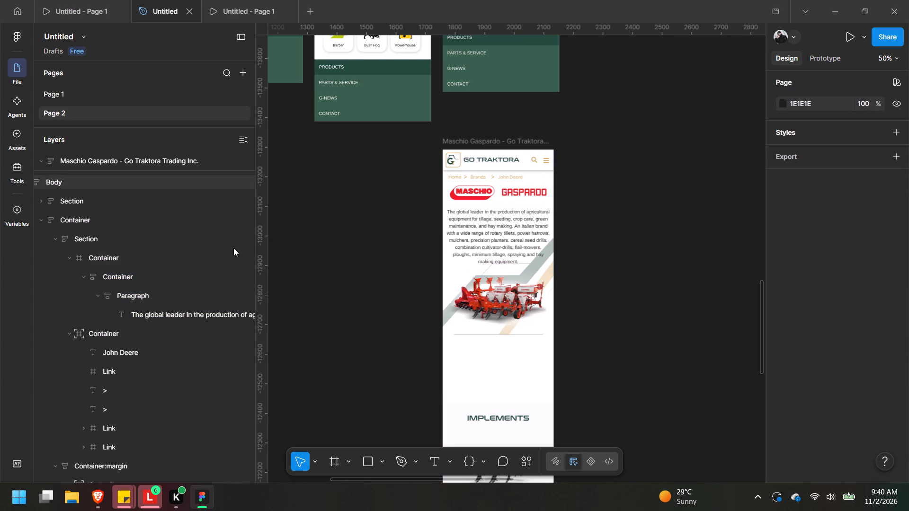
Reorder the Container:margin layer into the hero Section, directly below the description's Container and above the breadcrumb Container.
{"action": "left_click", "coordinate": [132, 340]}
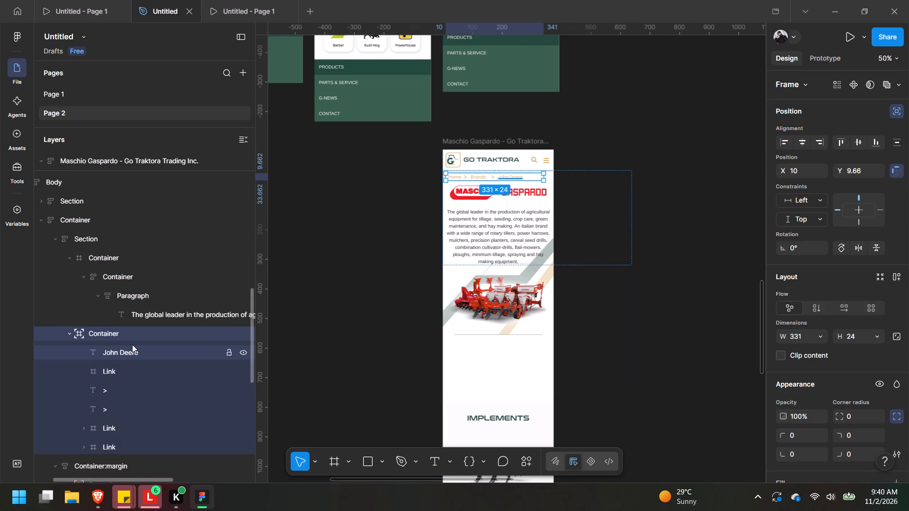
{"action": "scroll", "coordinate": [159, 370], "scroll_direction": "down", "scroll_amount": 1}
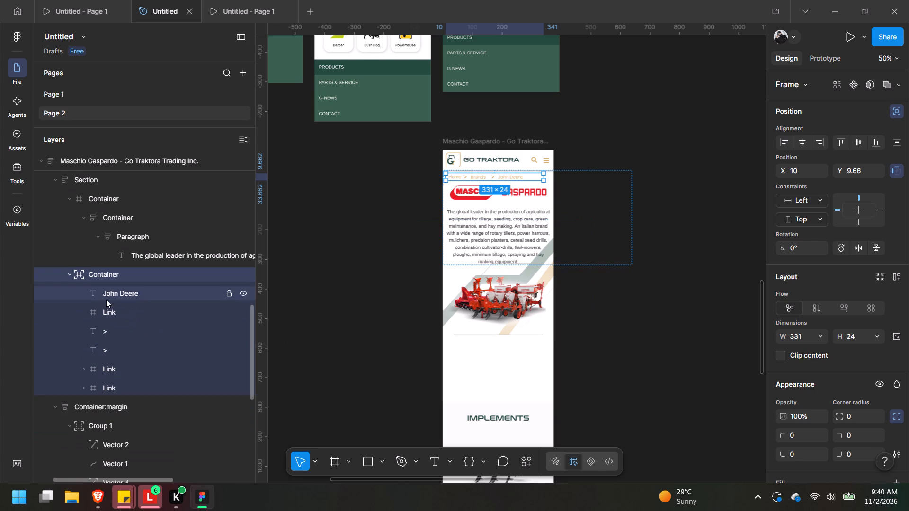
{"action": "left_click_drag", "start_coordinate": [89, 409], "coordinate": [103, 361]}
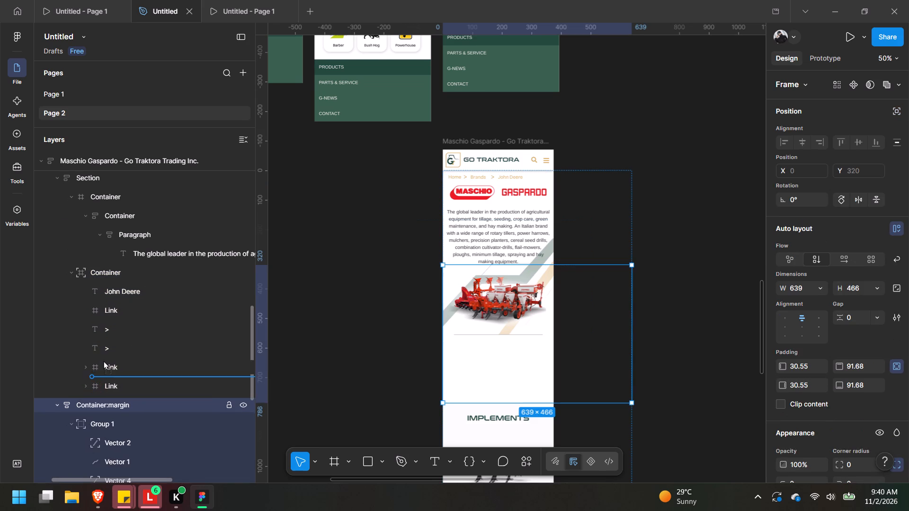
{"action": "left_click_drag", "start_coordinate": [103, 361], "coordinate": [121, 308]}
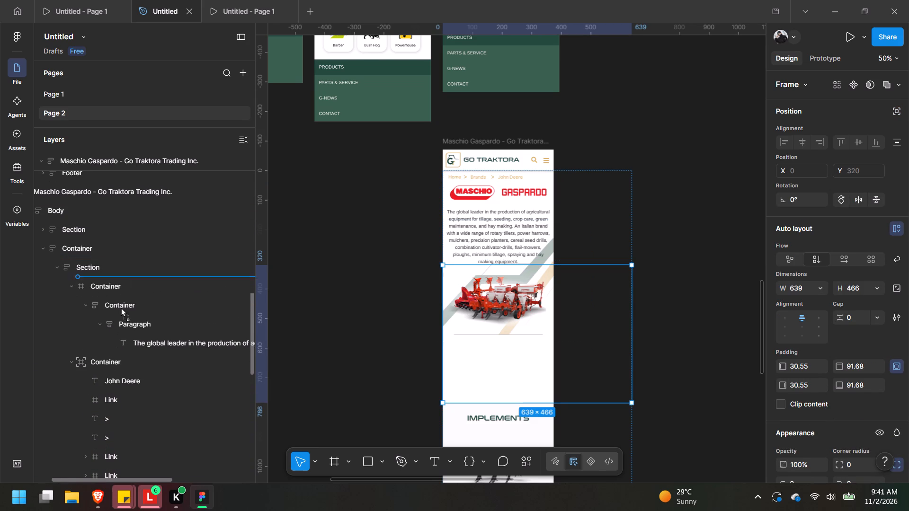
{"action": "left_click_drag", "start_coordinate": [121, 308], "coordinate": [120, 352]}
Exempt the Container:margin frame from auto layout and move it up over the hero, with the machinery overlapping the description.
{"action": "scroll", "coordinate": [555, 310], "scroll_direction": "down", "scroll_amount": 2}
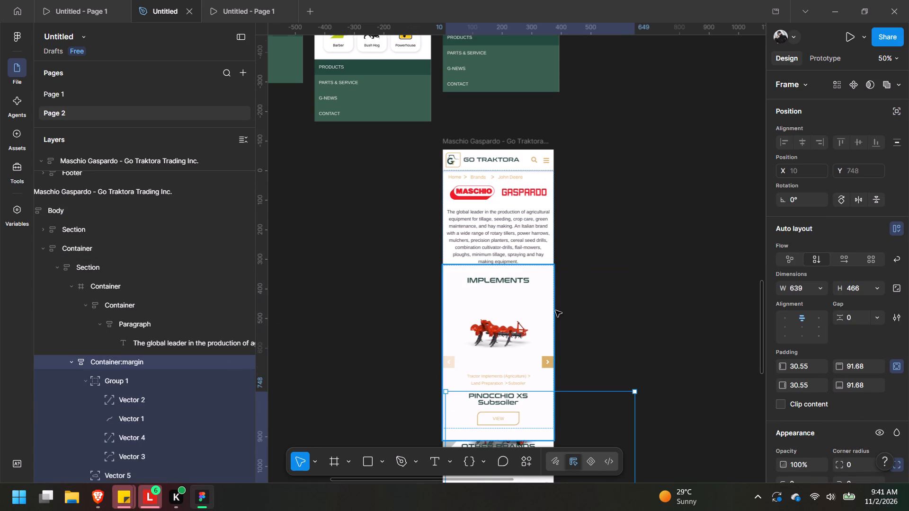
{"action": "scroll", "coordinate": [550, 309], "scroll_direction": "down", "scroll_amount": 2}
{"action": "left_click_drag", "start_coordinate": [570, 389], "coordinate": [543, 224]}
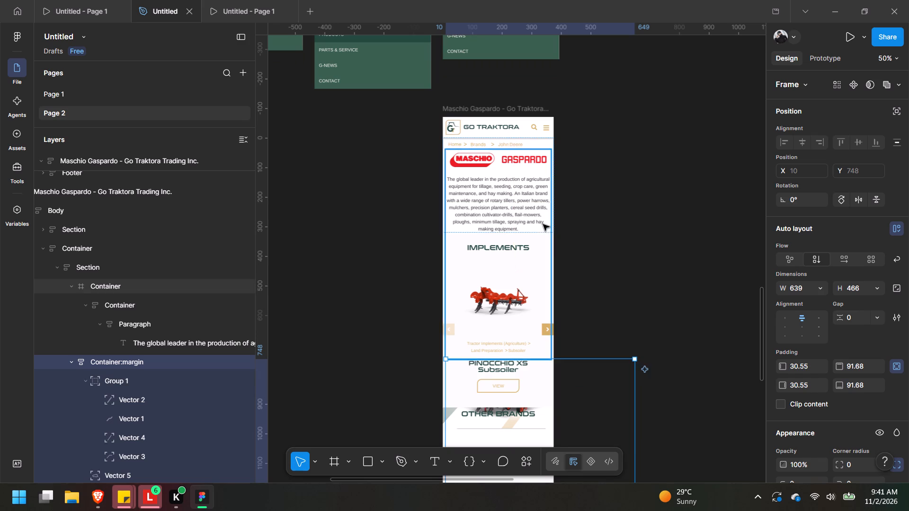
{"action": "left_click_drag", "start_coordinate": [622, 433], "coordinate": [590, 335]}
{"action": "scroll", "coordinate": [594, 333], "scroll_direction": "down", "scroll_amount": 4}
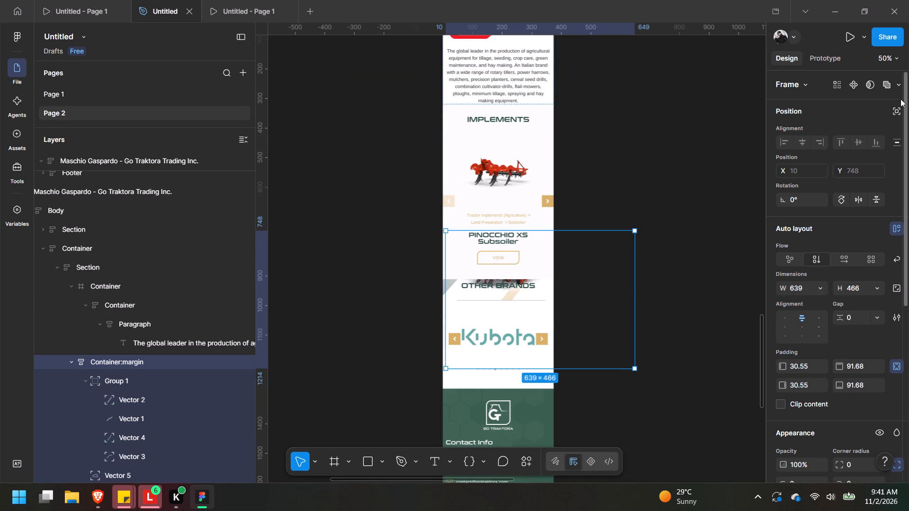
{"action": "left_click", "coordinate": [897, 107]}
{"action": "left_click_drag", "start_coordinate": [590, 324], "coordinate": [570, 131]}
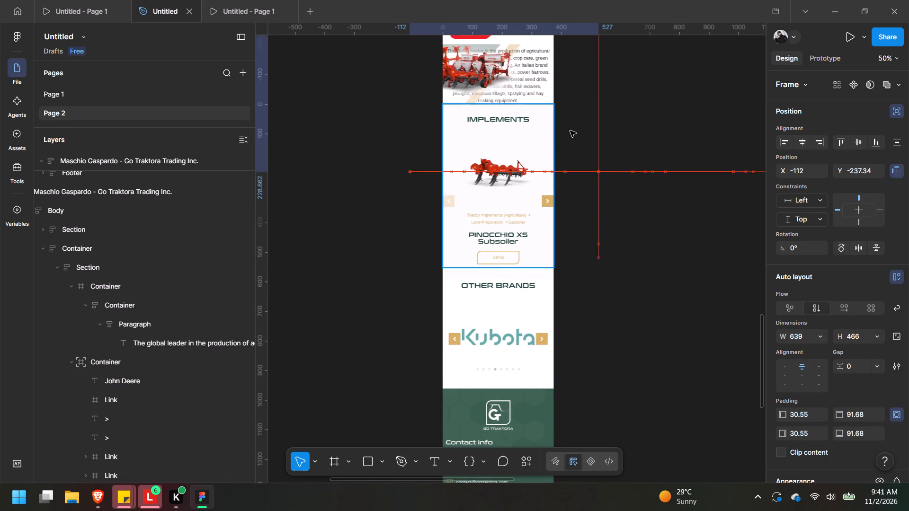
{"action": "left_click_drag", "start_coordinate": [570, 131], "coordinate": [576, 132]}
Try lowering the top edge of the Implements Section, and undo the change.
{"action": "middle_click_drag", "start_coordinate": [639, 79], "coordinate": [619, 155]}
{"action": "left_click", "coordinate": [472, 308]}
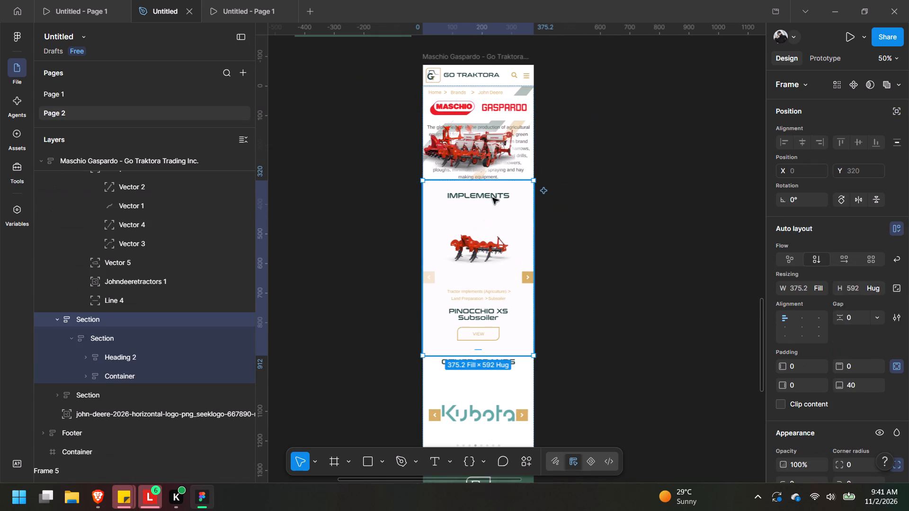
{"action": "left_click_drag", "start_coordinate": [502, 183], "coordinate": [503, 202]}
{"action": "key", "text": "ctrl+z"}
Extend the hero Section downward to a height of about 700, leaving white space above the Implements Section.
{"action": "left_click", "coordinate": [513, 174]}
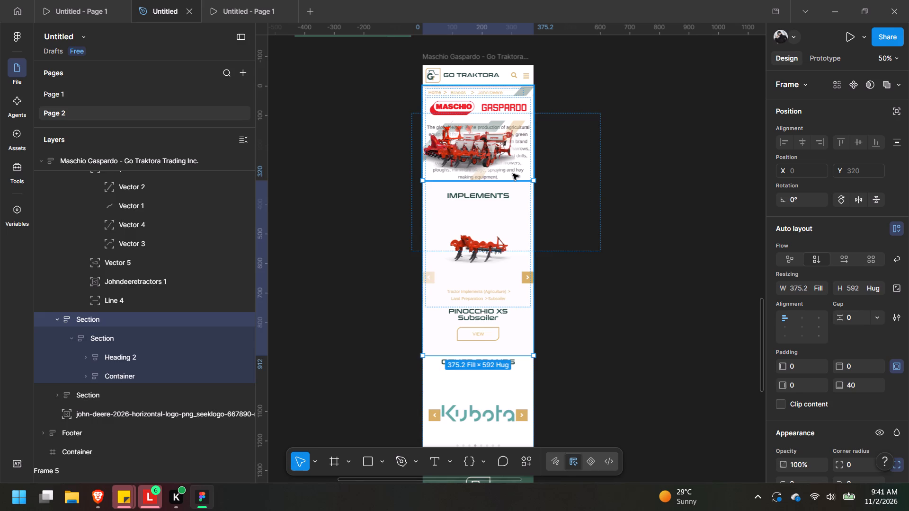
{"action": "left_click_drag", "start_coordinate": [510, 181], "coordinate": [507, 300]}
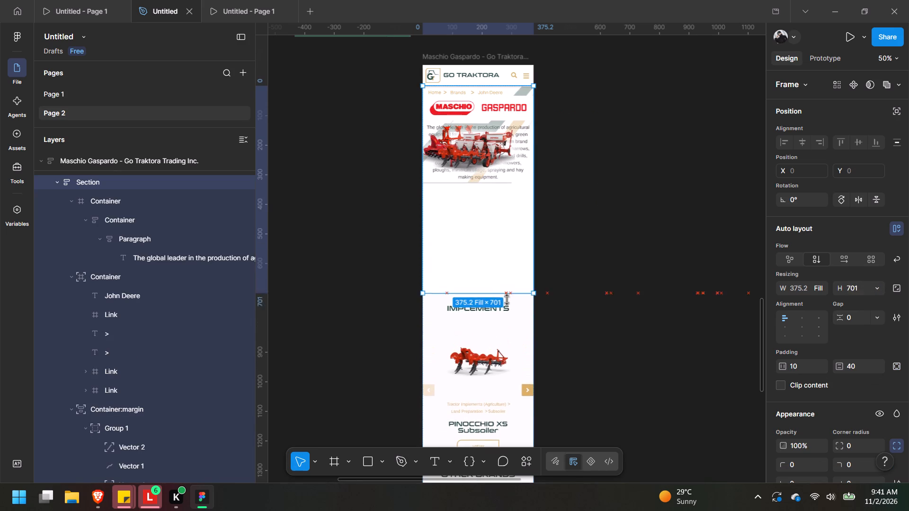
{"action": "left_click_drag", "start_coordinate": [507, 300], "coordinate": [508, 298]}
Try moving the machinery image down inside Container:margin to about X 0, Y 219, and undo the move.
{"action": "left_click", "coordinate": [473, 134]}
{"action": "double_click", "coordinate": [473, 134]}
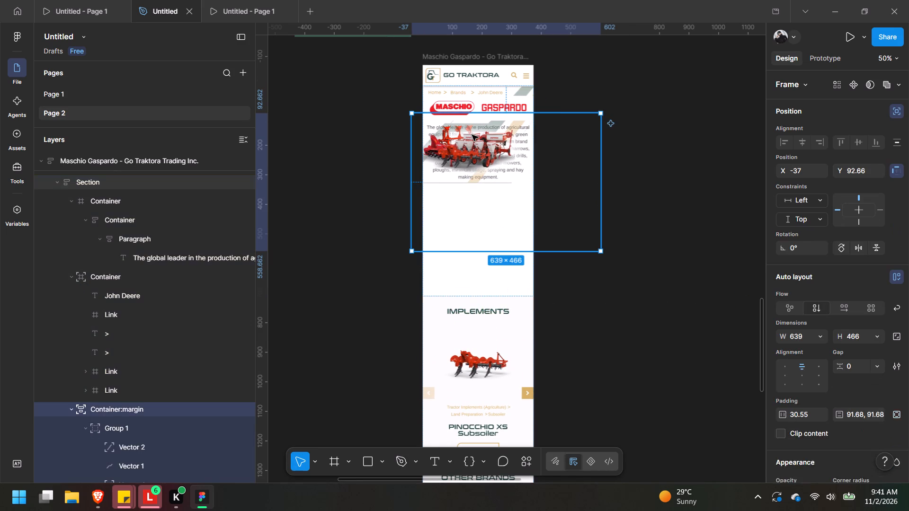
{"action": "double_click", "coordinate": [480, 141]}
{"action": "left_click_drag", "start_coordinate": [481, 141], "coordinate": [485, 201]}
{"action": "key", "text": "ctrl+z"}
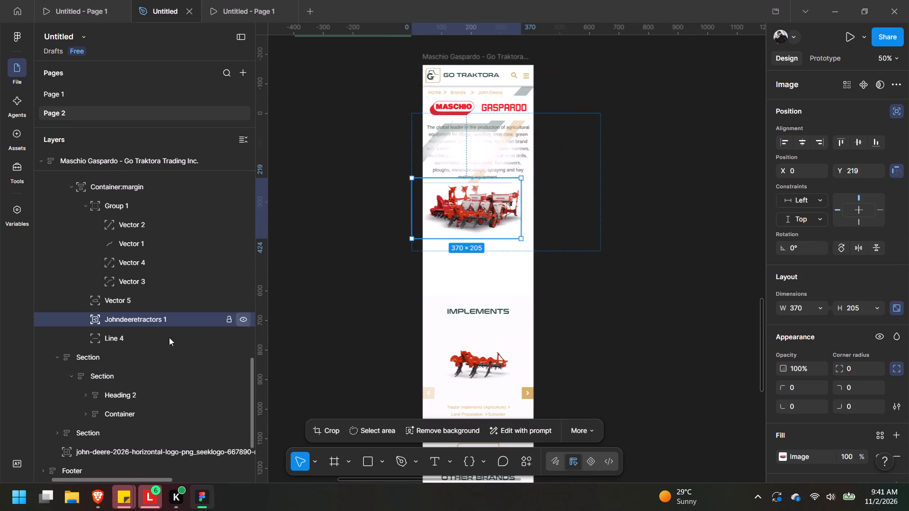
Move the whole Container:margin frame down below the hero description, to about X 0, Y 314.
{"action": "left_click", "coordinate": [172, 192]}
{"action": "left_click_drag", "start_coordinate": [522, 196], "coordinate": [528, 245]}
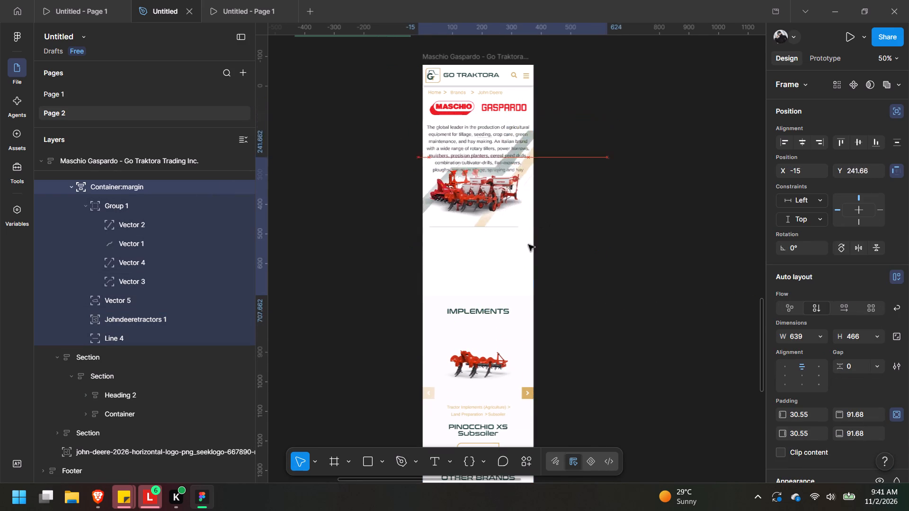
{"action": "left_click_drag", "start_coordinate": [528, 245], "coordinate": [532, 257]}
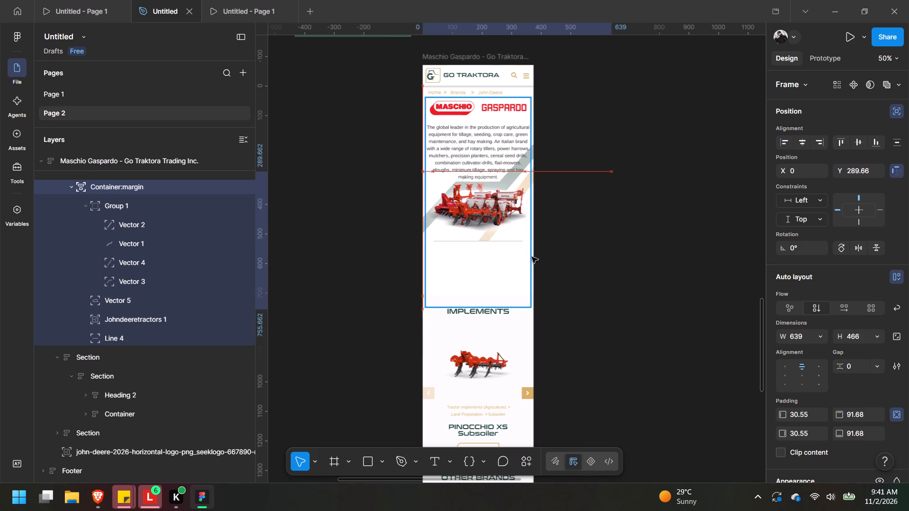
{"action": "left_click_drag", "start_coordinate": [532, 257], "coordinate": [533, 259]}
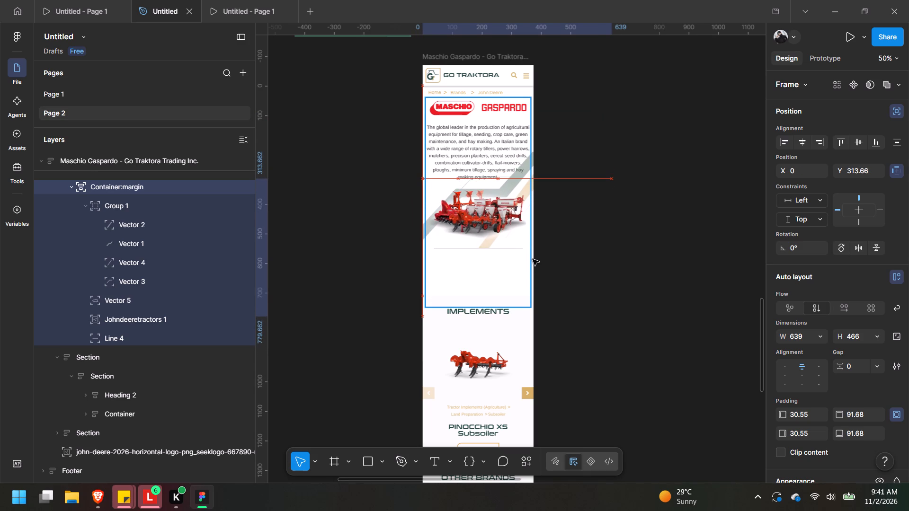
{"action": "left_click_drag", "start_coordinate": [533, 259], "coordinate": [532, 259]}
{"action": "left_click", "coordinate": [605, 249]}
{"action": "left_click", "coordinate": [651, 241]}
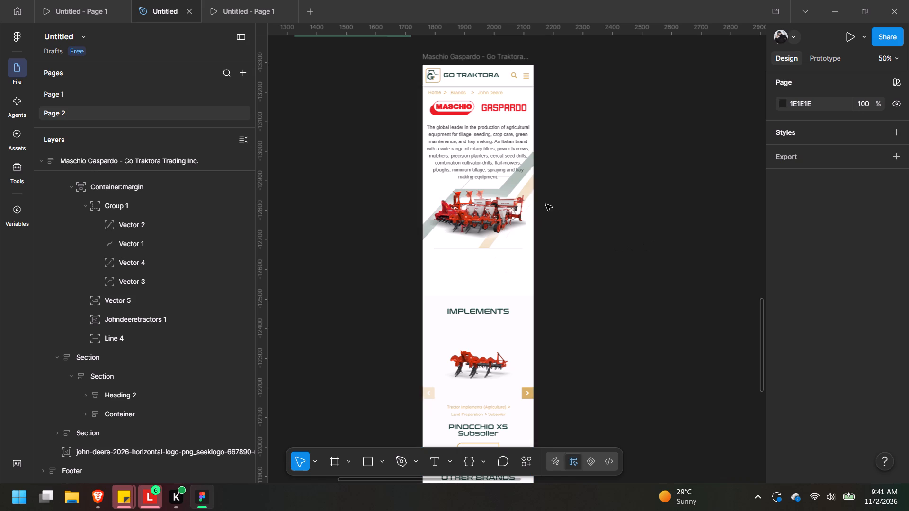
Inspect the hero description's nested Container and Paragraph layers, toggling the inner Container's white fill off and back on.
{"action": "triple_click", "coordinate": [528, 174]}
{"action": "double_click", "coordinate": [511, 153]}
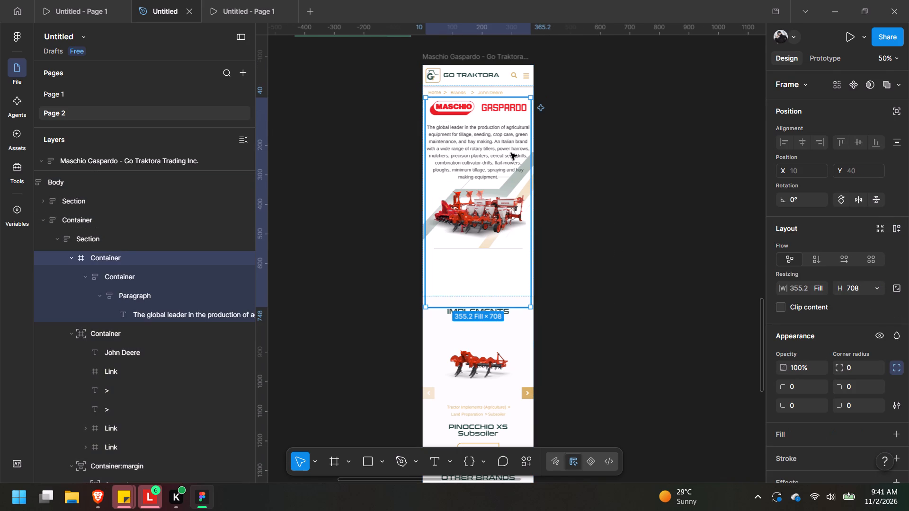
{"action": "double_click", "coordinate": [511, 153]}
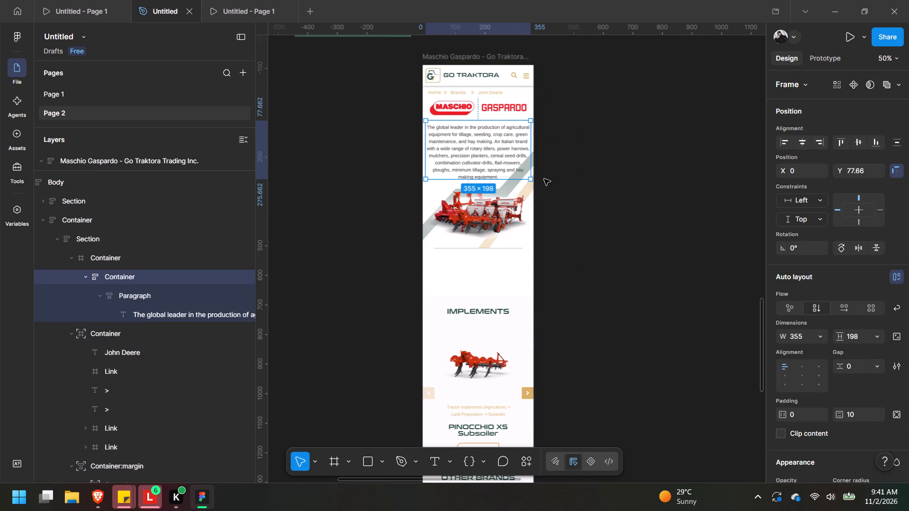
{"action": "scroll", "coordinate": [908, 377], "scroll_direction": "down", "scroll_amount": 9}
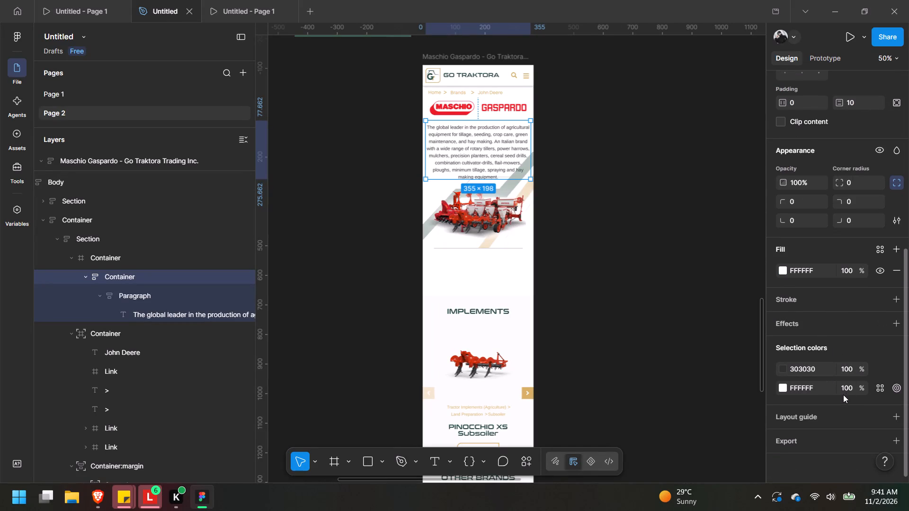
{"action": "scroll", "coordinate": [843, 395], "scroll_direction": "up", "scroll_amount": 3}
{"action": "scroll", "coordinate": [851, 380], "scroll_direction": "down", "scroll_amount": 5}
{"action": "left_click", "coordinate": [132, 297]}
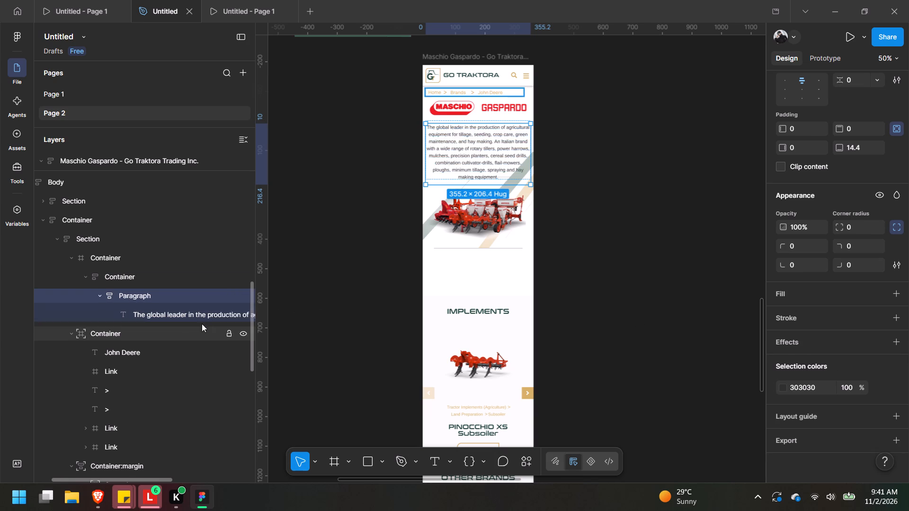
{"action": "left_click", "coordinate": [120, 261]}
{"action": "left_click", "coordinate": [113, 234]}
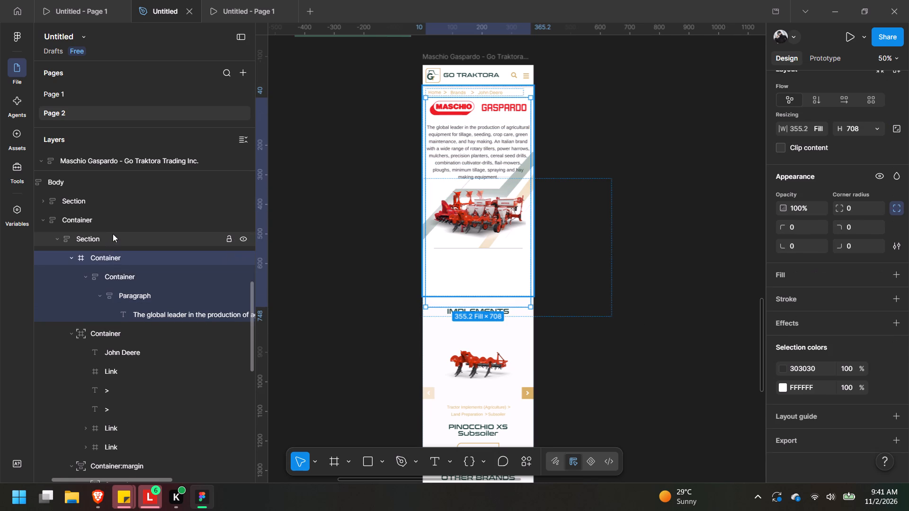
{"action": "left_click_drag", "start_coordinate": [98, 251], "coordinate": [98, 262]}
{"action": "left_click", "coordinate": [111, 276]}
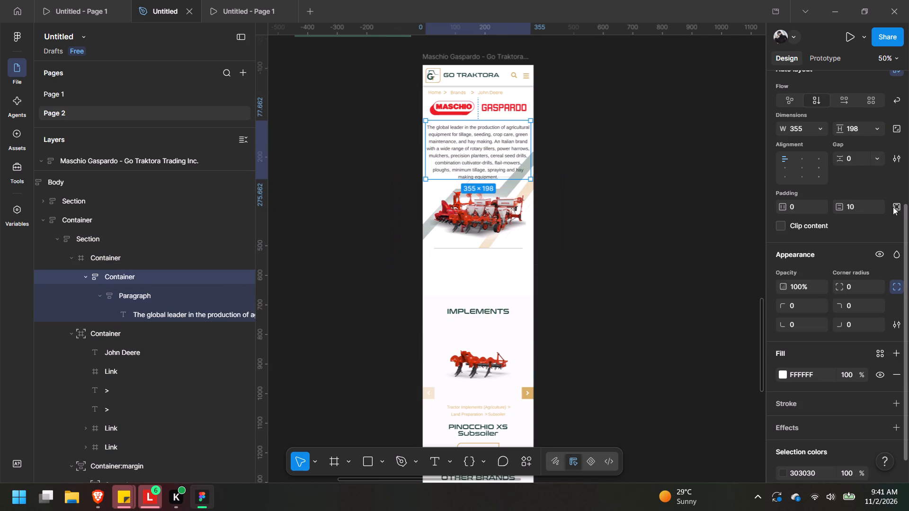
{"action": "double_click", "coordinate": [883, 375]}
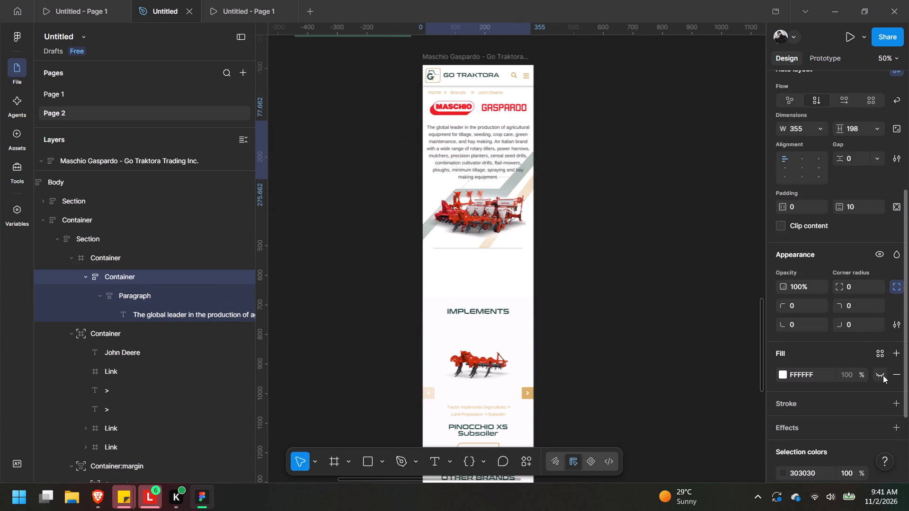
{"action": "left_click", "coordinate": [511, 169]}
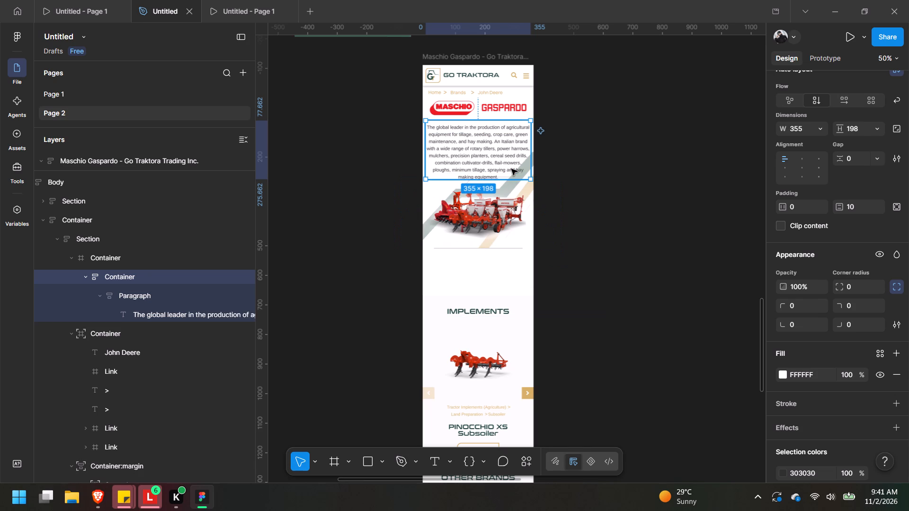
Draw a rectangle of about 375 × 194 over the hero description.
{"action": "left_click", "coordinate": [368, 465]}
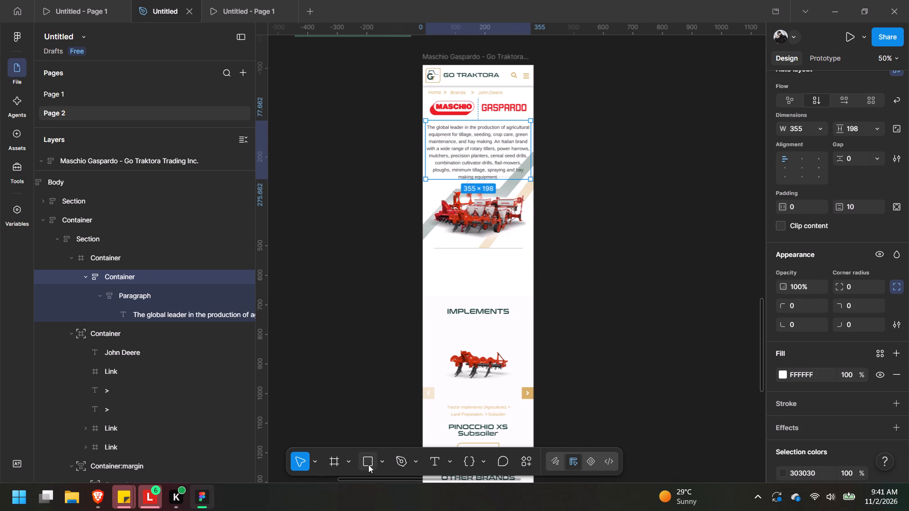
{"action": "left_click_drag", "start_coordinate": [424, 120], "coordinate": [439, 129]}
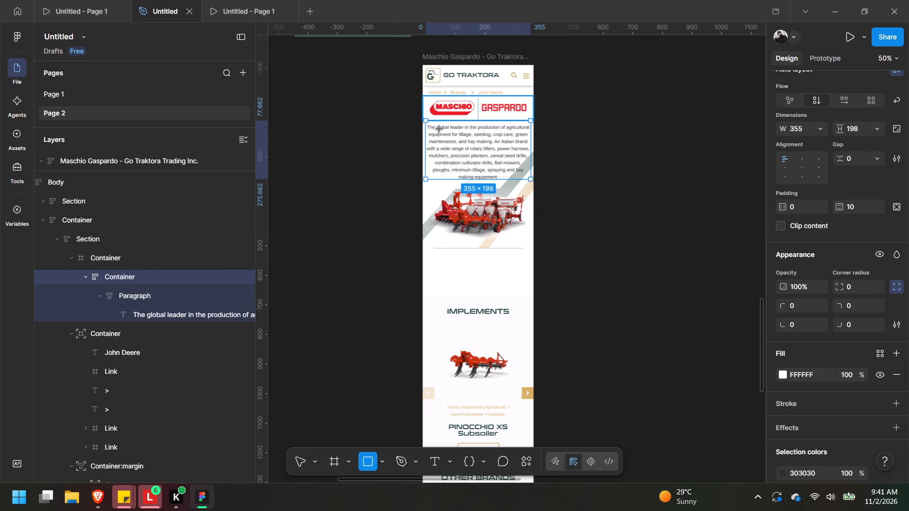
{"action": "left_click_drag", "start_coordinate": [439, 129], "coordinate": [535, 176]}
Set the new rectangle's fill to white FFFFFF.
{"action": "left_click", "coordinate": [802, 373]}
{"action": "left_click", "coordinate": [797, 364]}
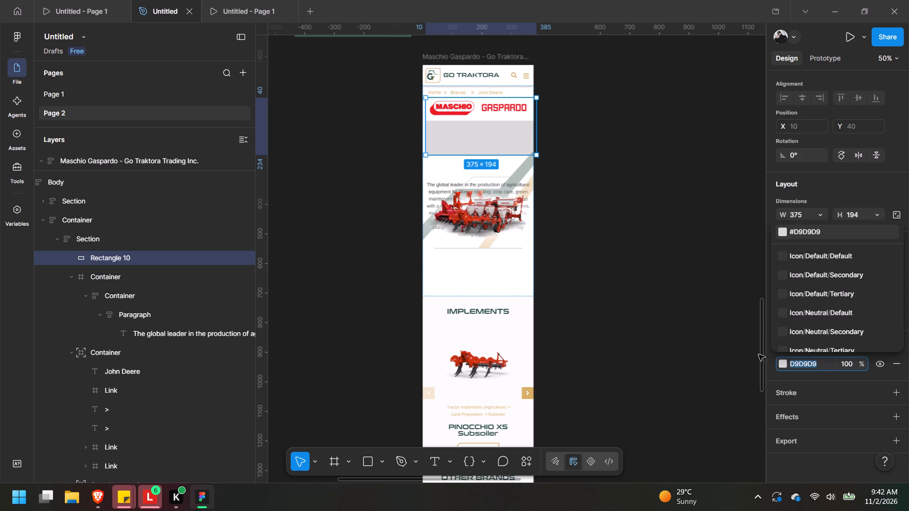
{"action": "left_click", "coordinate": [781, 368]}
{"action": "left_click", "coordinate": [784, 363]}
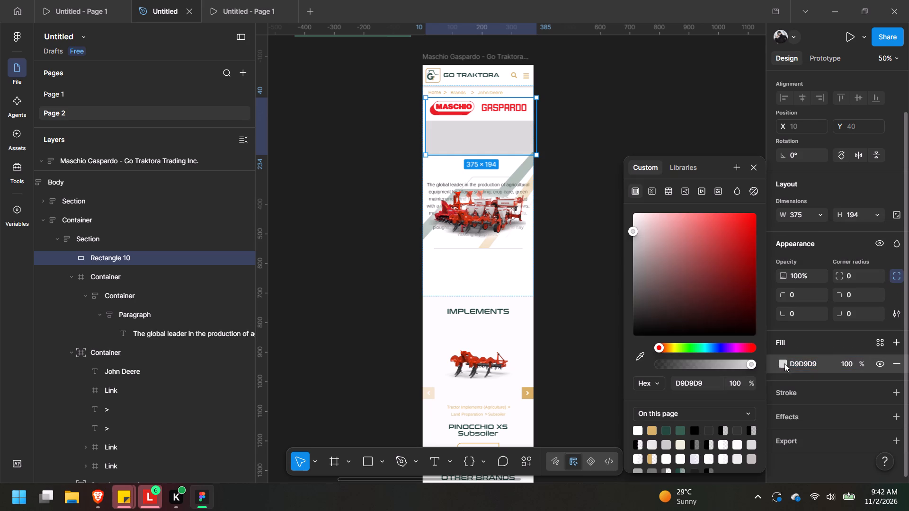
{"action": "left_click_drag", "start_coordinate": [675, 289], "coordinate": [505, 103]}
{"action": "left_click", "coordinate": [573, 128]}
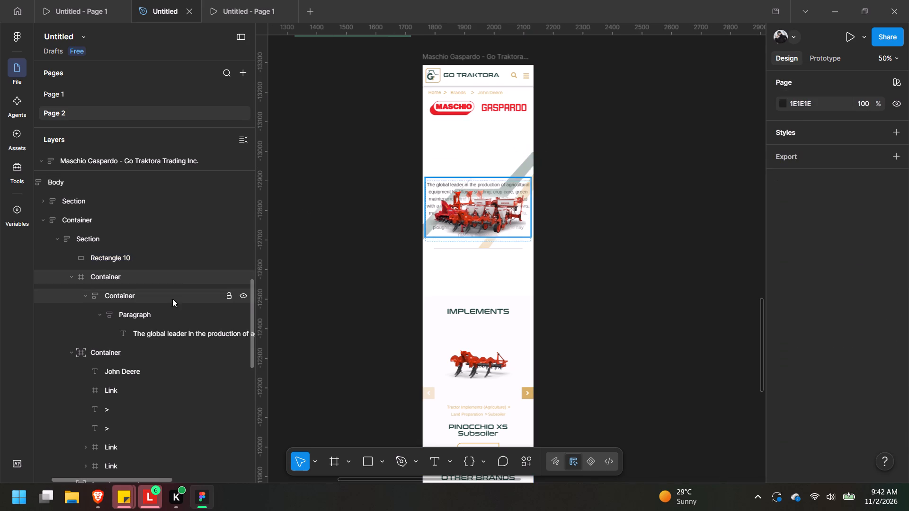
Nest the white rectangle layer inside the description's inner Container, directly above the Paragraph layer.
{"action": "triple_click", "coordinate": [483, 156]}
{"action": "double_click", "coordinate": [483, 156]}
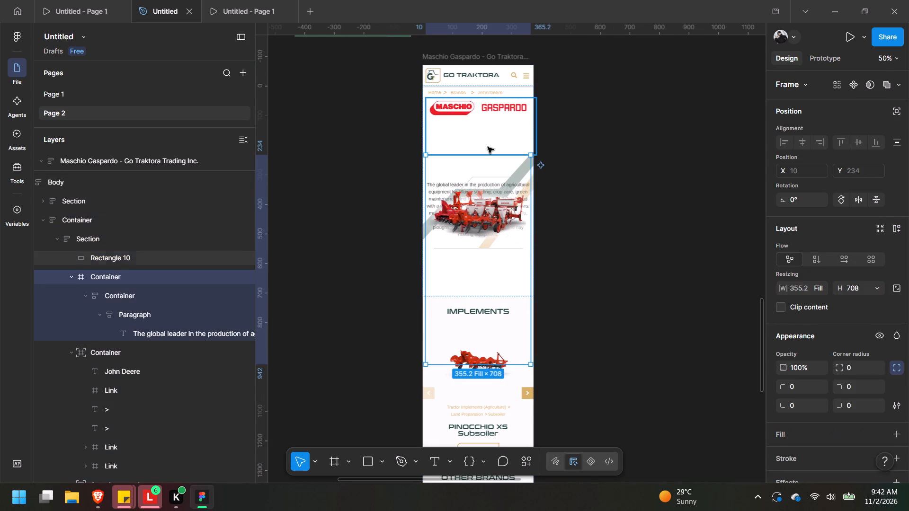
{"action": "left_click", "coordinate": [494, 137]}
{"action": "double_click", "coordinate": [494, 137]}
{"action": "left_click", "coordinate": [489, 153]}
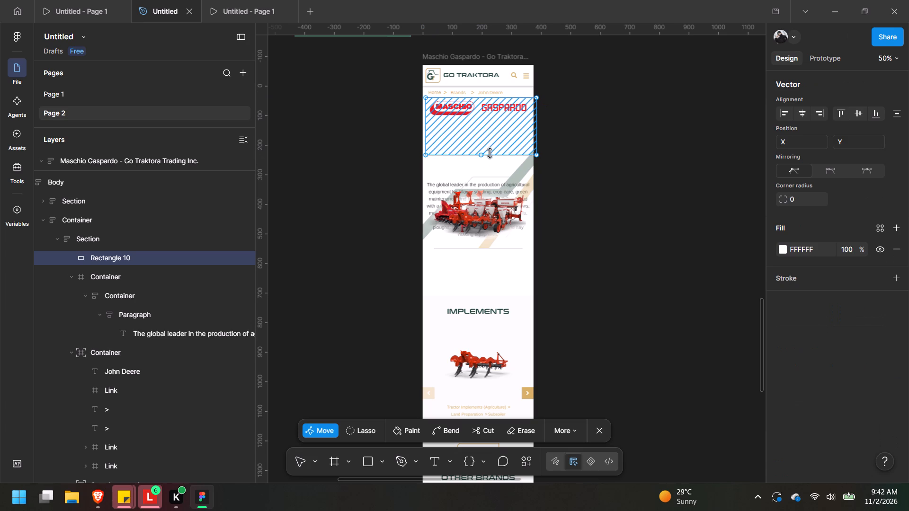
{"action": "left_click", "coordinate": [620, 151]}
{"action": "left_click", "coordinate": [512, 136]}
{"action": "left_click", "coordinate": [624, 148]}
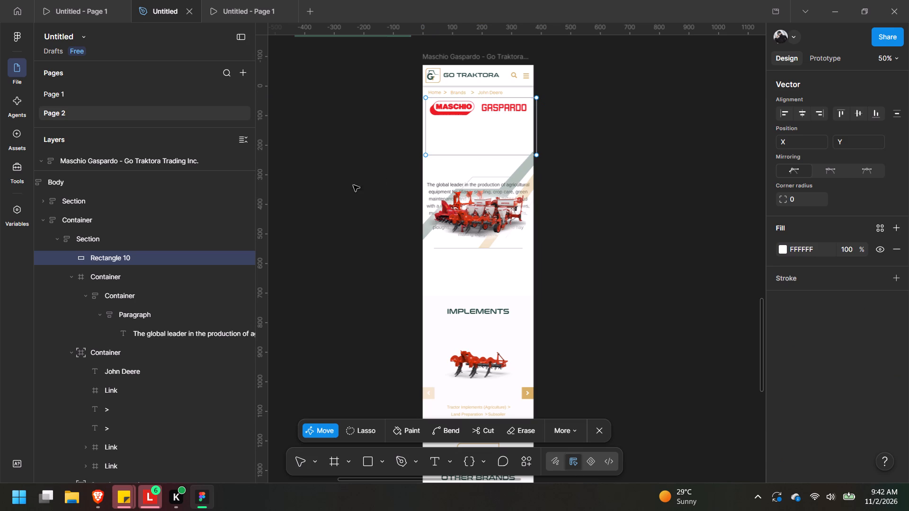
{"action": "key", "text": "ctrl+x"}
{"action": "left_click_drag", "start_coordinate": [147, 260], "coordinate": [165, 307]}
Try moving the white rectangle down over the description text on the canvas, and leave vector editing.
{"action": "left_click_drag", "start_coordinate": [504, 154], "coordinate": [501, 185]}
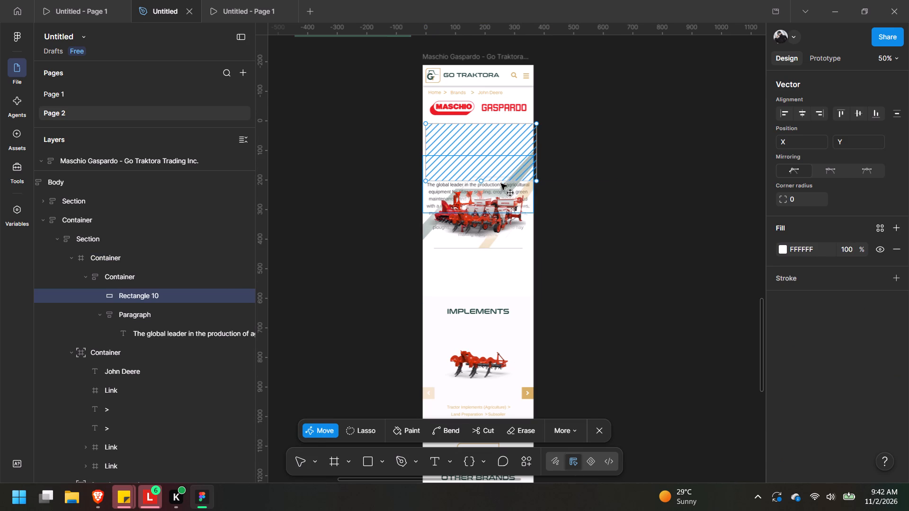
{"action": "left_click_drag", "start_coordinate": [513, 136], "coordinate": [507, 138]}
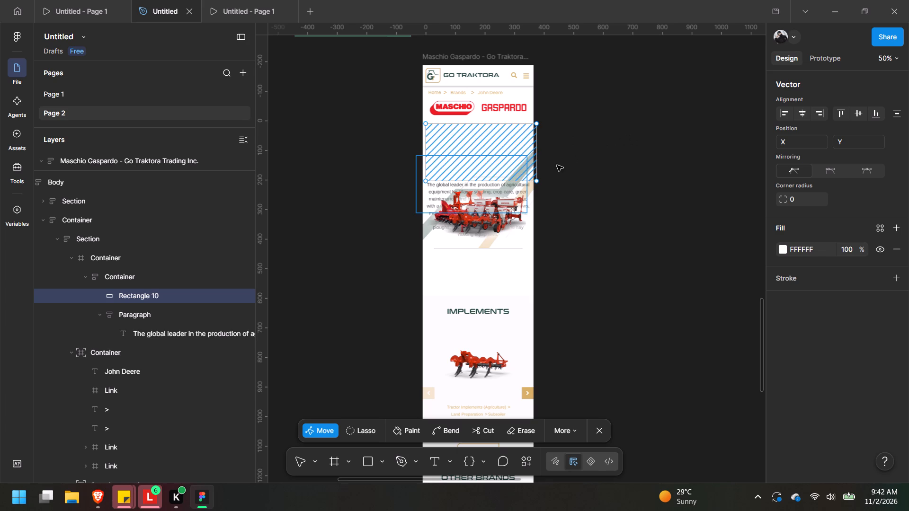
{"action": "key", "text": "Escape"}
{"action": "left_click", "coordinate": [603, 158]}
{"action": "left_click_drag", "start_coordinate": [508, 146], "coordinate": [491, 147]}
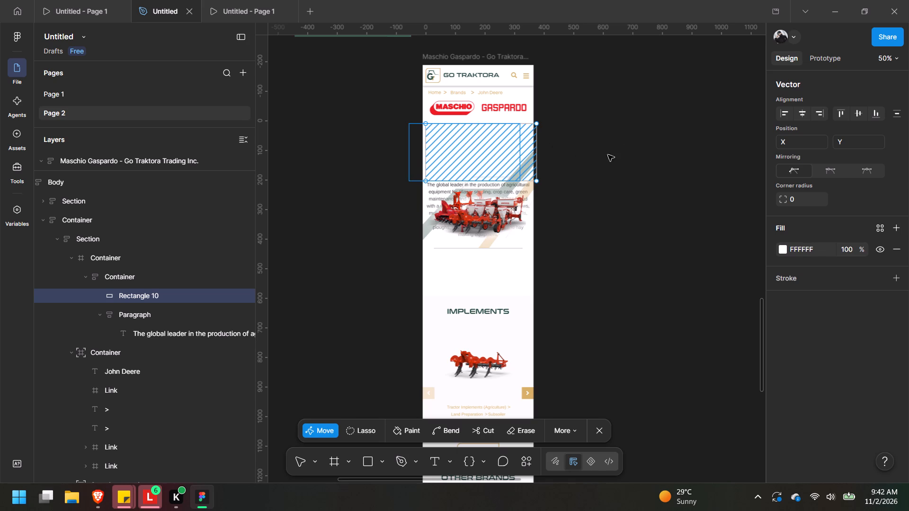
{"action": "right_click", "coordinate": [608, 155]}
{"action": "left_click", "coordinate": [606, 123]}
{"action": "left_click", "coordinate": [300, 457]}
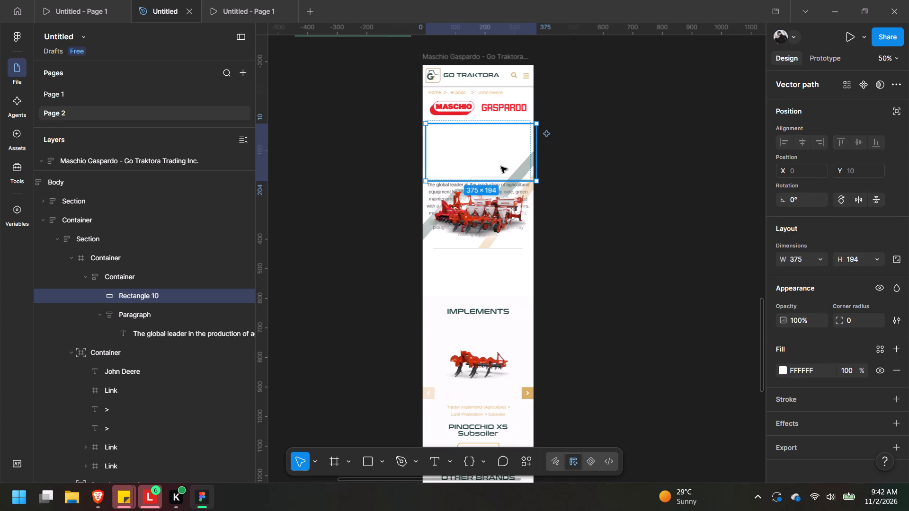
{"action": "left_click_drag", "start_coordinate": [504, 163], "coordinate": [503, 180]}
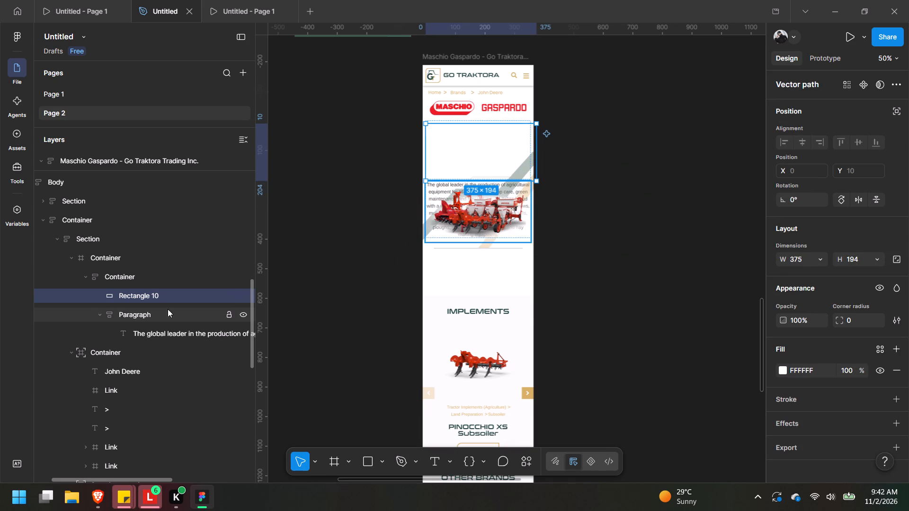
Reorder the Paragraph layer above the white rectangle within the description's inner Container.
{"action": "left_click_drag", "start_coordinate": [164, 313], "coordinate": [170, 291]}
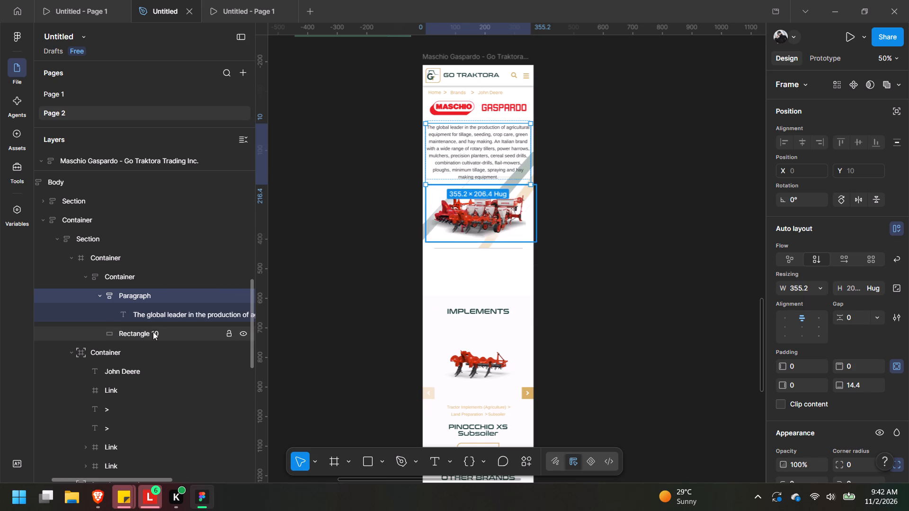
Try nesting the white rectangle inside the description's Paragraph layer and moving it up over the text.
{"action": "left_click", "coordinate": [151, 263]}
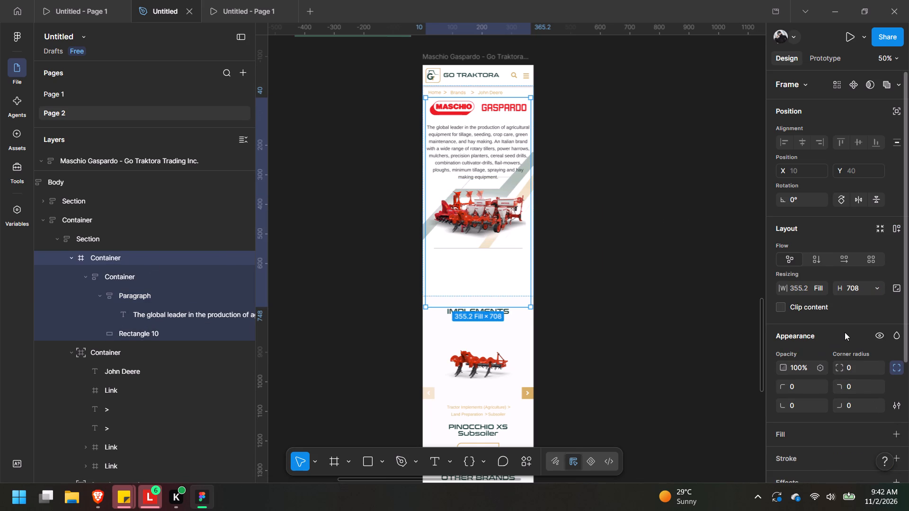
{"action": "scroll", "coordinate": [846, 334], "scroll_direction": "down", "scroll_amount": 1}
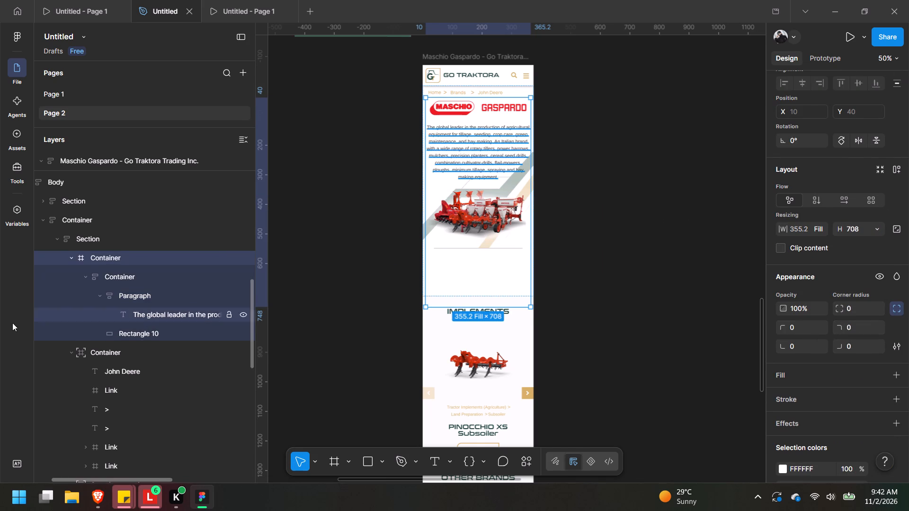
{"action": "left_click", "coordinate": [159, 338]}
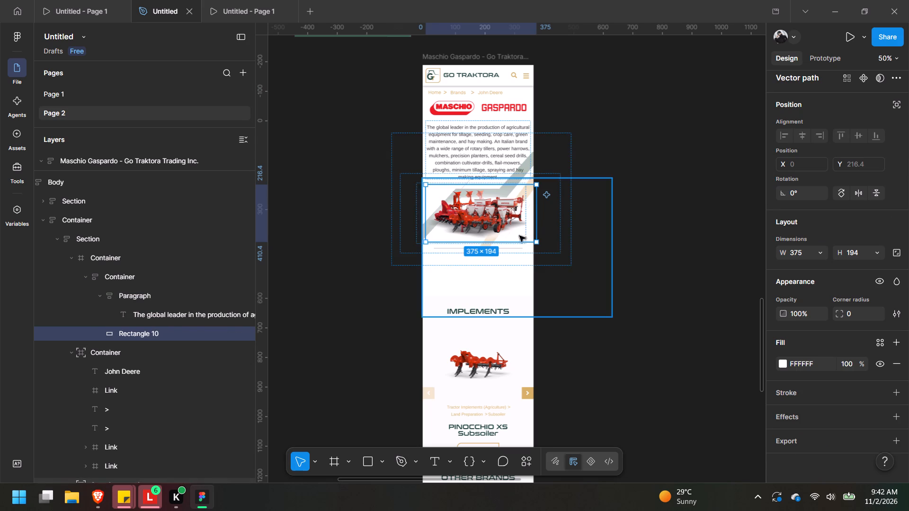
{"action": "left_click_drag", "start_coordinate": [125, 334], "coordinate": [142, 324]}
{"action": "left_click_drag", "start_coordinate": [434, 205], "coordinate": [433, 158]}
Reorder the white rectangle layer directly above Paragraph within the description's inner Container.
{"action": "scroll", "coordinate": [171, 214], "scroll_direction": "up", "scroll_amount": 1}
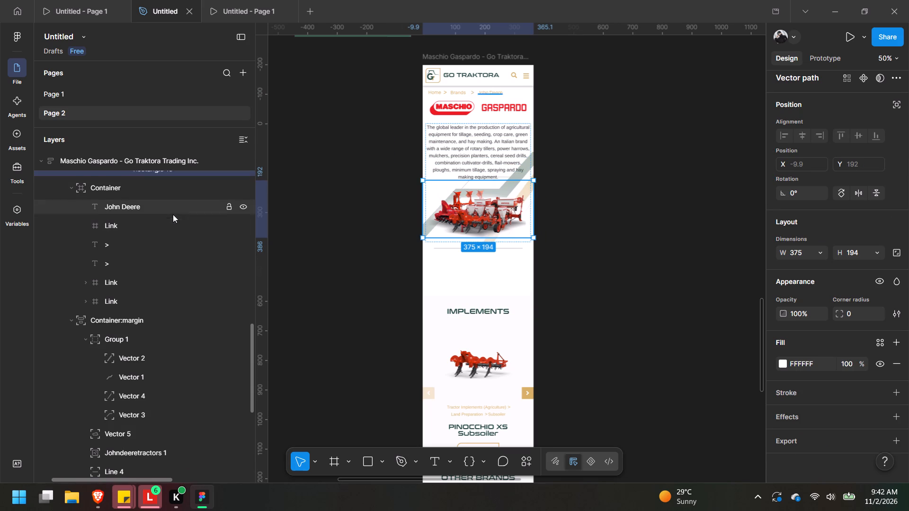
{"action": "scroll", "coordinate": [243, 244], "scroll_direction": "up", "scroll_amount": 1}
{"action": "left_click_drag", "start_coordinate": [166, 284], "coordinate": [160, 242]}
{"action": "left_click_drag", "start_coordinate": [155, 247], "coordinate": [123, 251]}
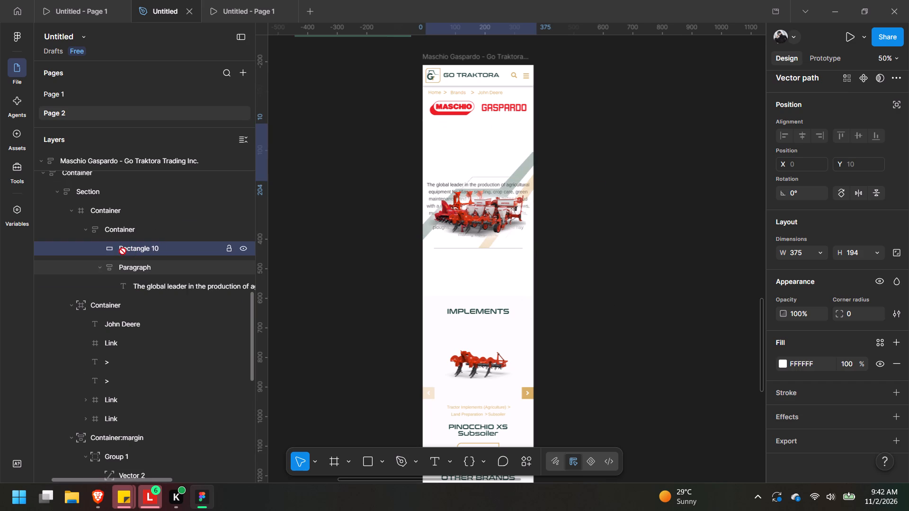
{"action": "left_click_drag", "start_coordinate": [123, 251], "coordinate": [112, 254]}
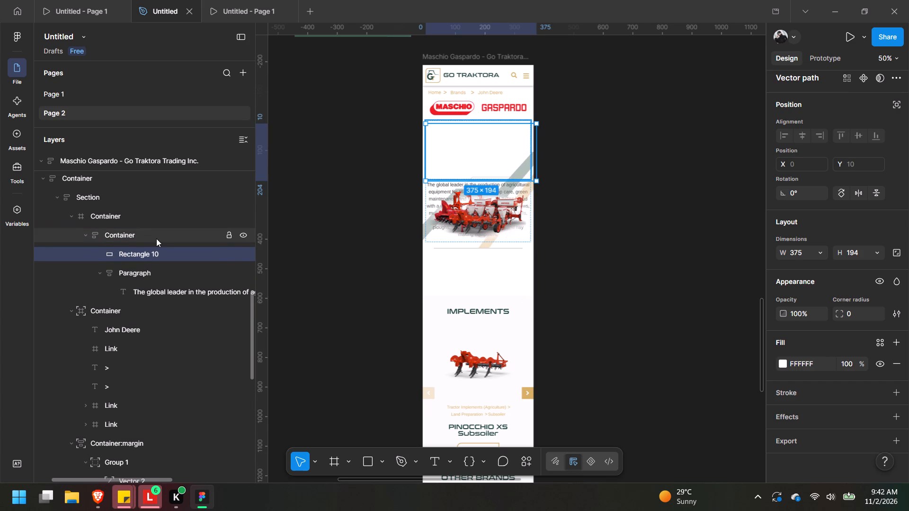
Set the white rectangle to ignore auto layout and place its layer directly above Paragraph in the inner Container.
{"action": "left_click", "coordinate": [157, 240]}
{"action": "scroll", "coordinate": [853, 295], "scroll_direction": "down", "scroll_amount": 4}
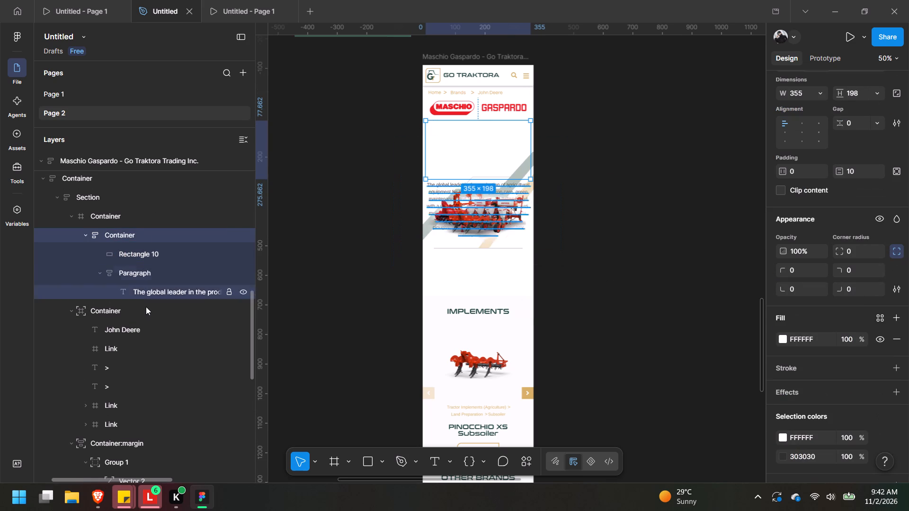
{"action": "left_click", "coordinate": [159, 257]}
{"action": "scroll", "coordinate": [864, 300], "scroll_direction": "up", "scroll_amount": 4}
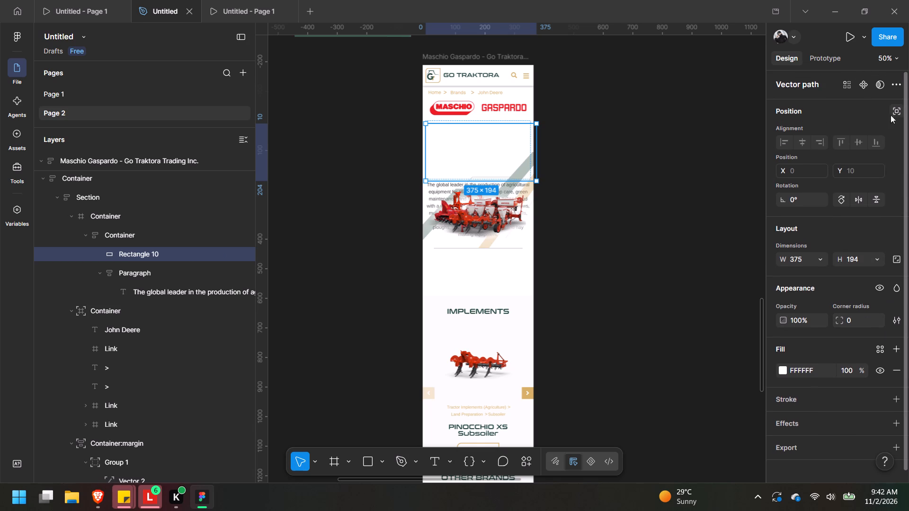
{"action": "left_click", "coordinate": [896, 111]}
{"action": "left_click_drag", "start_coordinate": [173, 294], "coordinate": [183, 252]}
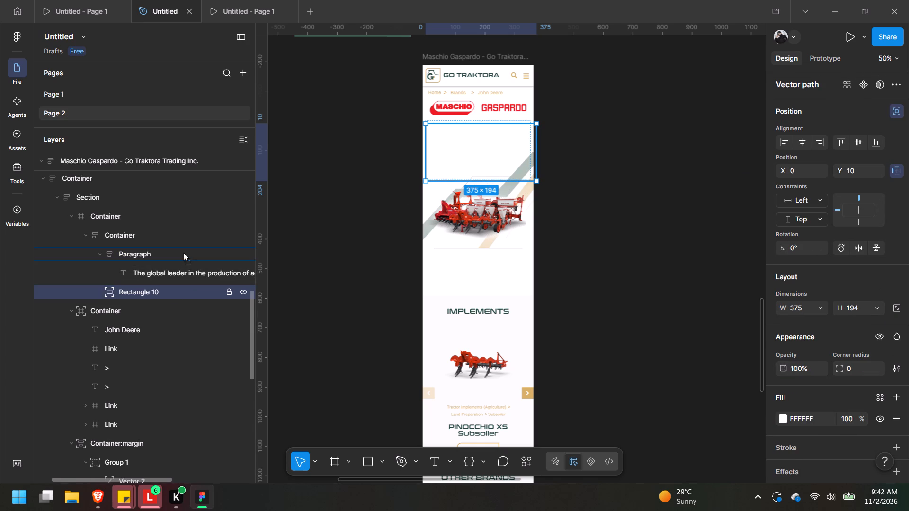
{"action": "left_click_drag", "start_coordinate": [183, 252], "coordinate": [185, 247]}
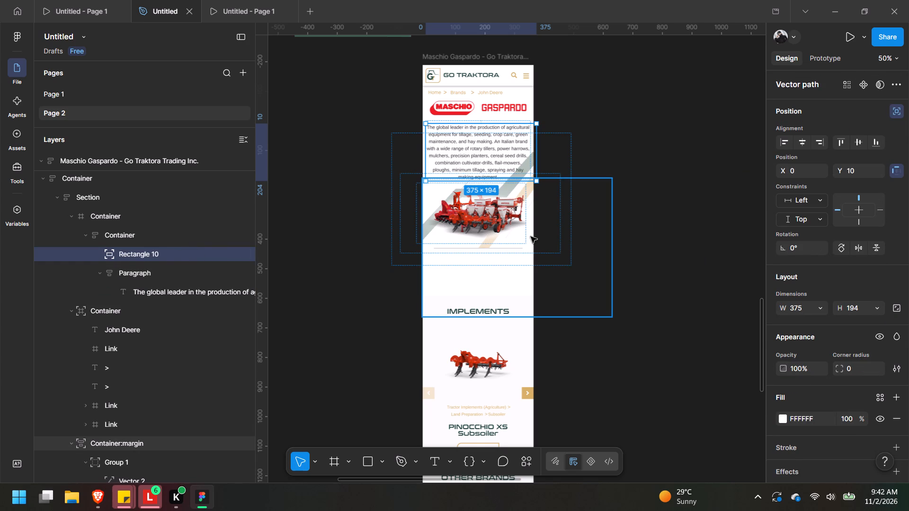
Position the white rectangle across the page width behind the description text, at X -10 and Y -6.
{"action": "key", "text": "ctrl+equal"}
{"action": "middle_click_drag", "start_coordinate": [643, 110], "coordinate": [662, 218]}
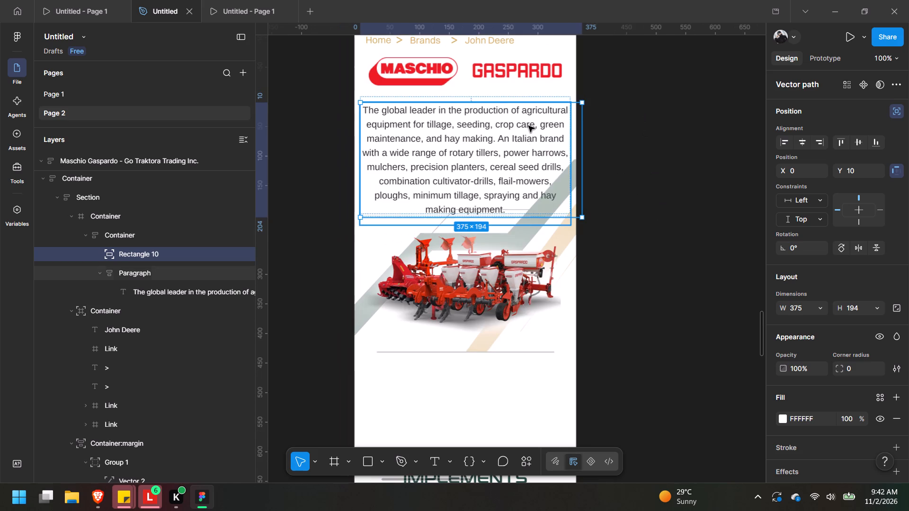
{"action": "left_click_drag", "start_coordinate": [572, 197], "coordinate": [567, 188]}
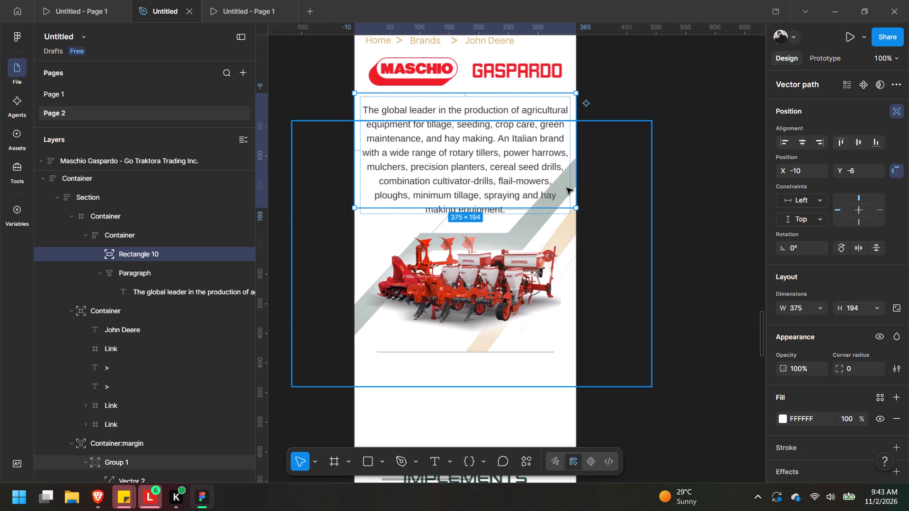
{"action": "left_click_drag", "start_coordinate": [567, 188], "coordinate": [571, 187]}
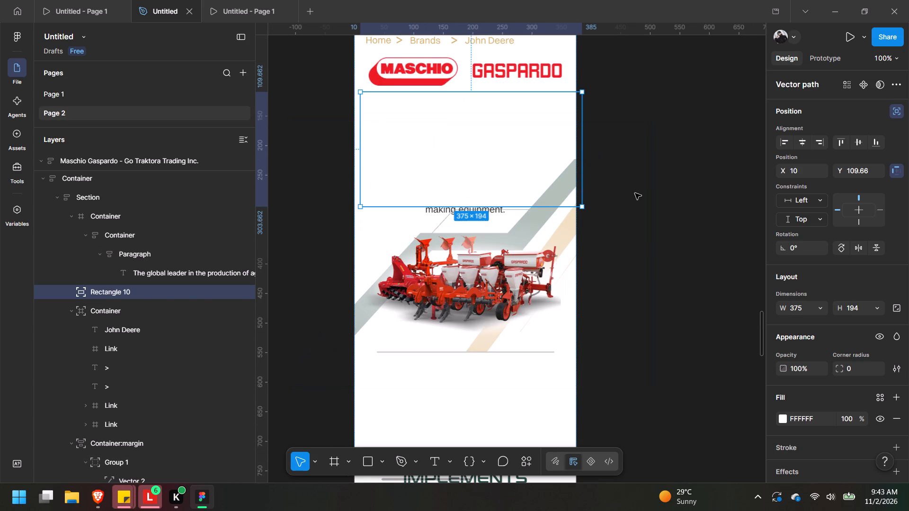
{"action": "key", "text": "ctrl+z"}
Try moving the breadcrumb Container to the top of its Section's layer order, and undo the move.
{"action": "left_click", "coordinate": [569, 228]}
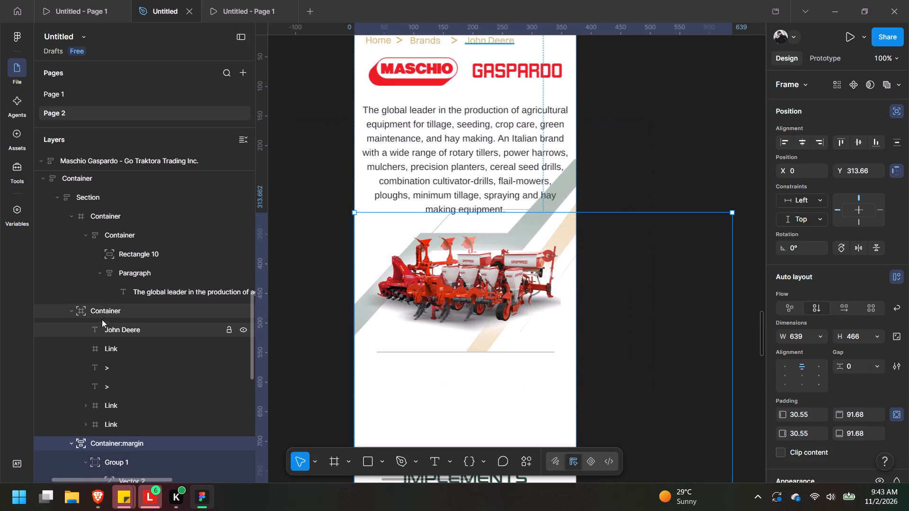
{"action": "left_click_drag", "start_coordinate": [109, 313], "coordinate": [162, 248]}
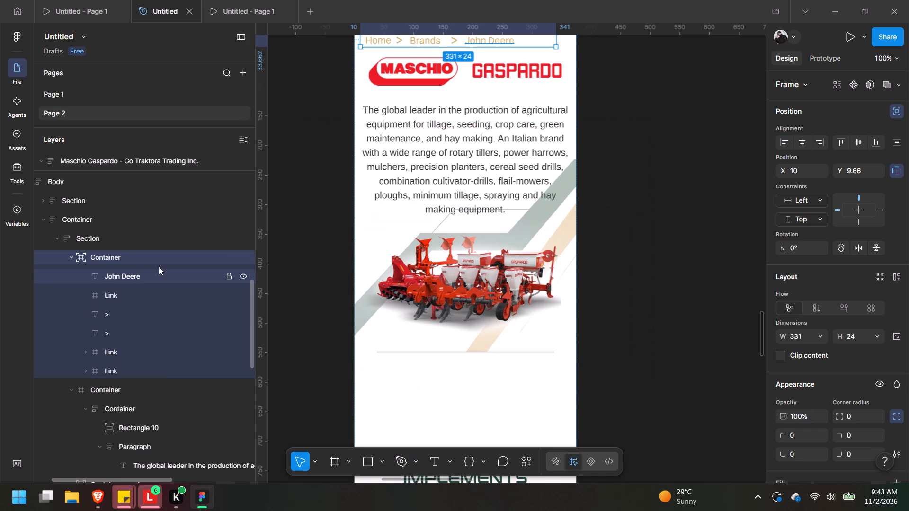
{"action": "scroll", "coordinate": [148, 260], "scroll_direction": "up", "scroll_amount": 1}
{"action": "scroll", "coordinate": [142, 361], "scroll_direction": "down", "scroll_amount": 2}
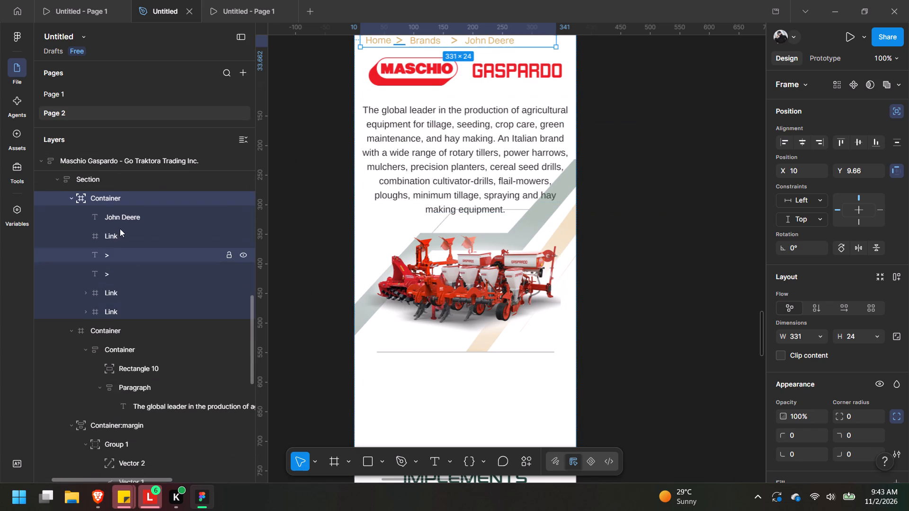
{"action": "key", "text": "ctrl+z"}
Move the Container:margin layer holding the hero stripes and machinery to the top of its Section, above the description Container.
{"action": "left_click_drag", "start_coordinate": [145, 428], "coordinate": [180, 215]}
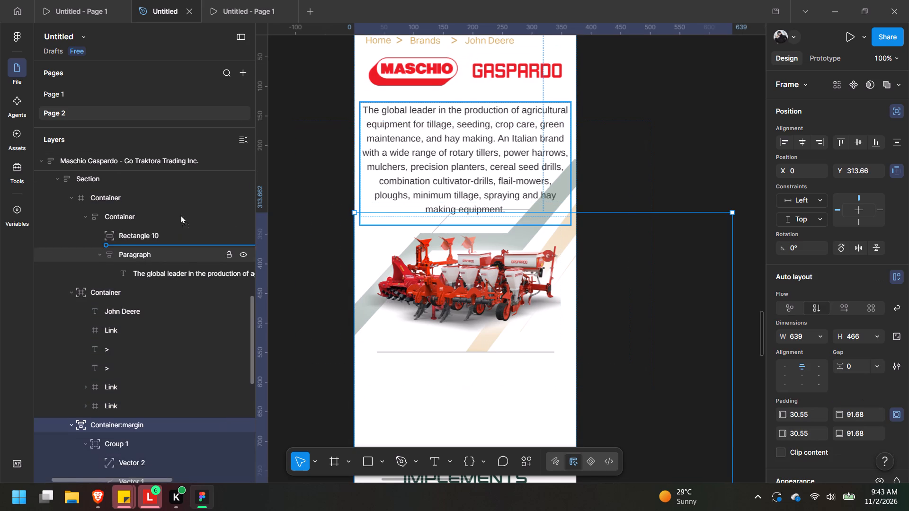
{"action": "left_click_drag", "start_coordinate": [180, 215], "coordinate": [128, 321]}
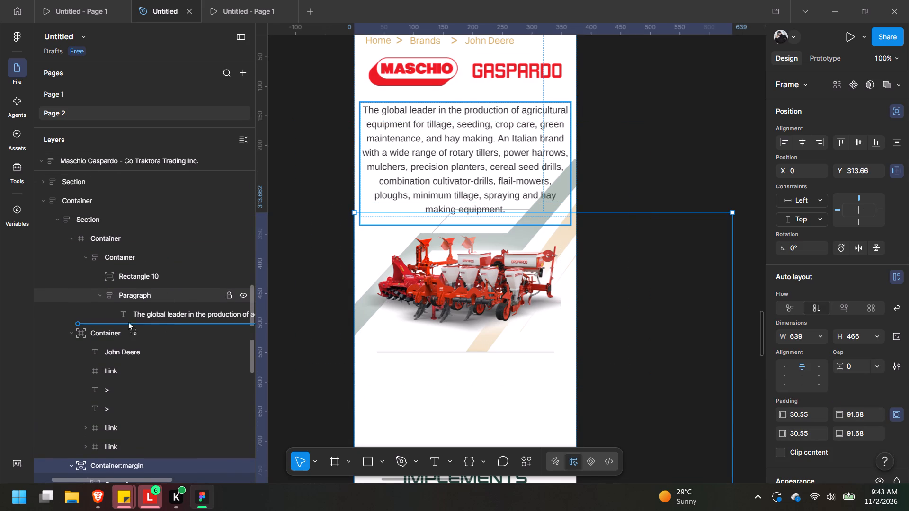
{"action": "left_click_drag", "start_coordinate": [128, 321], "coordinate": [149, 250]}
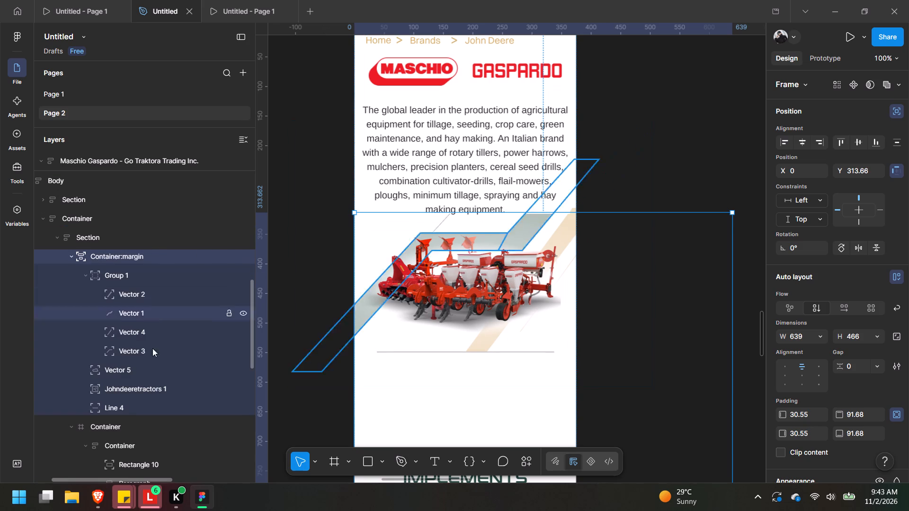
Delete the white rectangle from the description's inner Container.
{"action": "scroll", "coordinate": [149, 388], "scroll_direction": "down", "scroll_amount": 2}
{"action": "left_click", "coordinate": [169, 366]}
{"action": "left_click", "coordinate": [178, 349]}
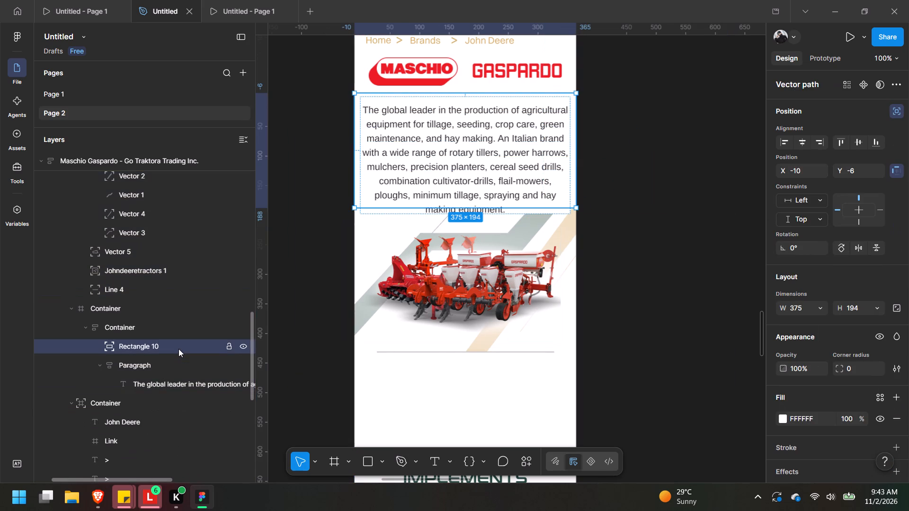
{"action": "key", "text": "BackSpace"}
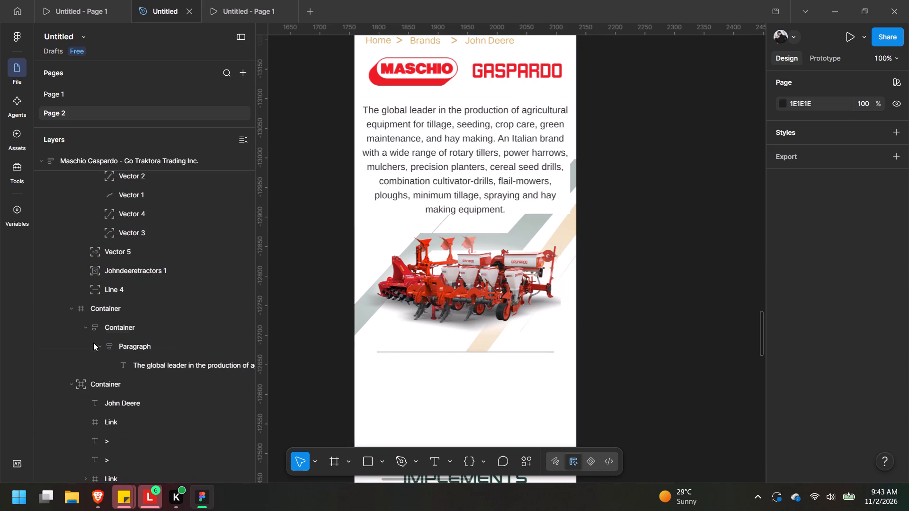
Widen the description's inner Container on both sides to the full page width, 375 wide at X -10.
{"action": "left_click", "coordinate": [125, 321]}
{"action": "left_click_drag", "start_coordinate": [572, 147], "coordinate": [574, 147]}
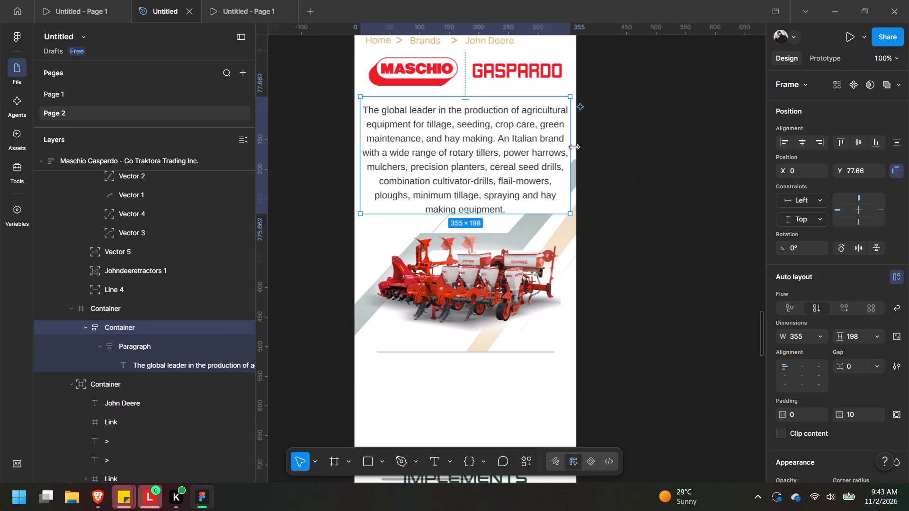
{"action": "left_click_drag", "start_coordinate": [574, 147], "coordinate": [577, 147]}
{"action": "left_click_drag", "start_coordinate": [362, 136], "coordinate": [361, 136]}
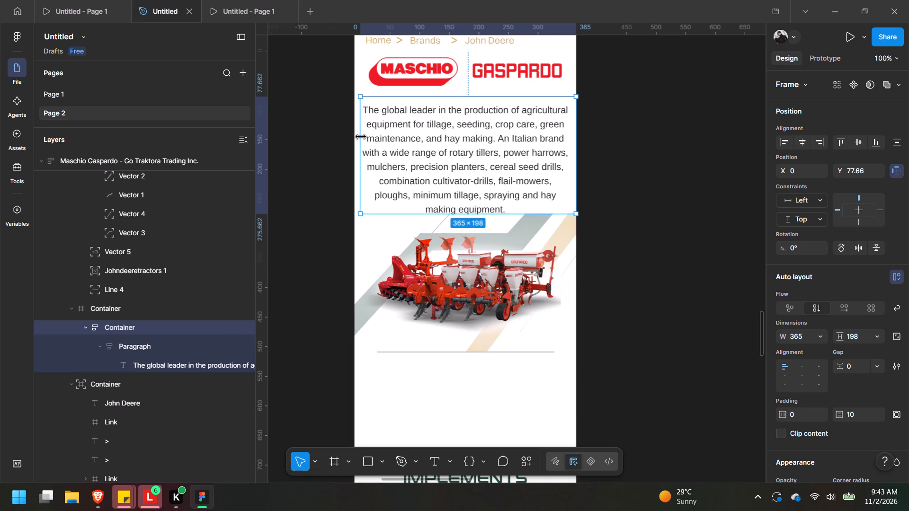
{"action": "left_click_drag", "start_coordinate": [361, 136], "coordinate": [355, 141]}
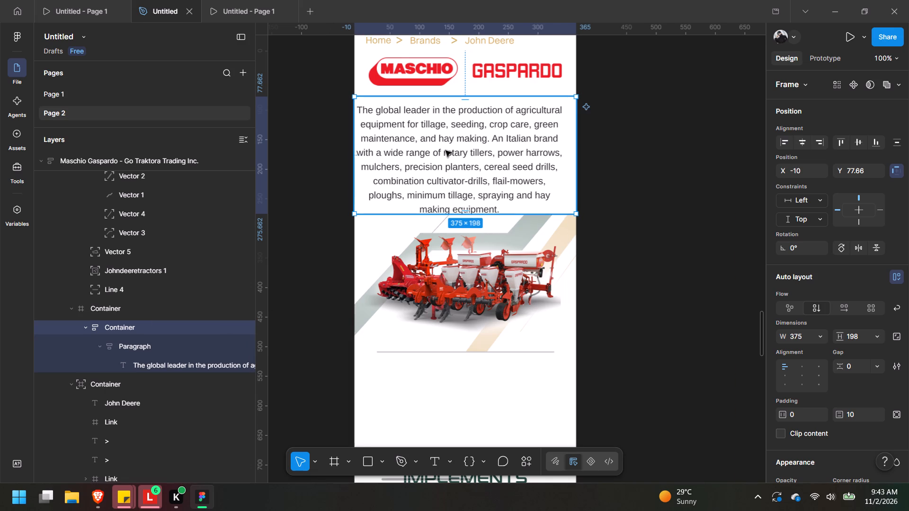
Resize the description's Paragraph frame to a height of 188 and a width of 375 that fills its Container.
{"action": "double_click", "coordinate": [446, 150]}
{"action": "left_click_drag", "start_coordinate": [465, 164], "coordinate": [472, 161]}
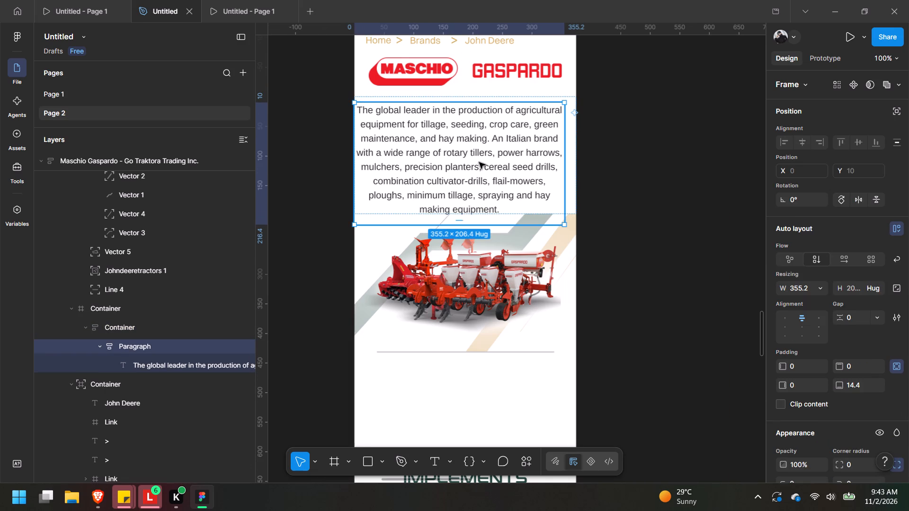
{"action": "left_click_drag", "start_coordinate": [471, 226], "coordinate": [475, 214]}
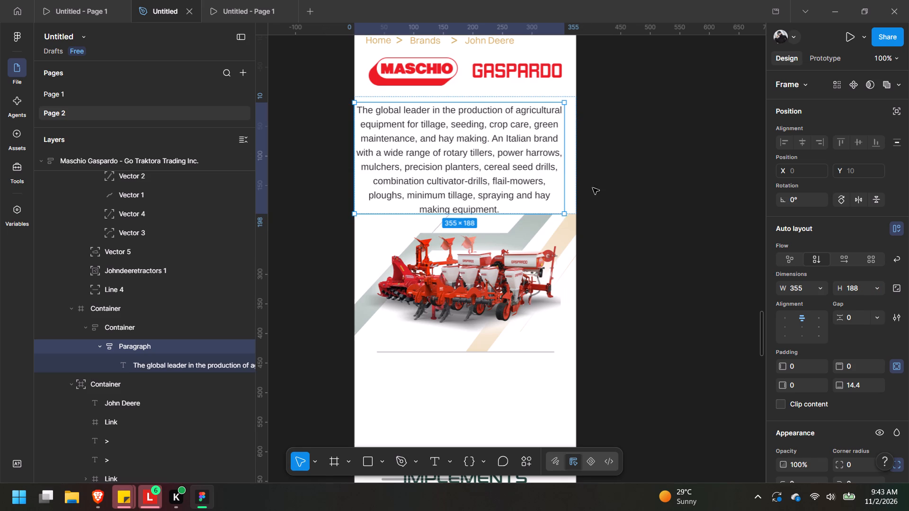
{"action": "left_click_drag", "start_coordinate": [562, 177], "coordinate": [575, 177]}
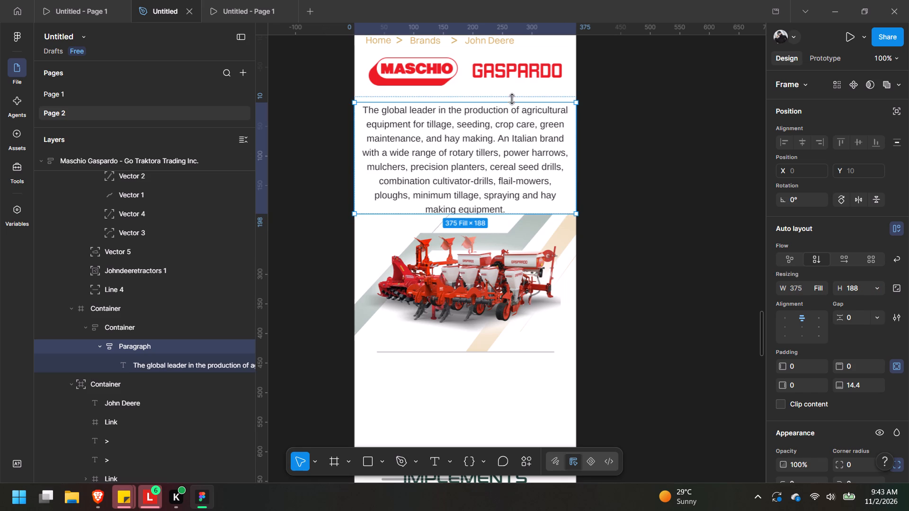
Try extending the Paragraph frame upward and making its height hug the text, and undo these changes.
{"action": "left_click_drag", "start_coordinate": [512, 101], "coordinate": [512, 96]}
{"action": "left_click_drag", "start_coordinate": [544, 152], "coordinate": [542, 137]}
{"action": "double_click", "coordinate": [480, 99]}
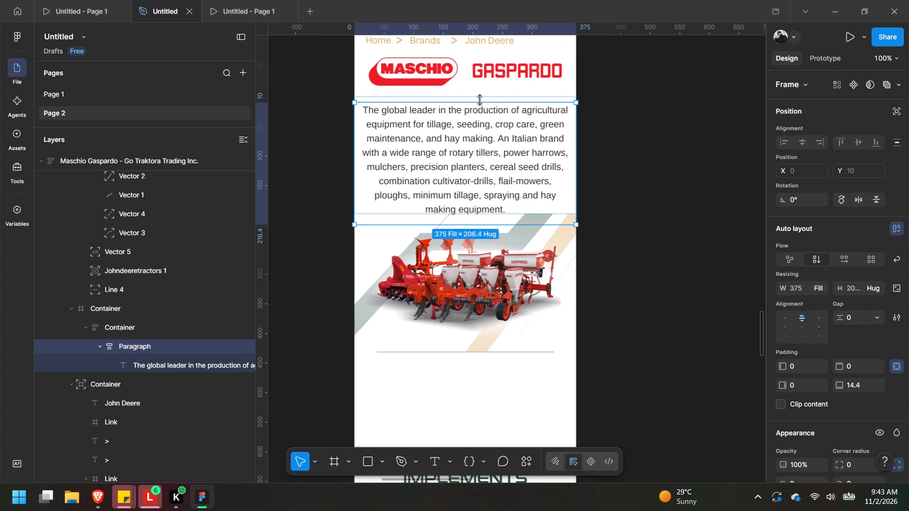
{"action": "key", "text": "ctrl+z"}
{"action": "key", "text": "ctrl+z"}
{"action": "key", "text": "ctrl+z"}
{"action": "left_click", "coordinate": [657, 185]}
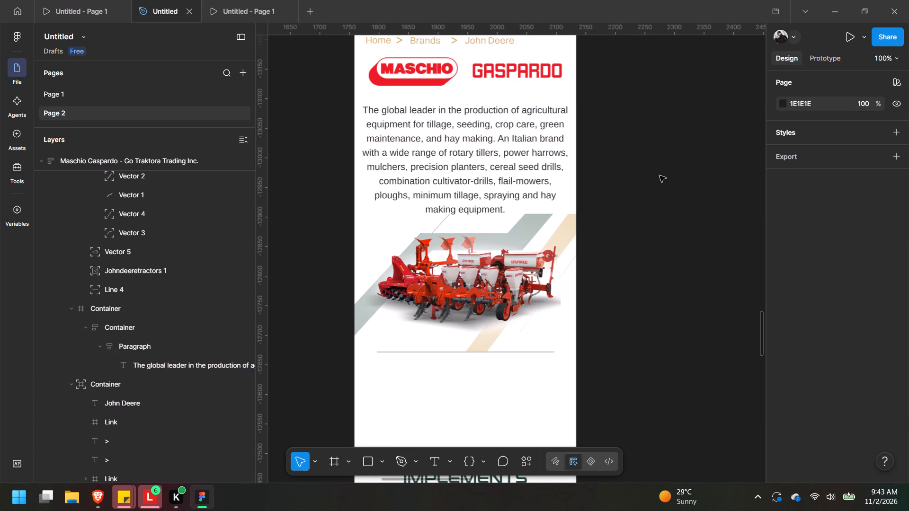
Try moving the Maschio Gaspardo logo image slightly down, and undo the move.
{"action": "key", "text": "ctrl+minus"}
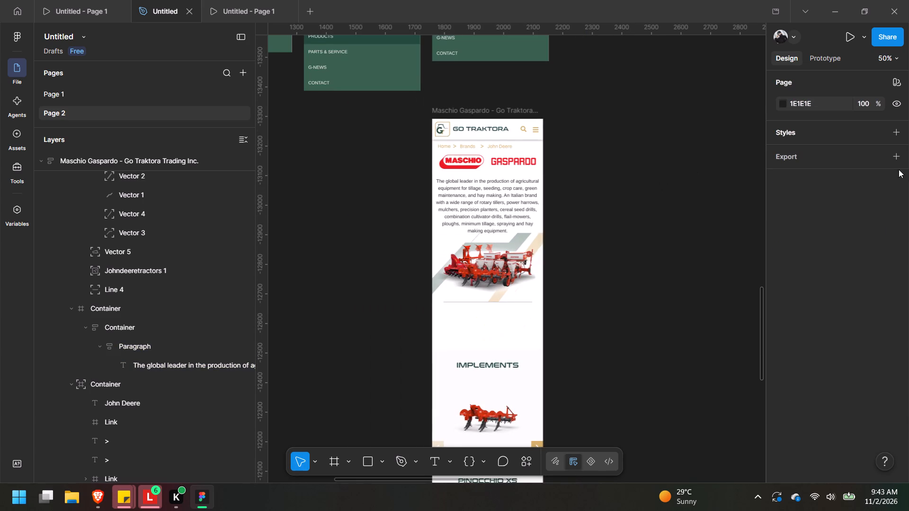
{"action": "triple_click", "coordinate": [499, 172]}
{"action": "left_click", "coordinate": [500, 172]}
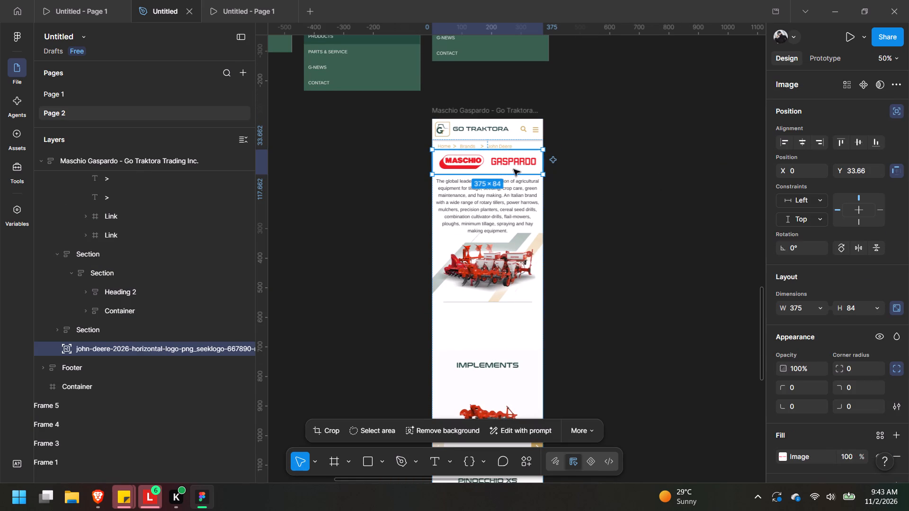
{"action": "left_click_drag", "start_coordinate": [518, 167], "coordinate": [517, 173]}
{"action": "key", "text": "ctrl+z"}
Set the description's inner Container height to hug its contents, at 208, and inspect its lower edge against the hero image.
{"action": "double_click", "coordinate": [513, 191]}
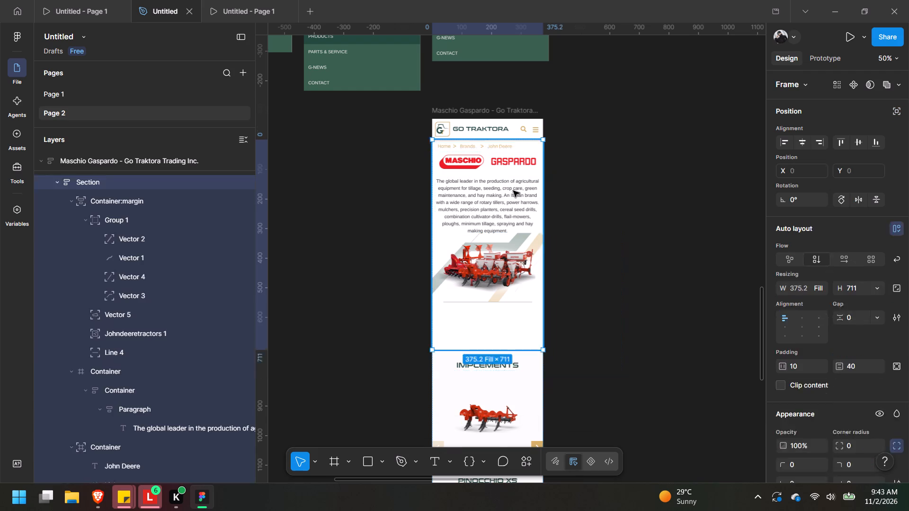
{"action": "double_click", "coordinate": [500, 193]}
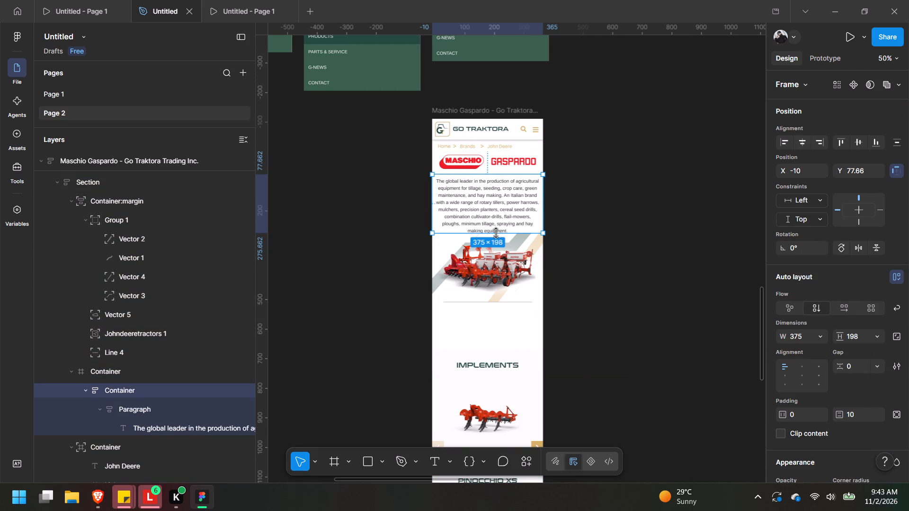
{"action": "double_click", "coordinate": [490, 230]}
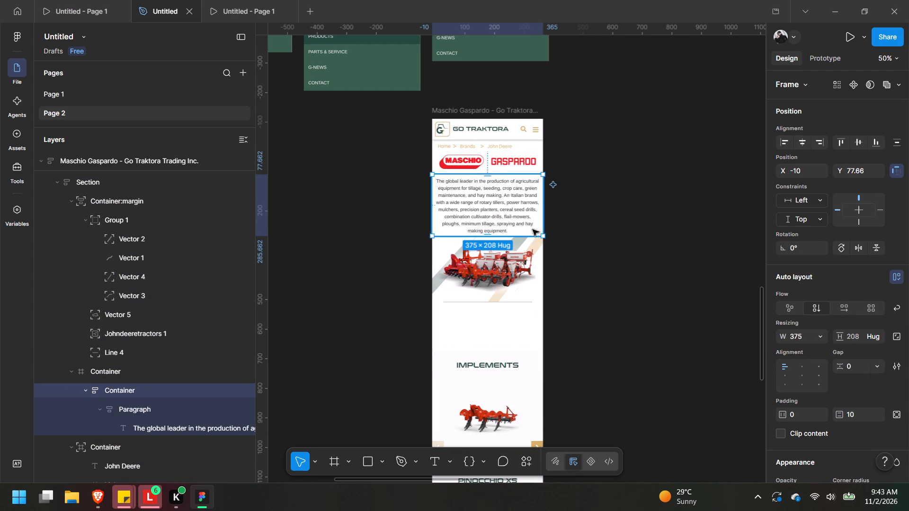
{"action": "key", "text": "ctrl+equal"}
{"action": "key", "text": "ctrl+equal"}
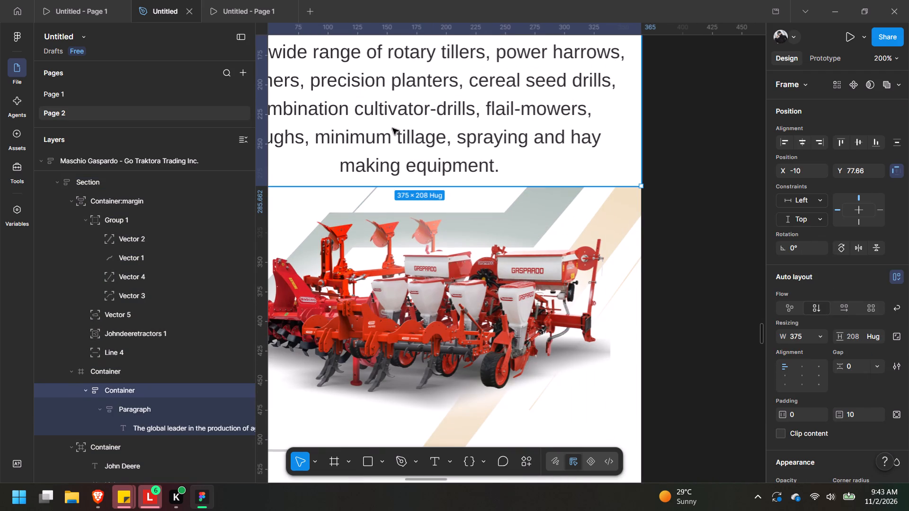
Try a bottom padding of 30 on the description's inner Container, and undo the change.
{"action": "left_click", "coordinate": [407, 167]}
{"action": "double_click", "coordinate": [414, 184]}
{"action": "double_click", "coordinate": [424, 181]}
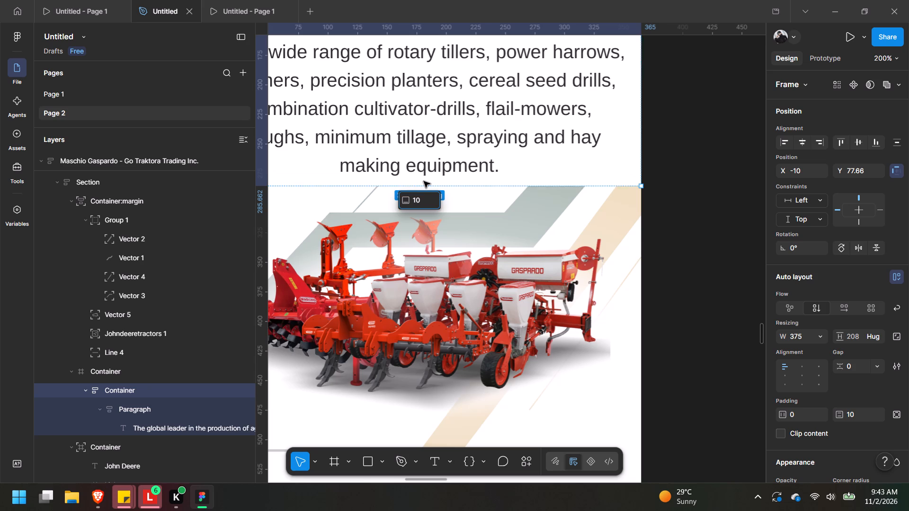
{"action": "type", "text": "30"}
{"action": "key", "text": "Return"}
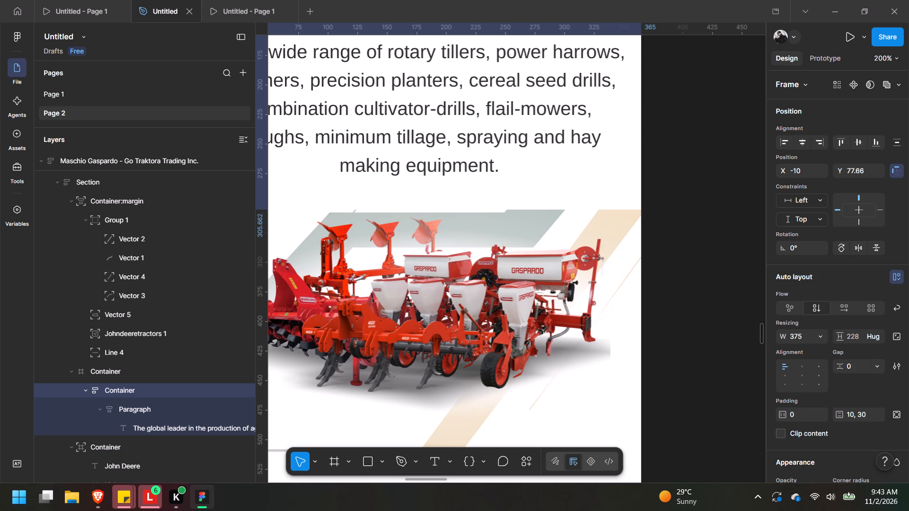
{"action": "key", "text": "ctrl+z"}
Set the bottom padding of the description's inner Container to 20.
{"action": "left_click", "coordinate": [423, 182]}
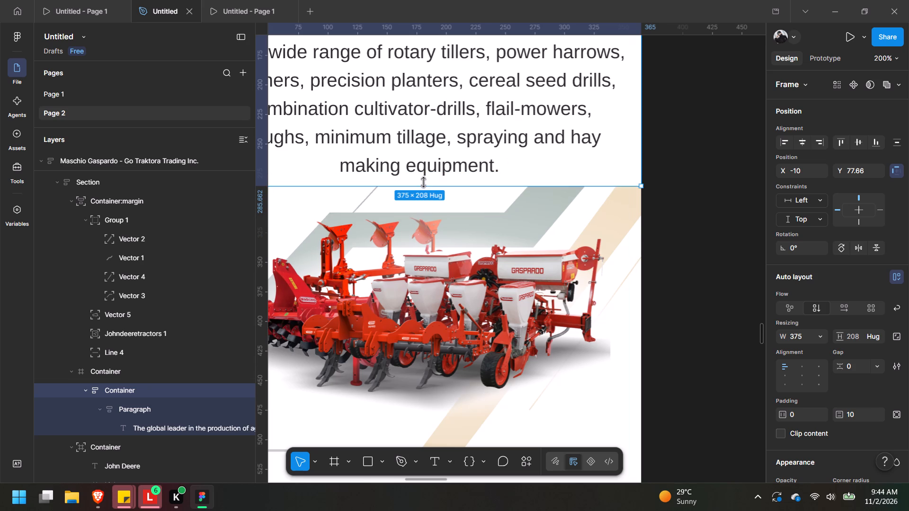
{"action": "left_click", "coordinate": [425, 181]}
{"action": "type", "text": "20"}
{"action": "key", "text": "Return"}
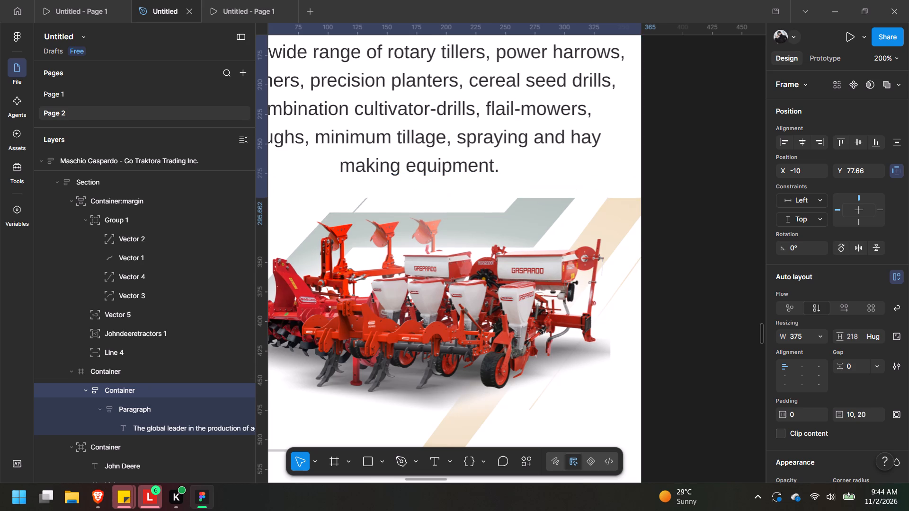
Select the hero machinery image lying beneath the description's outer Container.
{"action": "scroll", "coordinate": [561, 303], "scroll_direction": "down", "scroll_amount": 3}
{"action": "key", "text": "ctrl+minus"}
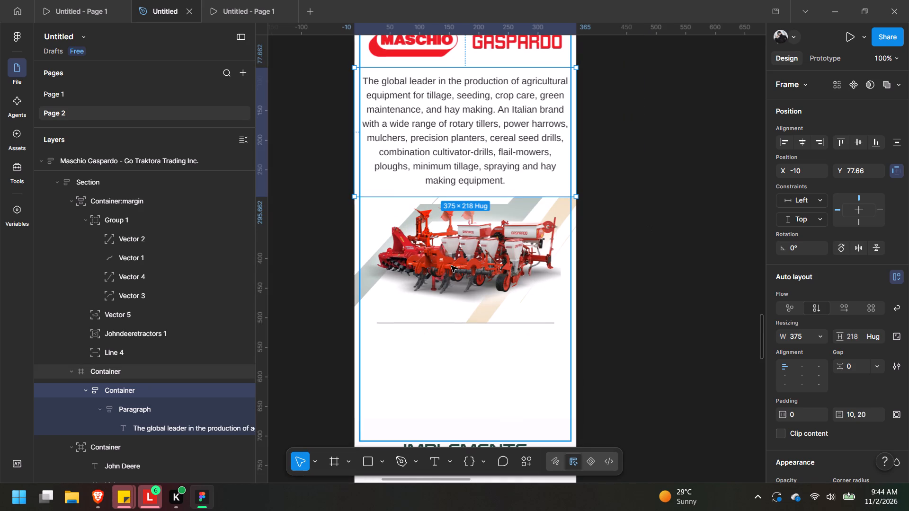
{"action": "double_click", "coordinate": [451, 266]}
{"action": "double_click", "coordinate": [464, 265]}
{"action": "double_click", "coordinate": [484, 245]}
{"action": "scroll", "coordinate": [129, 228], "scroll_direction": "up", "scroll_amount": 1}
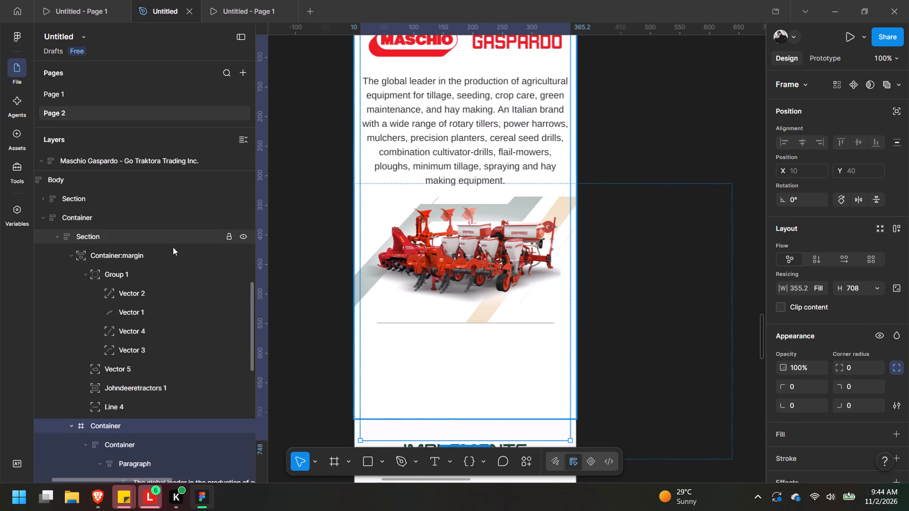
{"action": "left_click", "coordinate": [145, 241]}
{"action": "triple_click", "coordinate": [493, 270]}
{"action": "left_click", "coordinate": [493, 270]}
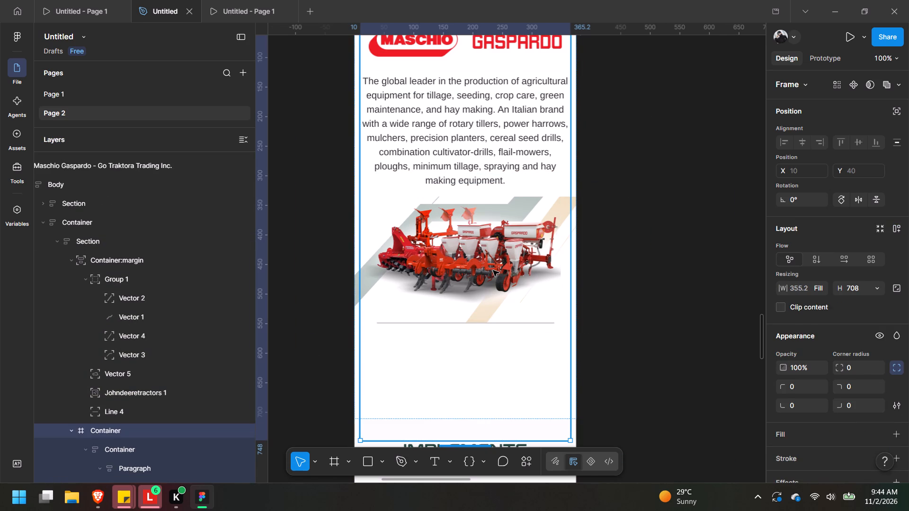
{"action": "double_click", "coordinate": [519, 271]}
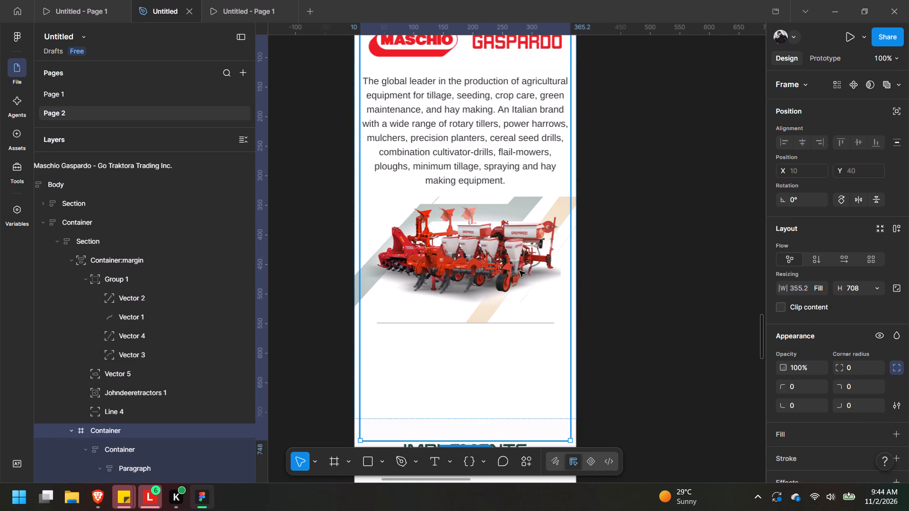
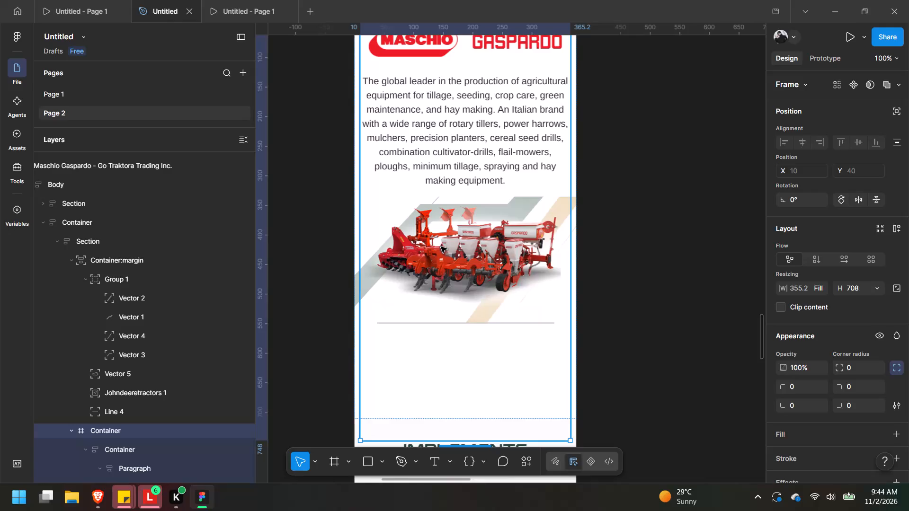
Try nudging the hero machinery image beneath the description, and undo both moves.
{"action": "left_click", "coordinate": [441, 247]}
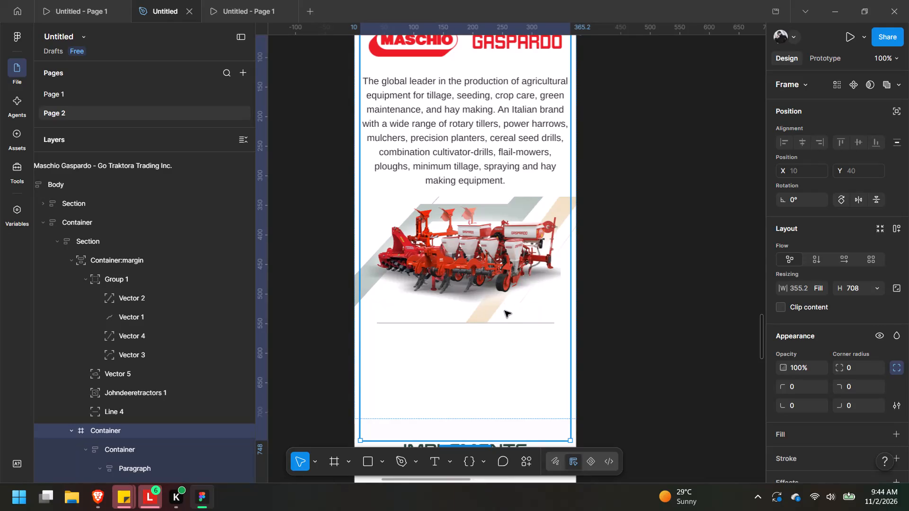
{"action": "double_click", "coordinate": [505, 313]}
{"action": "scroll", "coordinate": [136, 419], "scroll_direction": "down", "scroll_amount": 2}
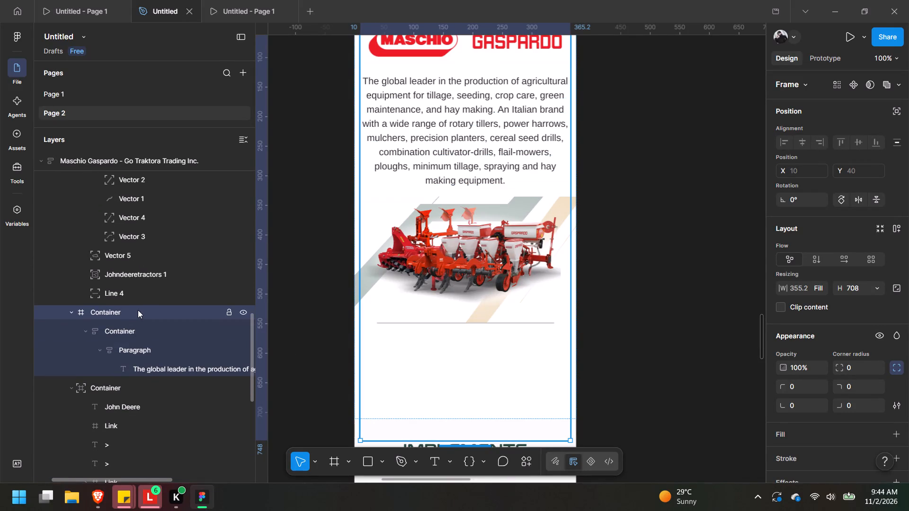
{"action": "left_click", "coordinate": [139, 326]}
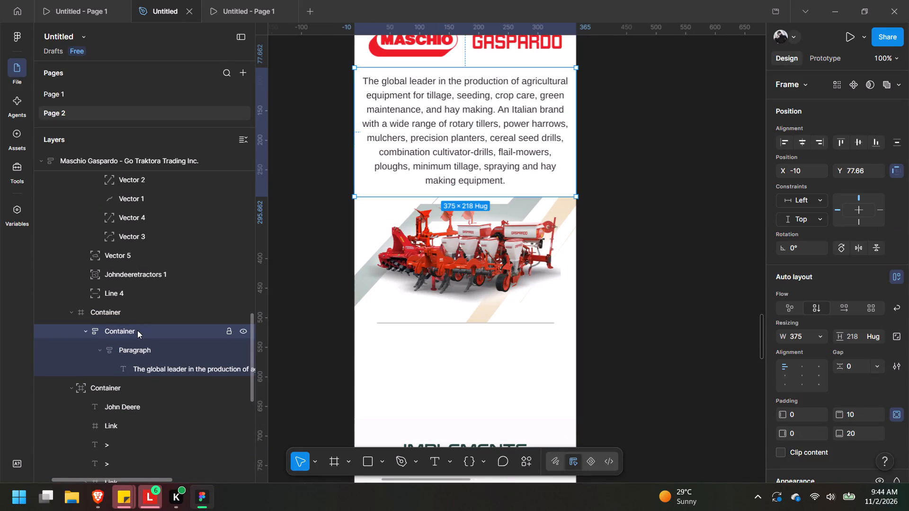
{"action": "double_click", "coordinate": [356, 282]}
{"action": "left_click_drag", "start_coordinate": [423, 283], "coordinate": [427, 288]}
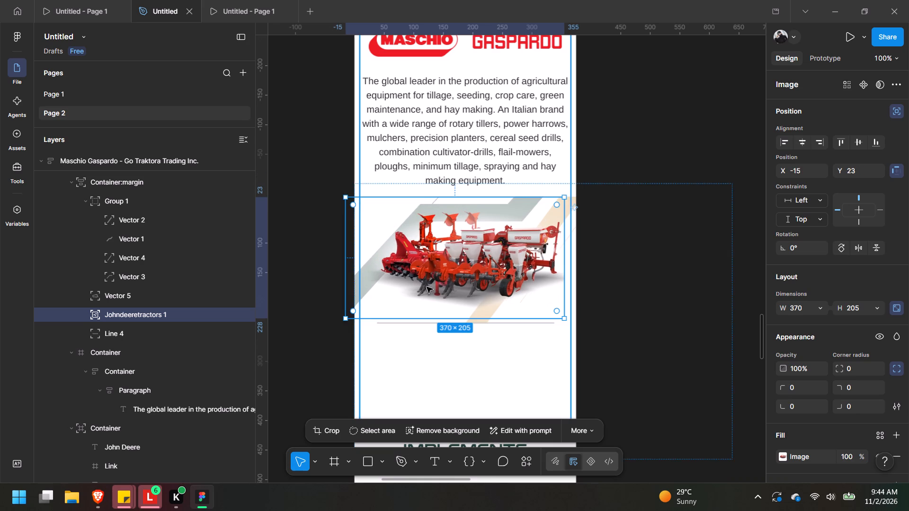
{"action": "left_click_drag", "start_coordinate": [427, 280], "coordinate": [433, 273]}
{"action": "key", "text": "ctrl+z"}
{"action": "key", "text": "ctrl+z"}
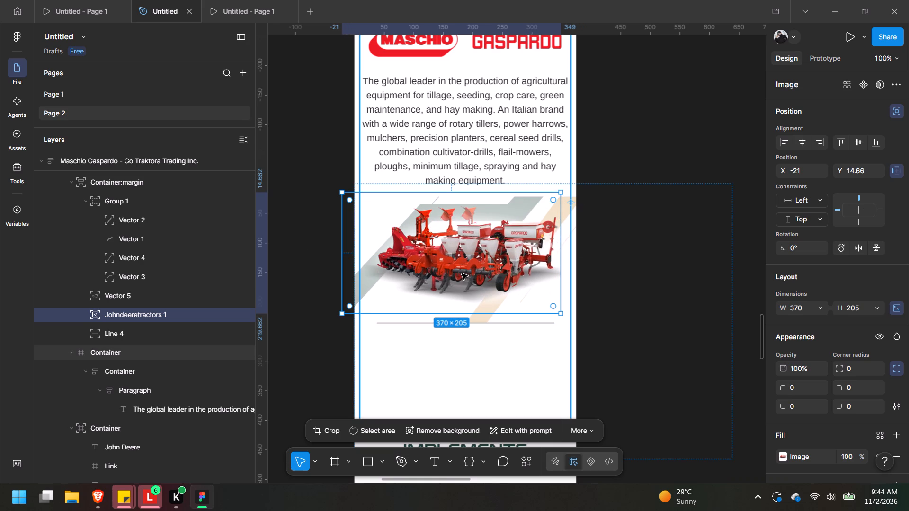
Shift the whole Container:margin frame with the hero machinery, stripes and divider line down by about 6 px beneath the description.
{"action": "left_click", "coordinate": [152, 189]}
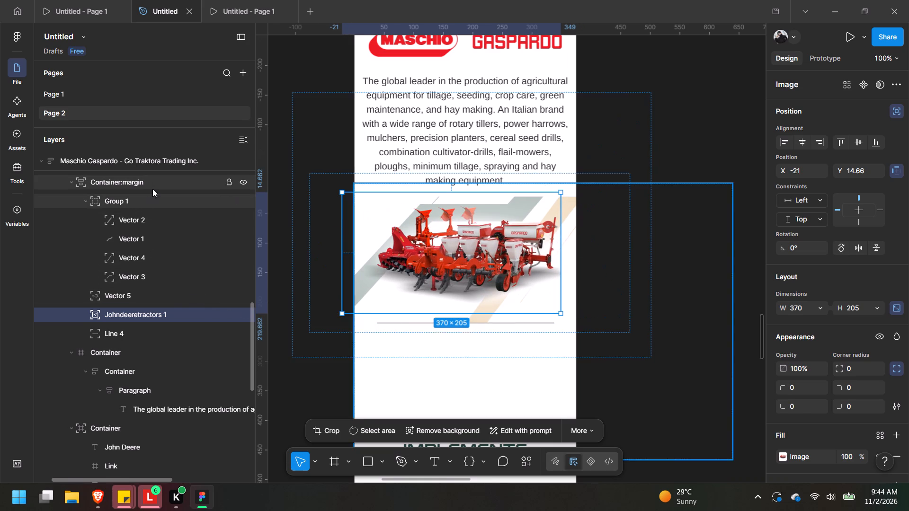
{"action": "left_click_drag", "start_coordinate": [494, 268], "coordinate": [493, 273]}
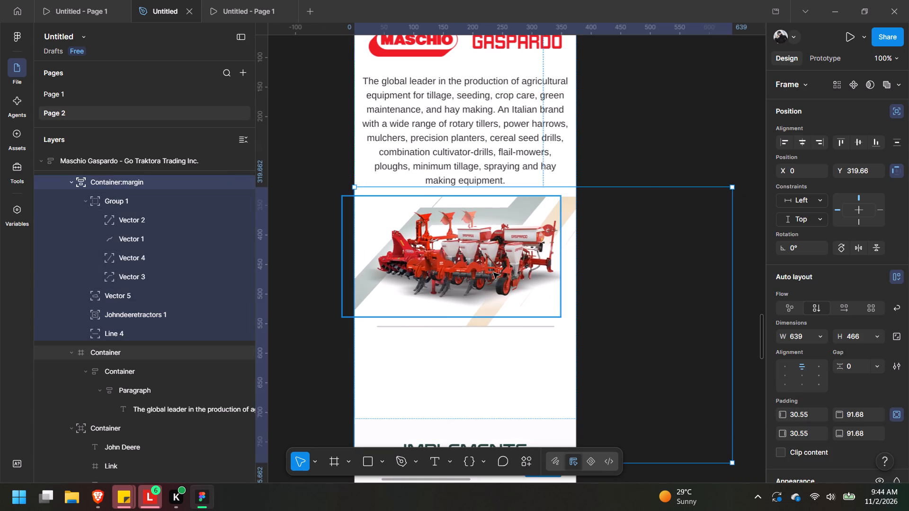
{"action": "key", "text": "ctrl+z"}
{"action": "left_click_drag", "start_coordinate": [492, 268], "coordinate": [491, 278]}
{"action": "key", "text": "ctrl+z"}
{"action": "left_click_drag", "start_coordinate": [491, 272], "coordinate": [490, 272]}
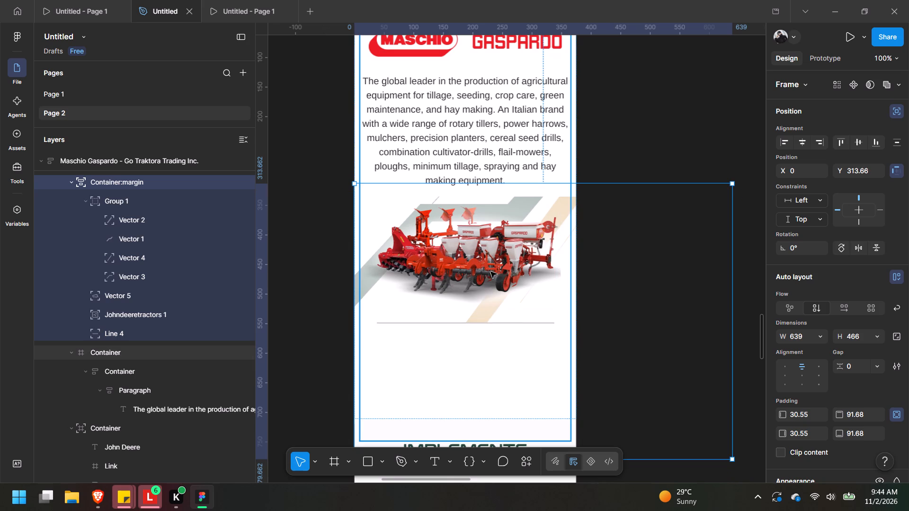
{"action": "left_click_drag", "start_coordinate": [490, 272], "coordinate": [489, 277]}
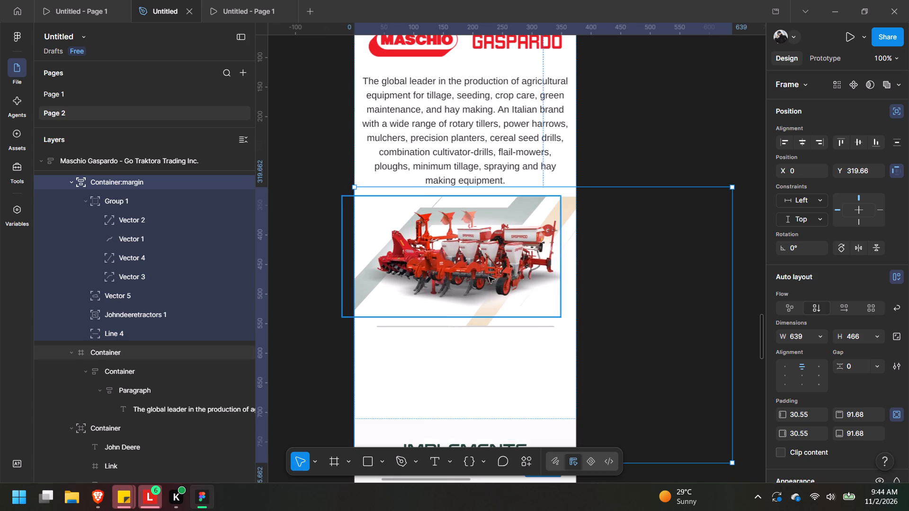
{"action": "key", "text": "ctrl+z"}
{"action": "left_click_drag", "start_coordinate": [490, 272], "coordinate": [487, 282]}
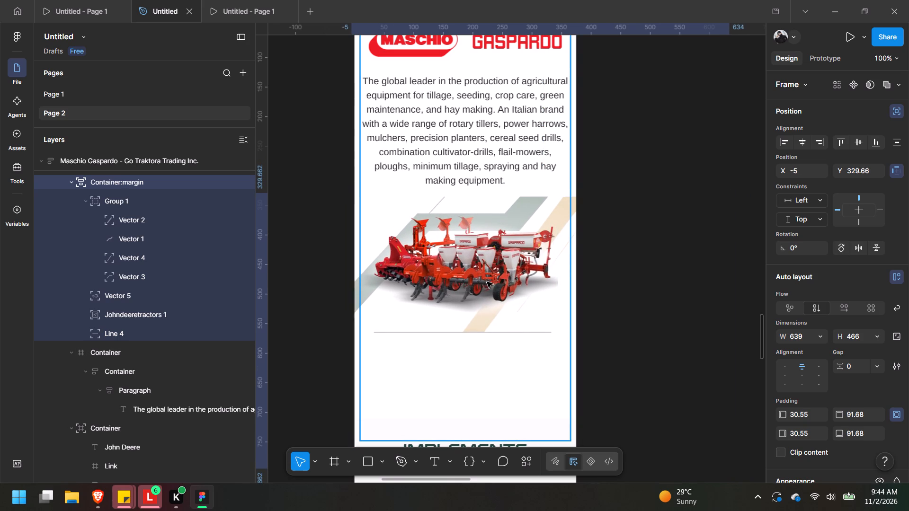
{"action": "left_click_drag", "start_coordinate": [487, 282], "coordinate": [490, 276]}
{"action": "left_click", "coordinate": [624, 118]}
Examine the desktop Maschio Gaspardo page's sections below the hero alongside the mobile page.
{"action": "key", "text": "ctrl+minus"}
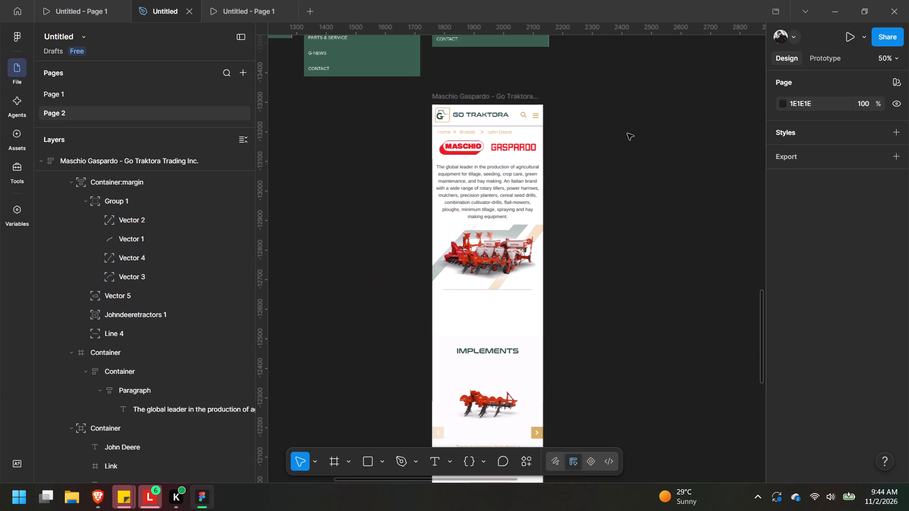
{"action": "key", "text": "ctrl+minus"}
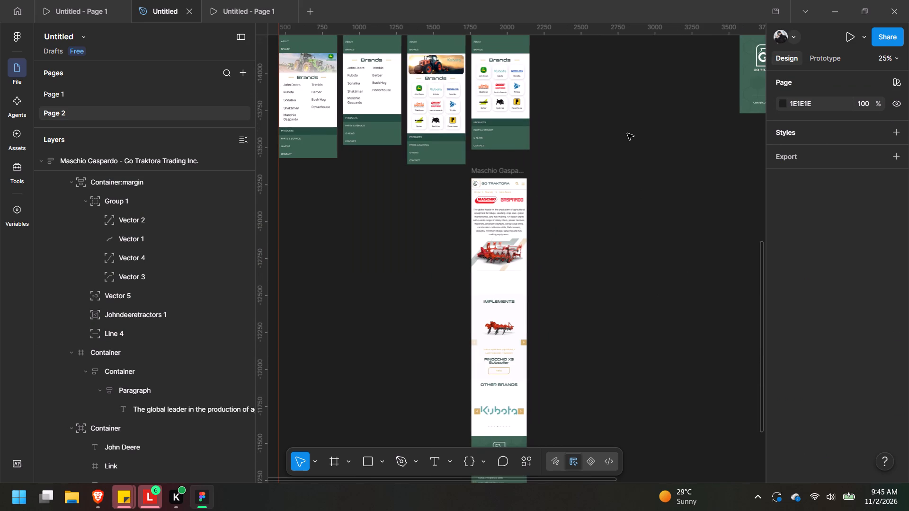
{"action": "scroll", "coordinate": [627, 133], "scroll_direction": "up", "scroll_amount": 3}
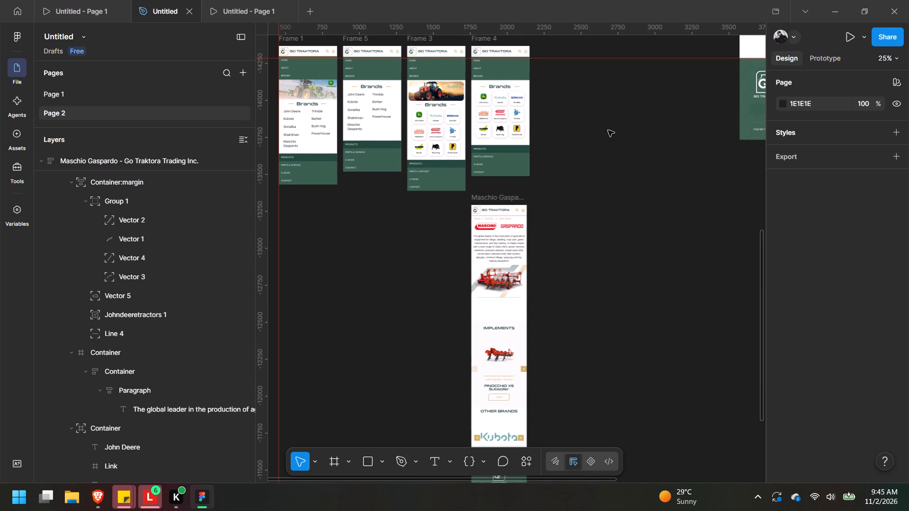
{"action": "scroll", "coordinate": [608, 130], "scroll_direction": "up", "scroll_amount": 2}
{"action": "middle_click_drag", "start_coordinate": [568, 184], "coordinate": [203, 441]}
{"action": "middle_click_drag", "start_coordinate": [333, 237], "coordinate": [295, 396]}
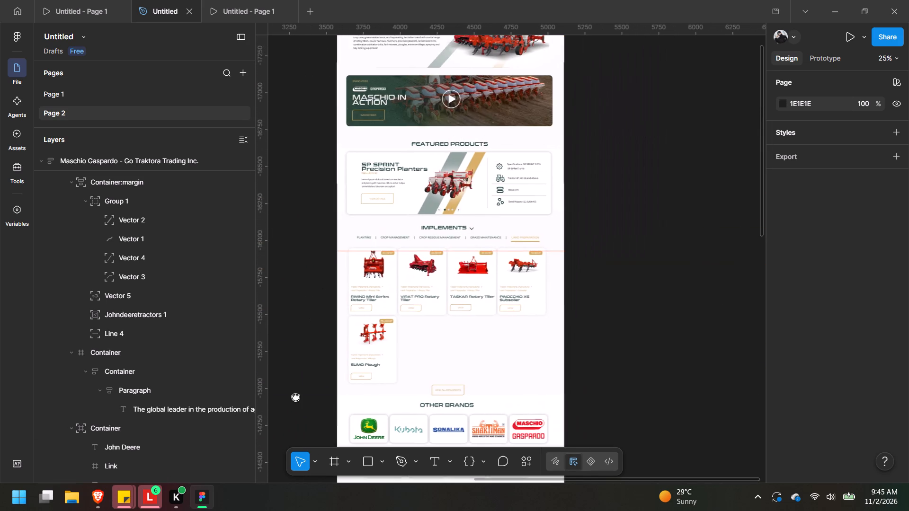
{"action": "middle_click_drag", "start_coordinate": [295, 396], "coordinate": [404, 5]}
{"action": "middle_click_drag", "start_coordinate": [279, 310], "coordinate": [509, 223]}
{"action": "middle_click_drag", "start_coordinate": [469, 249], "coordinate": [581, 145]}
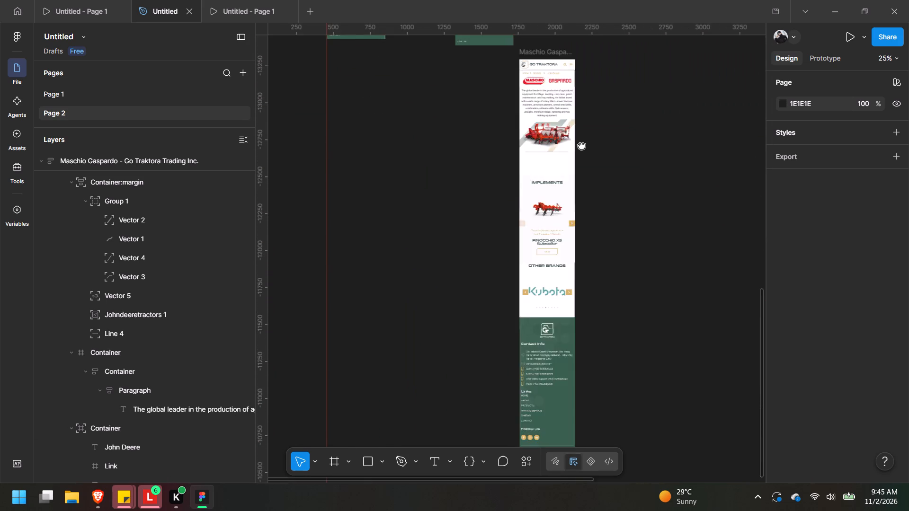
{"action": "middle_click_drag", "start_coordinate": [581, 145], "coordinate": [237, 406]}
{"action": "middle_click_drag", "start_coordinate": [522, 130], "coordinate": [420, 420]}
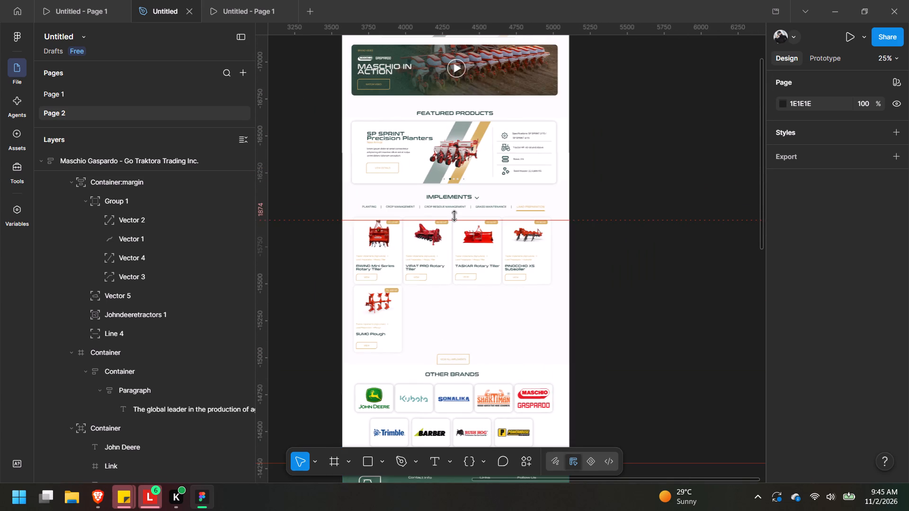
Switch to Brave and review the reference mobile mockup's section order, from the hero and brand video down to the footer.
{"action": "left_click", "coordinate": [98, 502]}
{"action": "left_click", "coordinate": [98, 506]}
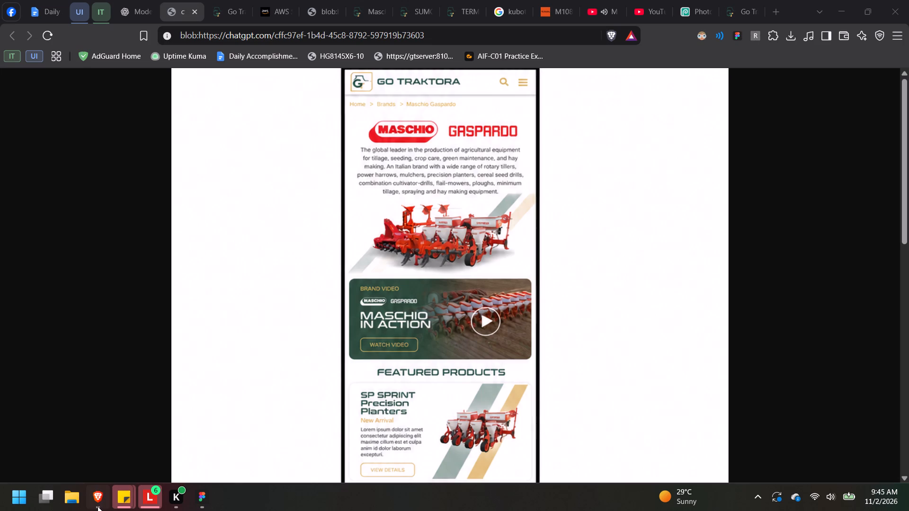
{"action": "scroll", "coordinate": [415, 324], "scroll_direction": "down", "scroll_amount": 8}
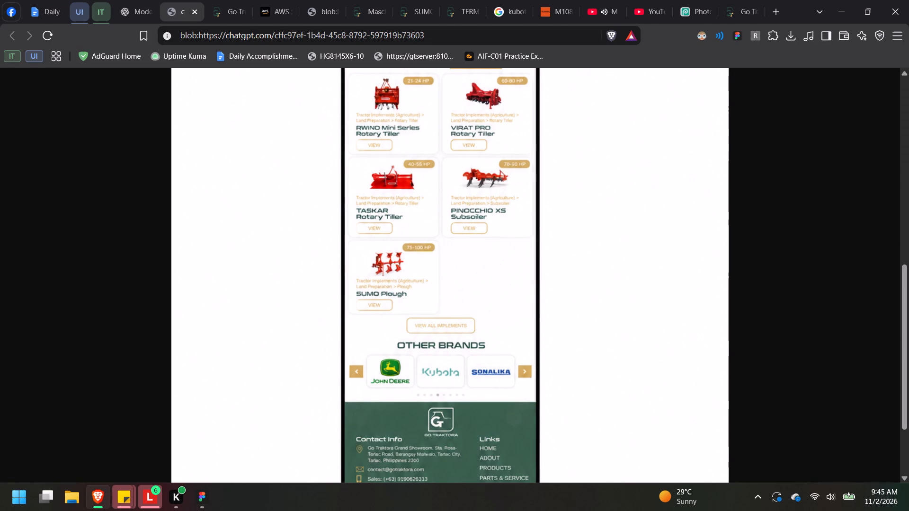
{"action": "scroll", "coordinate": [565, 286], "scroll_direction": "up", "scroll_amount": 6}
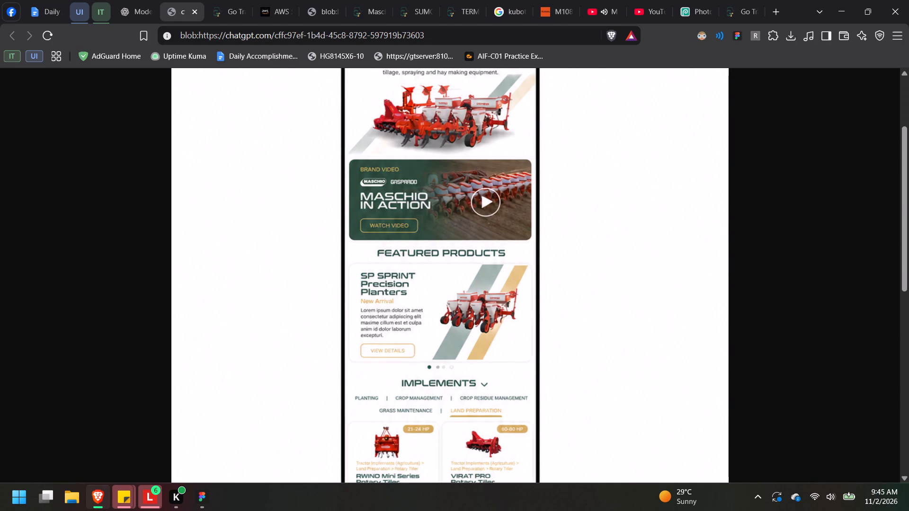
{"action": "scroll", "coordinate": [549, 283], "scroll_direction": "down", "scroll_amount": 5}
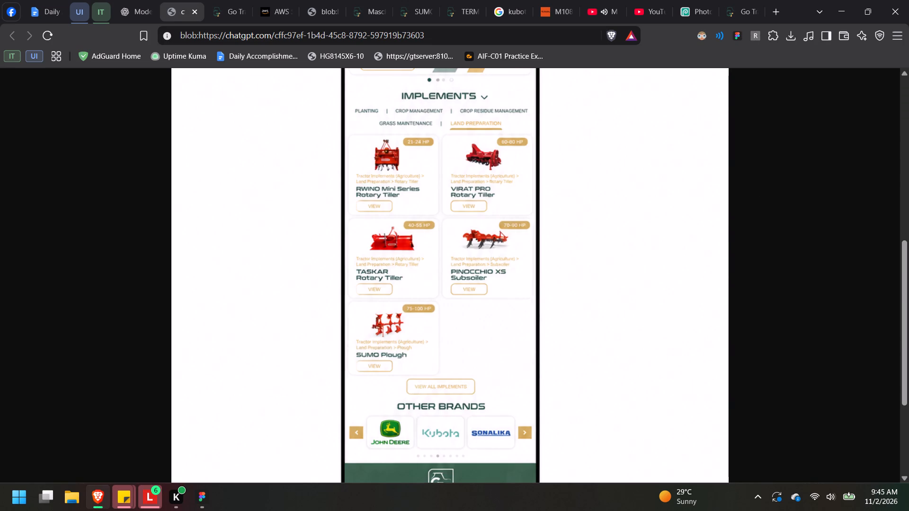
{"action": "scroll", "coordinate": [654, 157], "scroll_direction": "up", "scroll_amount": 2}
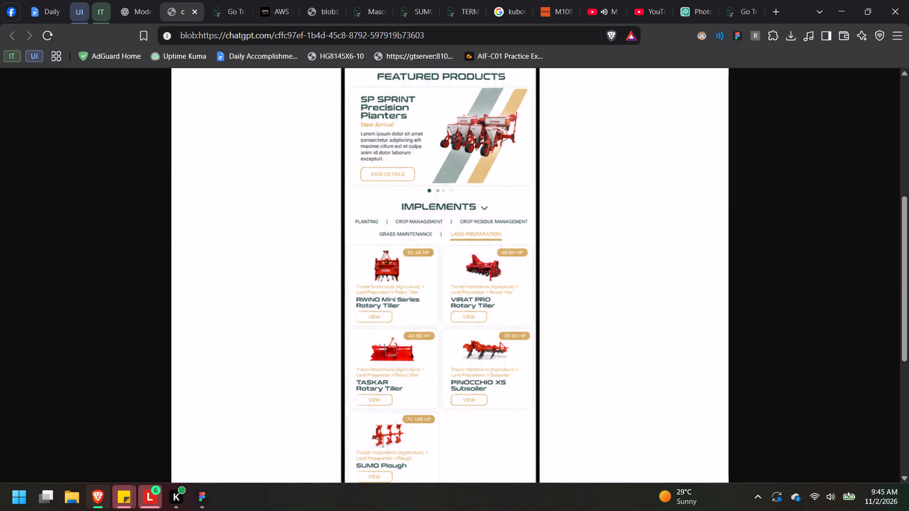
{"action": "scroll", "coordinate": [621, 225], "scroll_direction": "down", "scroll_amount": 4}
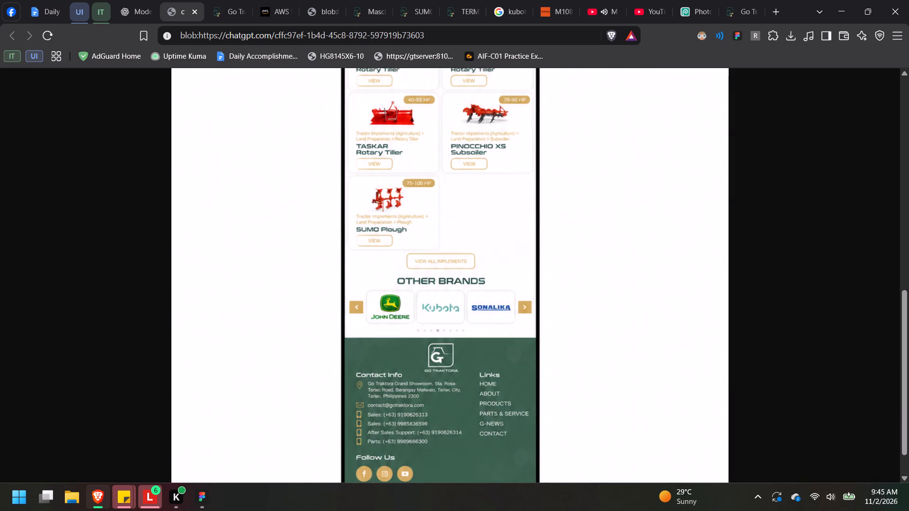
{"action": "scroll", "coordinate": [622, 226], "scroll_direction": "up", "scroll_amount": 2}
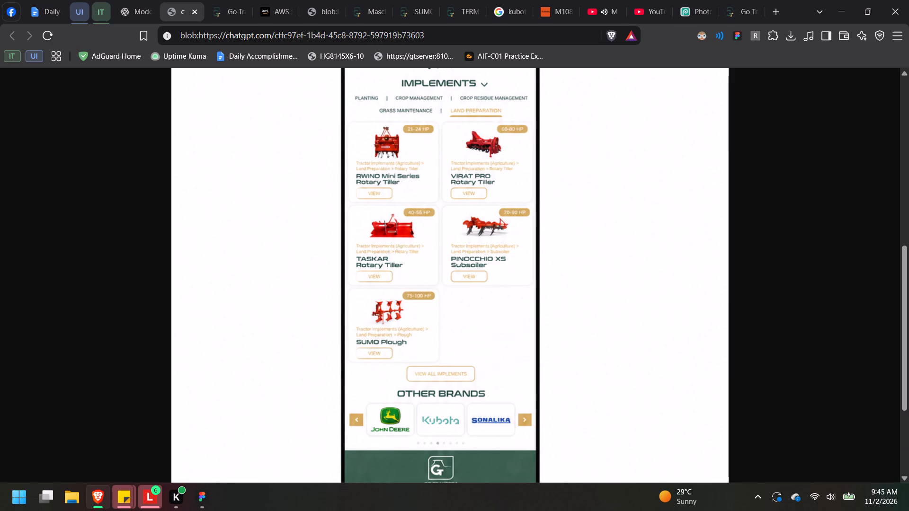
{"action": "scroll", "coordinate": [627, 220], "scroll_direction": "up", "scroll_amount": 1}
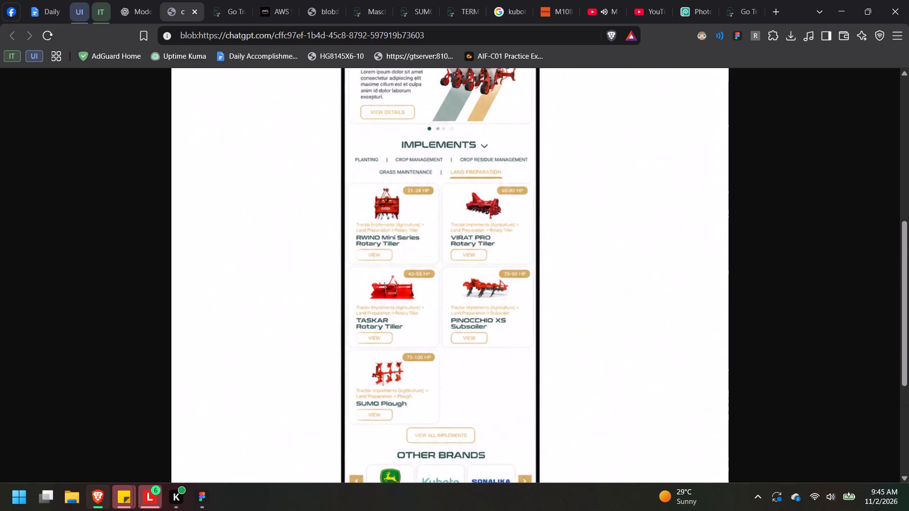
{"action": "scroll", "coordinate": [635, 227], "scroll_direction": "down", "scroll_amount": 2}
{"action": "scroll", "coordinate": [635, 227], "scroll_direction": "up", "scroll_amount": 3}
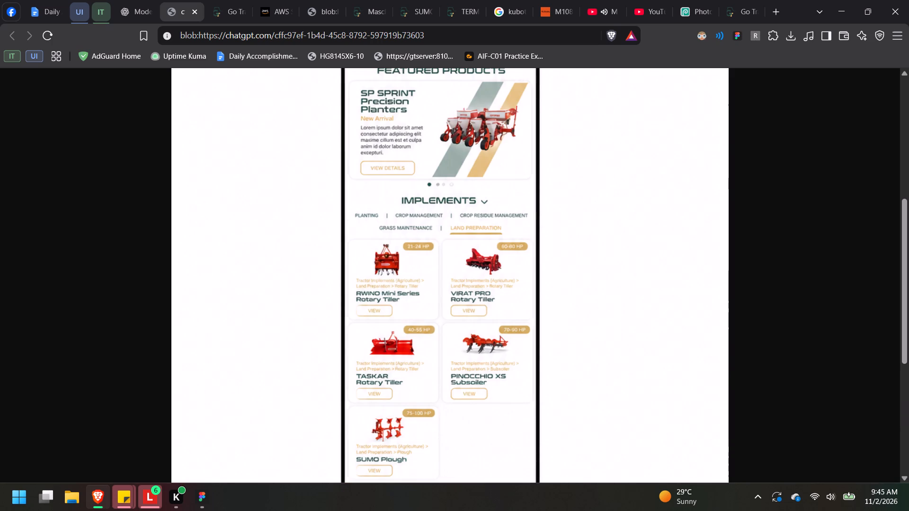
{"action": "scroll", "coordinate": [638, 239], "scroll_direction": "up", "scroll_amount": 3}
{"action": "scroll", "coordinate": [674, 284], "scroll_direction": "up", "scroll_amount": 3}
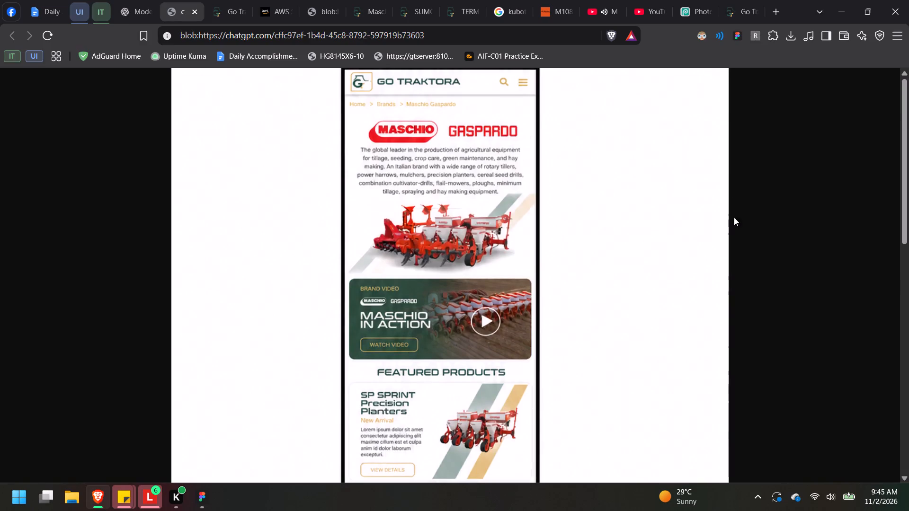
Return to Figma and compare the desktop Maschio Gaspardo page with the mobile page's hero area.
{"action": "key", "text": "alt+Tab"}
{"action": "scroll", "coordinate": [713, 326], "scroll_direction": "up", "scroll_amount": 3}
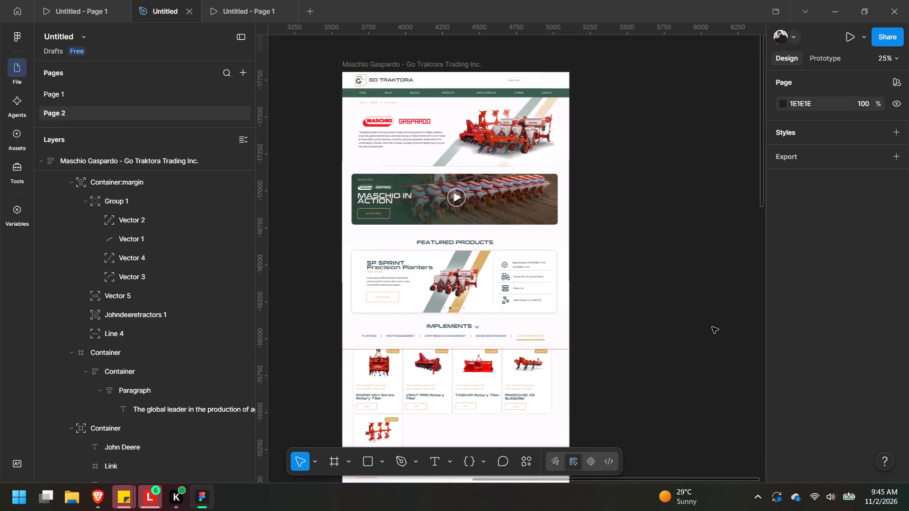
{"action": "scroll", "coordinate": [712, 327], "scroll_direction": "up", "scroll_amount": 5}
{"action": "middle_click_drag", "start_coordinate": [389, 374], "coordinate": [451, 58]}
{"action": "middle_click_drag", "start_coordinate": [444, 434], "coordinate": [486, 113]}
{"action": "middle_click_drag", "start_coordinate": [445, 384], "coordinate": [519, 82]}
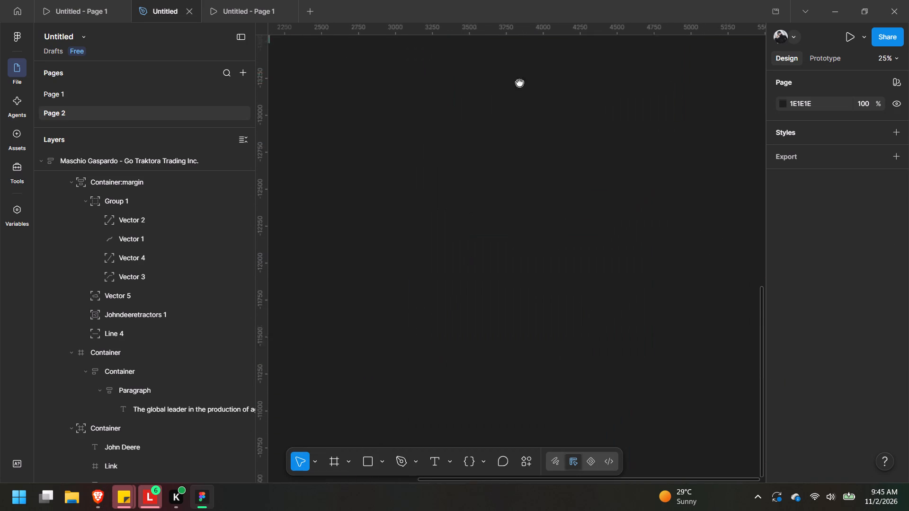
{"action": "middle_click_drag", "start_coordinate": [519, 82], "coordinate": [533, 39]}
{"action": "middle_click_drag", "start_coordinate": [454, 369], "coordinate": [566, 493]}
{"action": "scroll", "coordinate": [566, 488], "scroll_direction": "up", "scroll_amount": 1}
{"action": "middle_click_drag", "start_coordinate": [421, 86], "coordinate": [481, 253]}
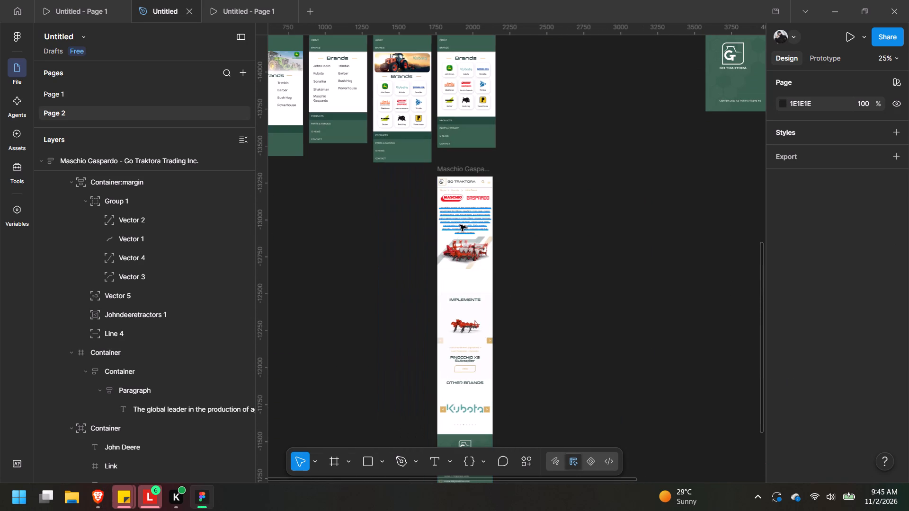
{"action": "key", "text": "ctrl+equal"}
{"action": "key", "text": "ctrl+equal"}
{"action": "middle_click_drag", "start_coordinate": [466, 168], "coordinate": [582, 237]}
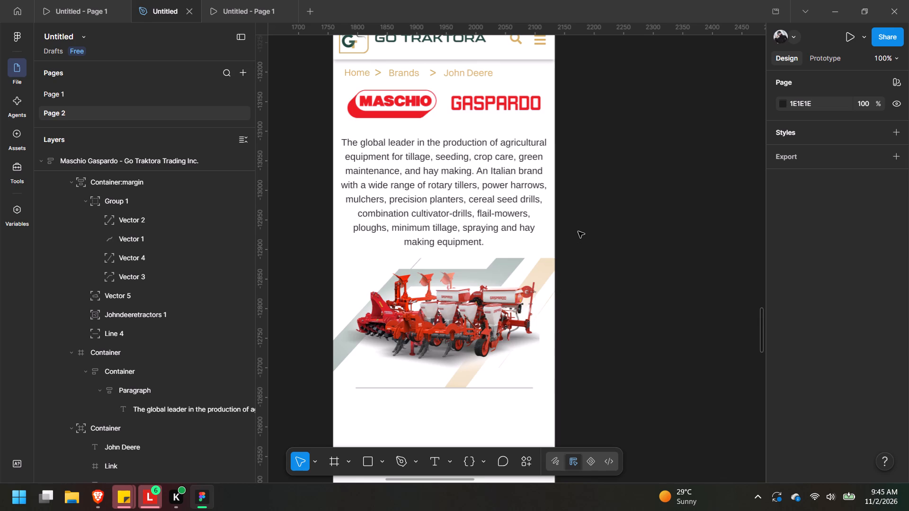
Copy the "Maschio in Action" video banner frame from the desktop Maschio Gaspardo page.
{"action": "scroll", "coordinate": [578, 231], "scroll_direction": "down", "scroll_amount": 7}
{"action": "scroll", "coordinate": [636, 187], "scroll_direction": "down", "scroll_amount": 1}
{"action": "middle_click_drag", "start_coordinate": [636, 187], "coordinate": [292, 510]}
{"action": "middle_click_drag", "start_coordinate": [507, 136], "coordinate": [234, 502]}
{"action": "middle_click_drag", "start_coordinate": [442, 143], "coordinate": [442, 384]}
{"action": "key", "text": "ctrl+minus"}
{"action": "key", "text": "ctrl+minus"}
{"action": "key", "text": "ctrl+minus"}
{"action": "middle_click_drag", "start_coordinate": [577, 141], "coordinate": [550, 262]}
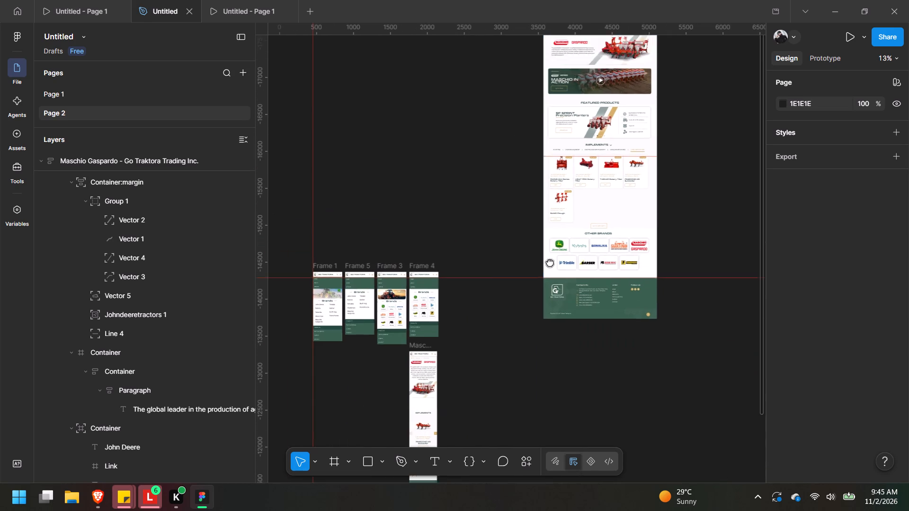
{"action": "middle_click_drag", "start_coordinate": [550, 262], "coordinate": [537, 304]}
{"action": "triple_click", "coordinate": [587, 221]}
{"action": "triple_click", "coordinate": [589, 219]}
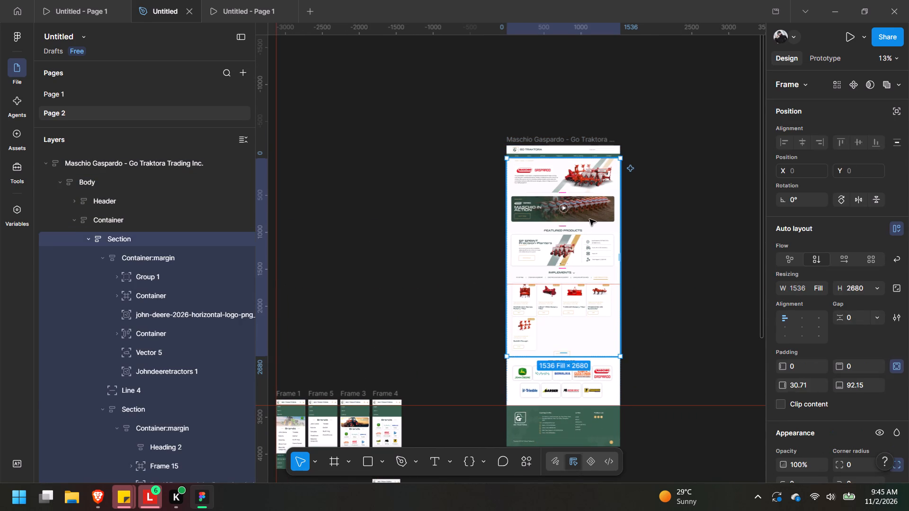
{"action": "left_click", "coordinate": [589, 219]}
{"action": "key", "text": "ctrl+c"}
On the mobile Maschio Gaspardo page, shorten the hero's description container to a height of about 516, ending at the line under the machine image.
{"action": "middle_click_drag", "start_coordinate": [358, 356], "coordinate": [410, 117]}
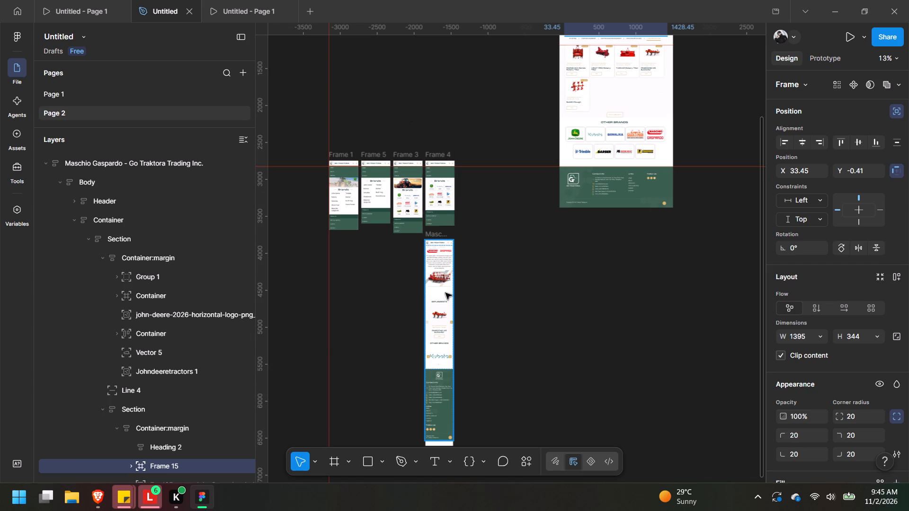
{"action": "triple_click", "coordinate": [446, 293]}
{"action": "left_click", "coordinate": [446, 293]}
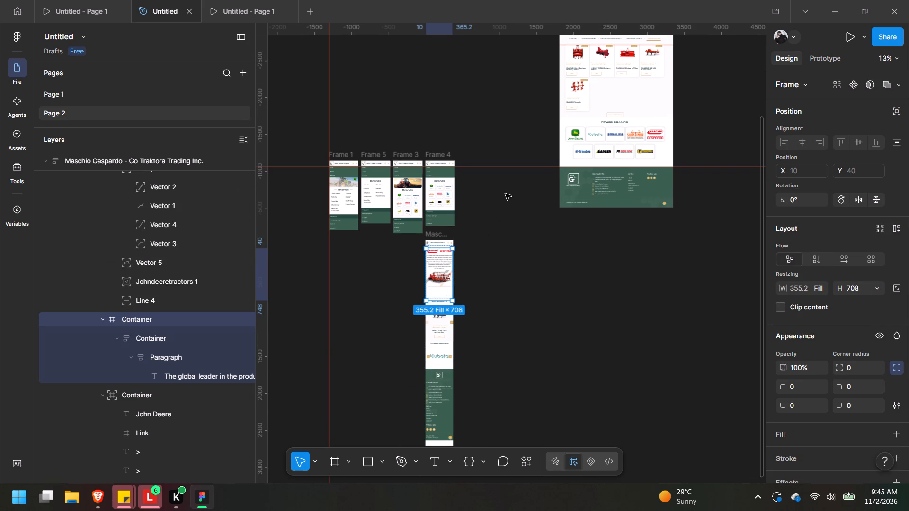
{"action": "key", "text": "ctrl+minus"}
{"action": "key", "text": "ctrl+equal"}
{"action": "key", "text": "ctrl+equal"}
{"action": "middle_click_drag", "start_coordinate": [498, 302], "coordinate": [614, 225]}
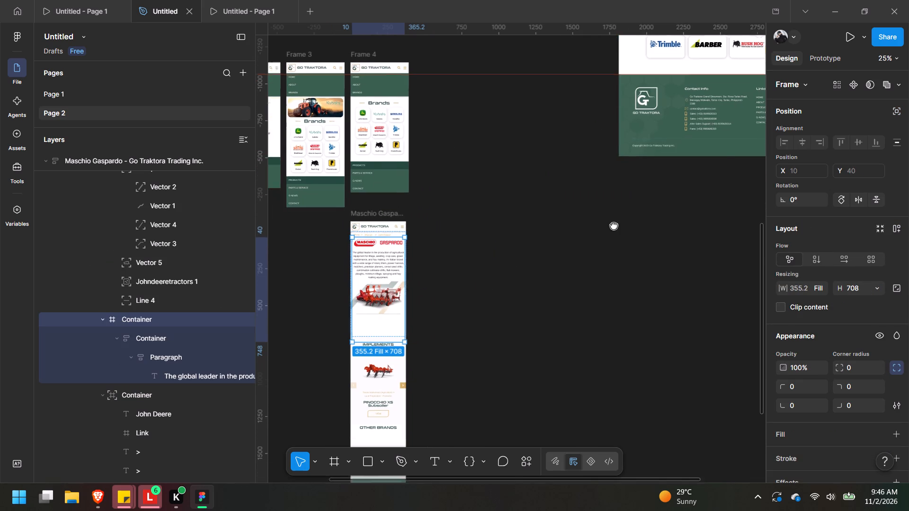
{"action": "middle_click_drag", "start_coordinate": [614, 225], "coordinate": [620, 226]}
{"action": "key", "text": "ctrl+equal"}
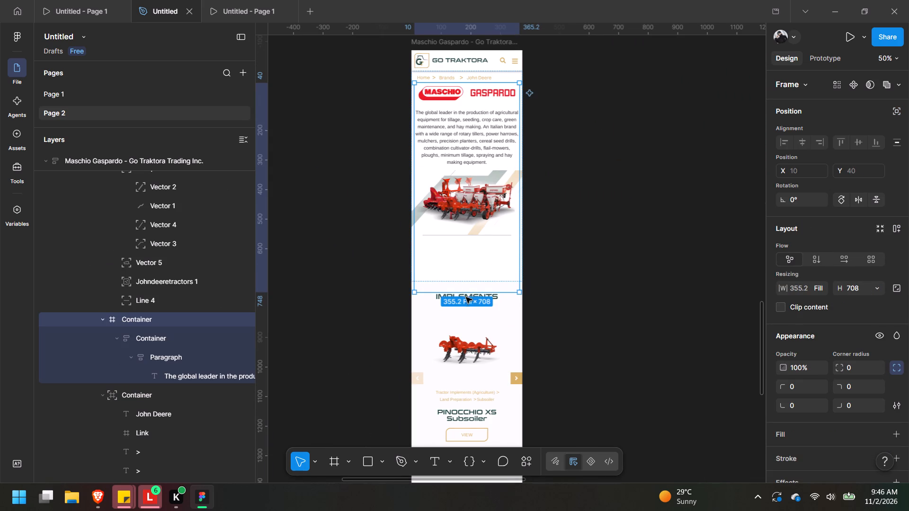
{"action": "left_click_drag", "start_coordinate": [469, 294], "coordinate": [483, 237]}
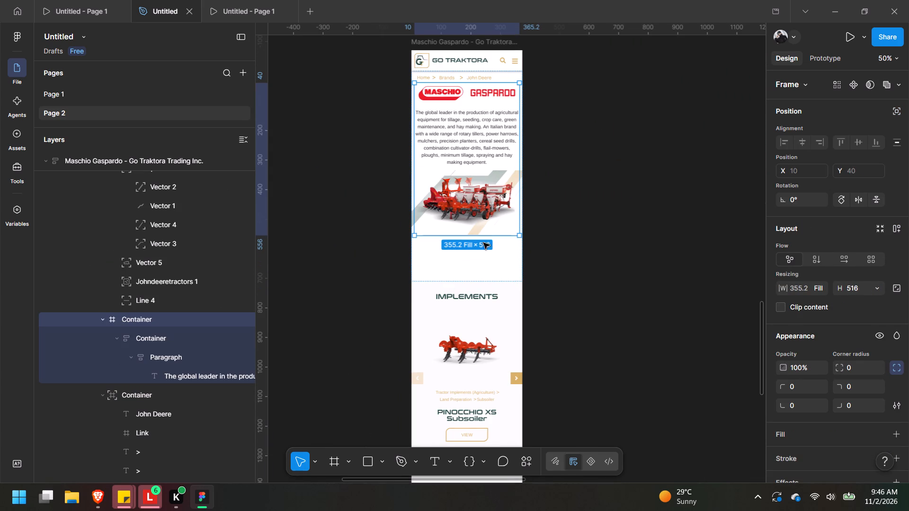
{"action": "left_click", "coordinate": [420, 119]}
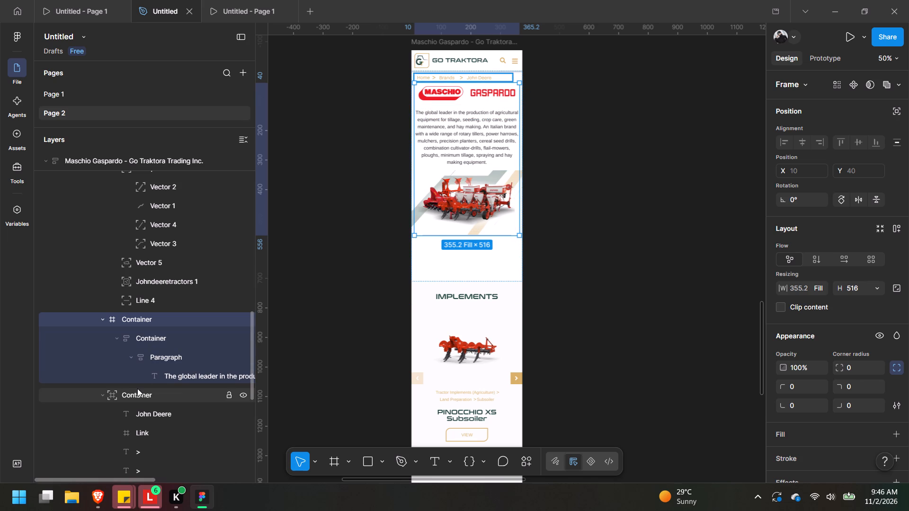
Move the breadcrumb container to the top of the hero section's layer order, above Container:margin, and collapse it.
{"action": "left_click", "coordinate": [137, 388]}
{"action": "left_click_drag", "start_coordinate": [150, 390], "coordinate": [185, 323]}
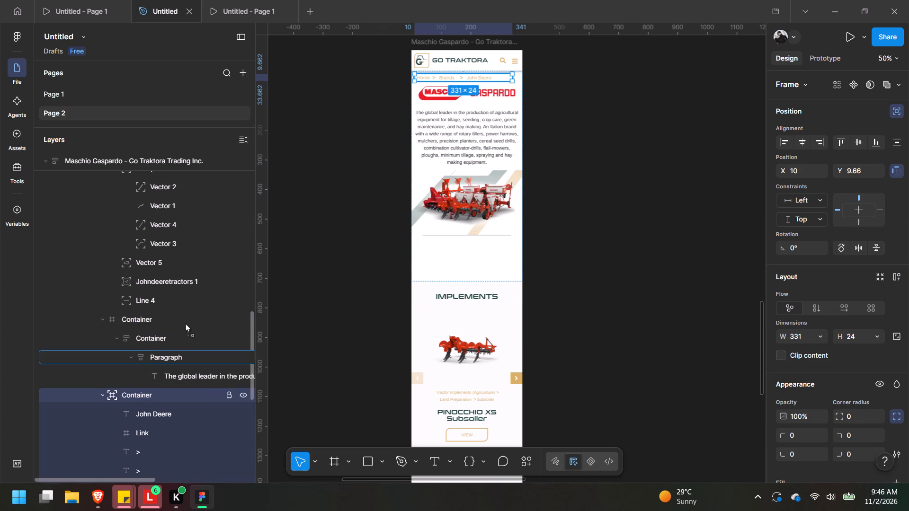
{"action": "left_click_drag", "start_coordinate": [185, 323], "coordinate": [186, 252]}
{"action": "scroll", "coordinate": [191, 299], "scroll_direction": "up", "scroll_amount": 4}
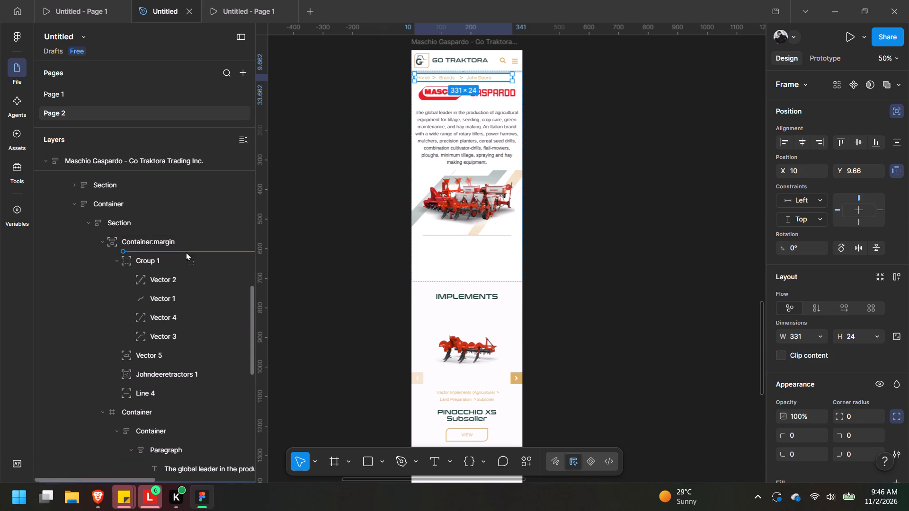
{"action": "left_click_drag", "start_coordinate": [186, 252], "coordinate": [187, 247]}
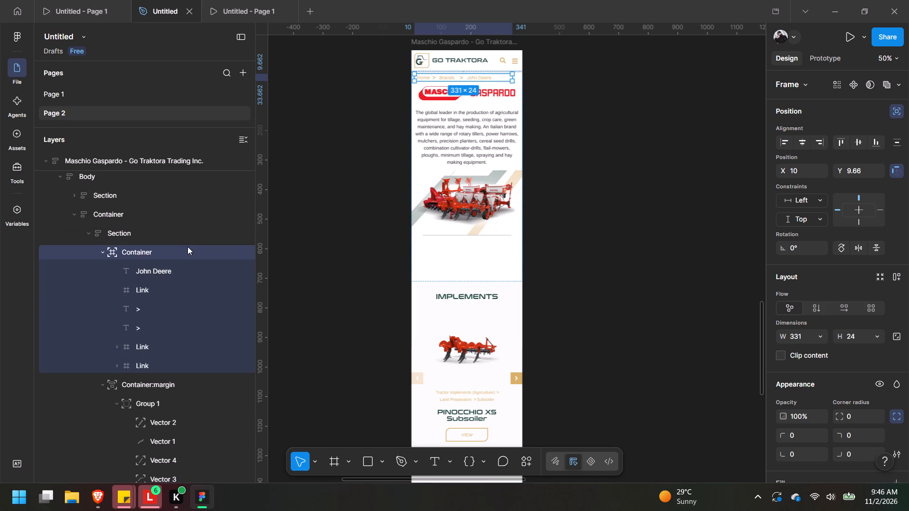
{"action": "left_click", "coordinate": [107, 255]}
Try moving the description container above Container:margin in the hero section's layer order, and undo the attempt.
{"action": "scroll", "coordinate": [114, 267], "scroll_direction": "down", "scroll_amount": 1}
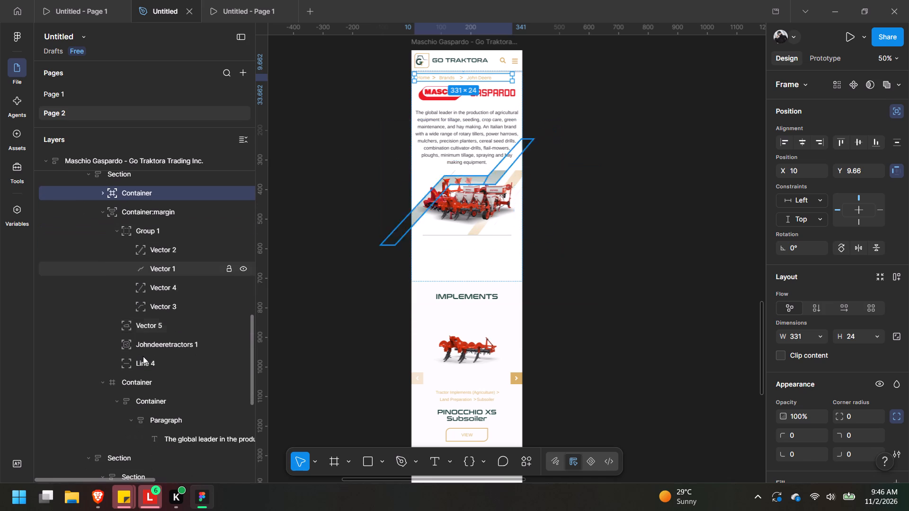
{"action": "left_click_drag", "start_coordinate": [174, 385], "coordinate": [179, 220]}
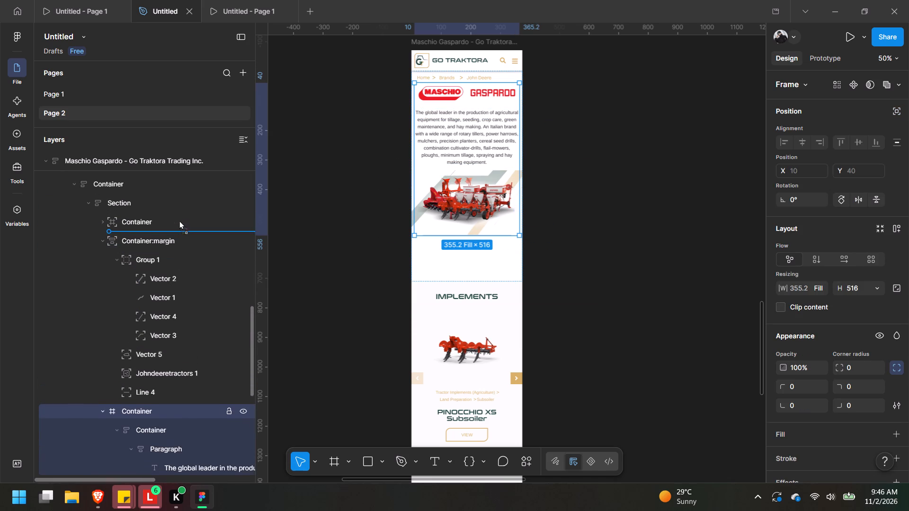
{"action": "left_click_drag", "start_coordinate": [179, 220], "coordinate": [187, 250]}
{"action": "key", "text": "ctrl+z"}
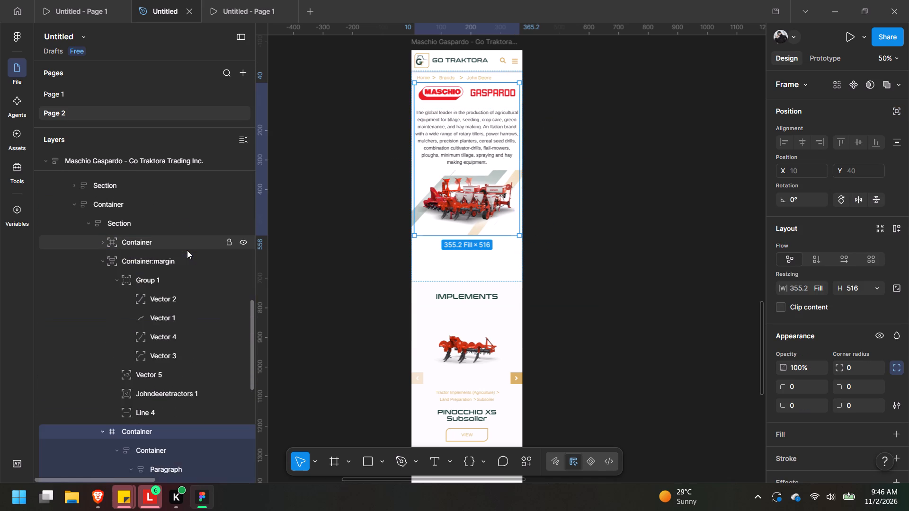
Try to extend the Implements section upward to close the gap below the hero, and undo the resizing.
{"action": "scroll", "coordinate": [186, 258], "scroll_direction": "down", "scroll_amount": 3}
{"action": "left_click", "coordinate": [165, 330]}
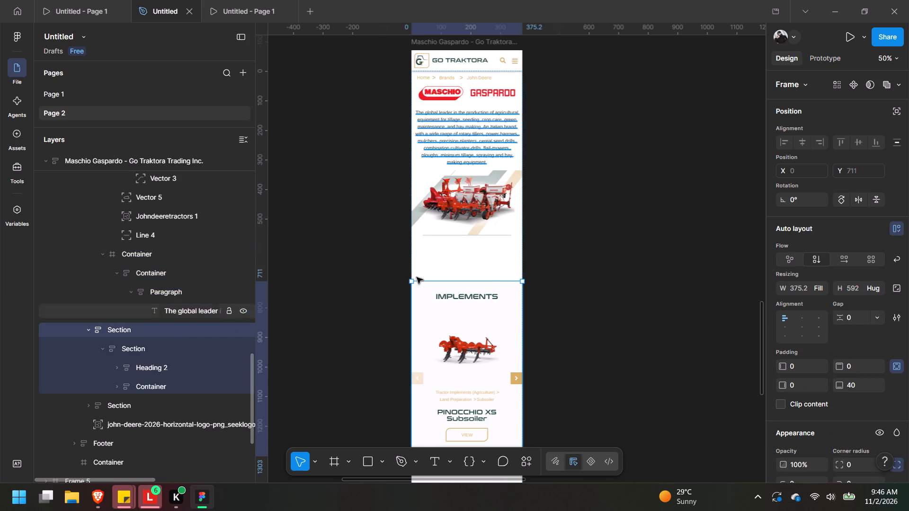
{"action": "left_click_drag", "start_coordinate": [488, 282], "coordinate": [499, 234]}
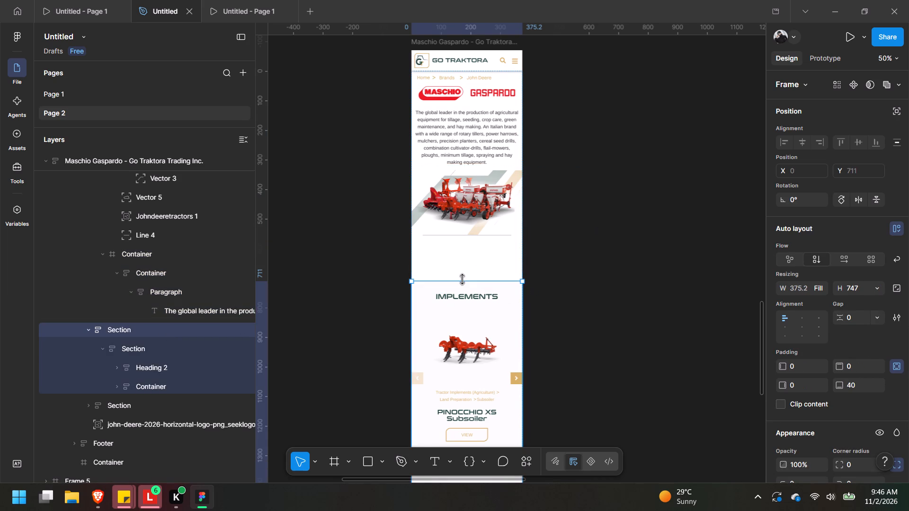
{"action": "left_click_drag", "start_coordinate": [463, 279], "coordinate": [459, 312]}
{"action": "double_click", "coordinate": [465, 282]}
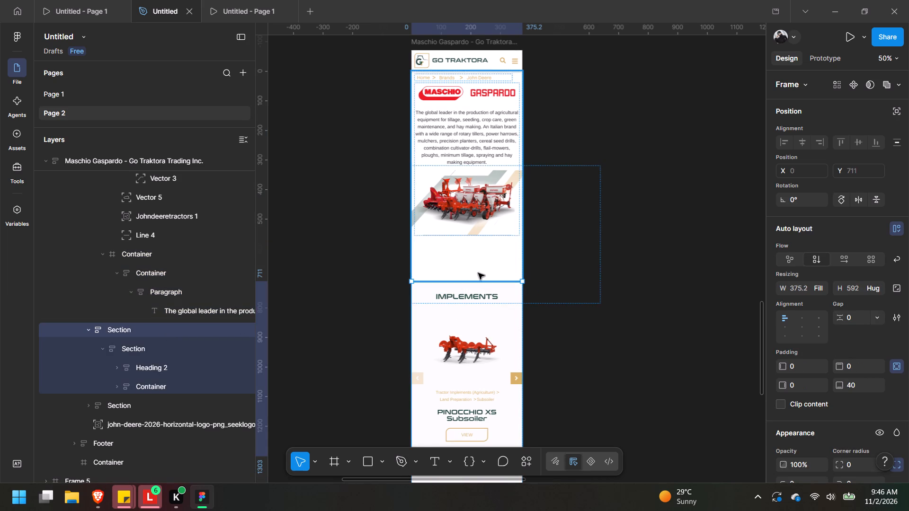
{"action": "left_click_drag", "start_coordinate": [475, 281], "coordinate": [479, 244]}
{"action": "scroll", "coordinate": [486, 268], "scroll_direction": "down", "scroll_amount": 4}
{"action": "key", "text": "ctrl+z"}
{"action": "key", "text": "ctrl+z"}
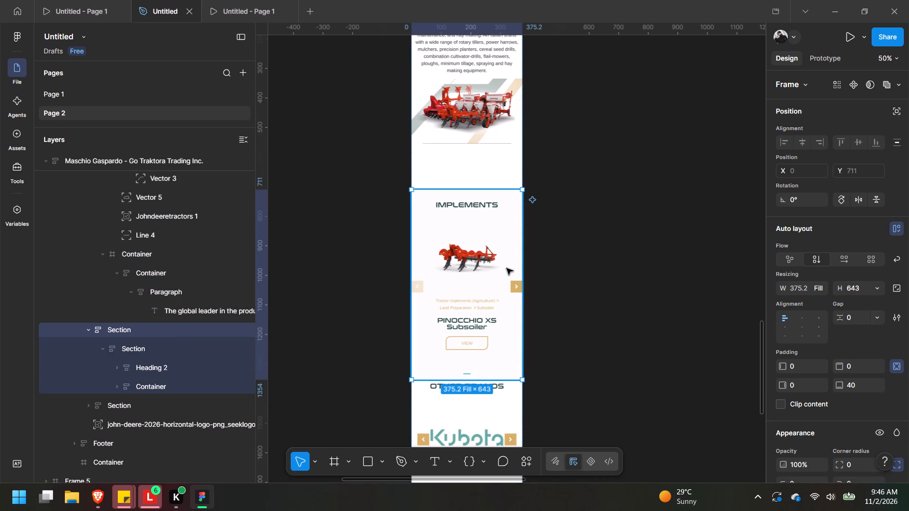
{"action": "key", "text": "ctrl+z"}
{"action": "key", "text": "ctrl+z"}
Resize the hero's Container:margin frame around the machine image to about 375 × 236, matching the mobile page width.
{"action": "double_click", "coordinate": [462, 164]}
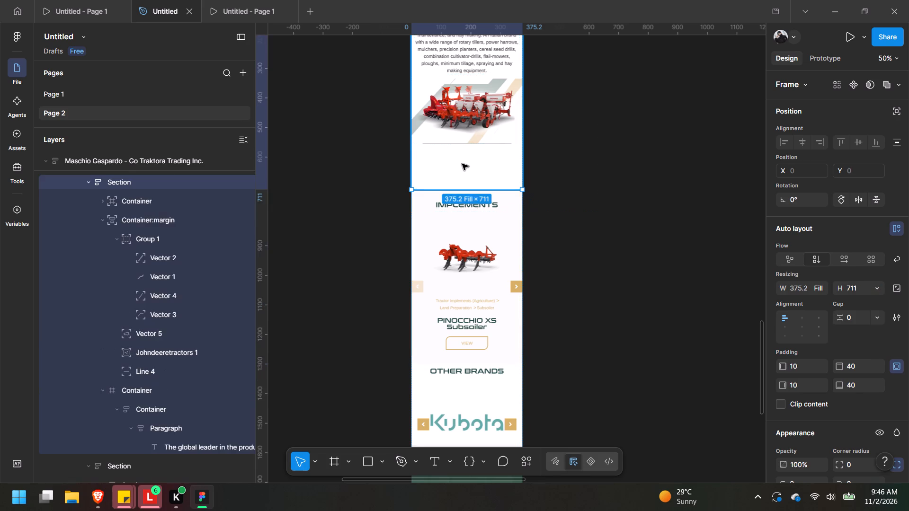
{"action": "double_click", "coordinate": [463, 176]}
{"action": "double_click", "coordinate": [472, 169]}
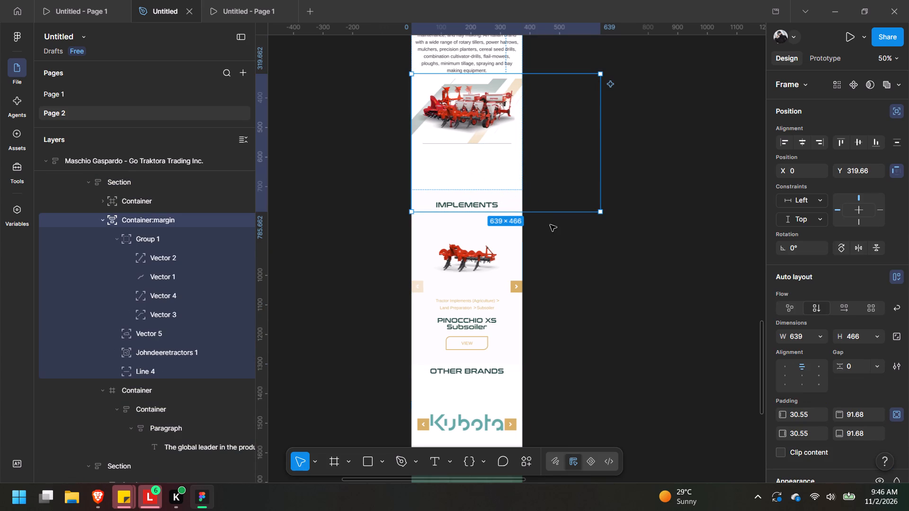
{"action": "left_click_drag", "start_coordinate": [540, 215], "coordinate": [536, 145]}
{"action": "left_click_drag", "start_coordinate": [600, 119], "coordinate": [521, 142]}
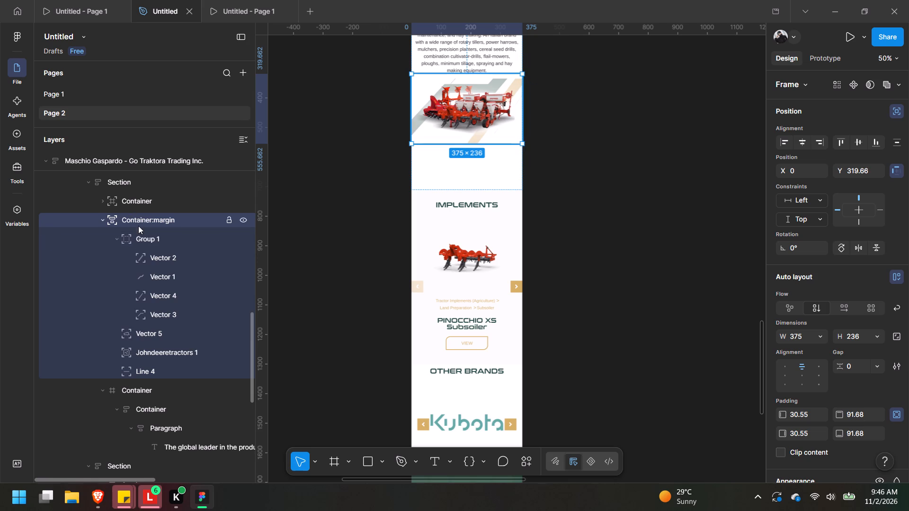
Shorten the mobile hero section to a height of about 556 so the Implements section follows directly below the machine image.
{"action": "left_click", "coordinate": [107, 222]}
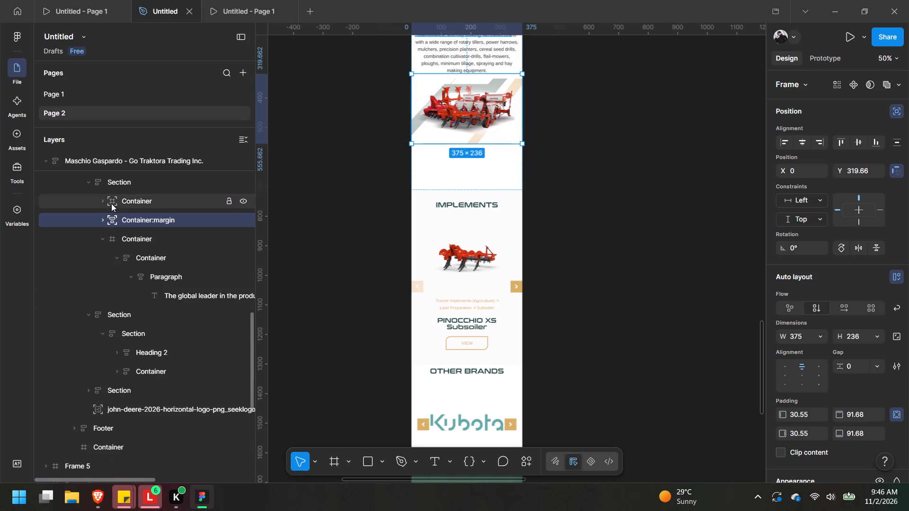
{"action": "scroll", "coordinate": [150, 225], "scroll_direction": "up", "scroll_amount": 2}
{"action": "left_click", "coordinate": [89, 298]}
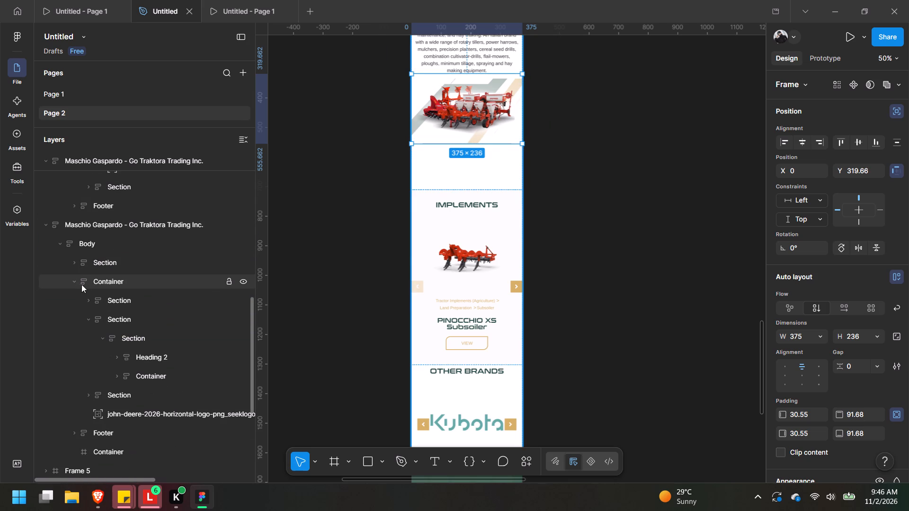
{"action": "left_click", "coordinate": [75, 281]}
{"action": "left_click", "coordinate": [75, 281]}
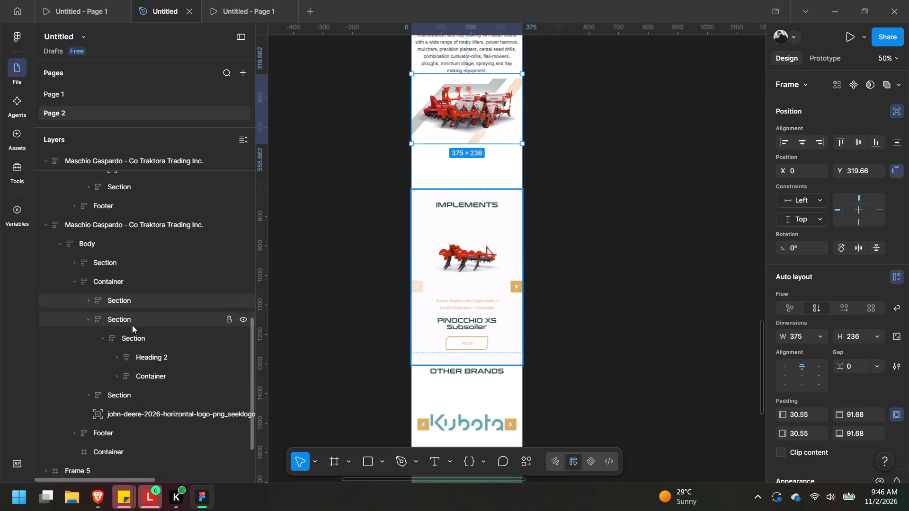
{"action": "left_click", "coordinate": [139, 308]}
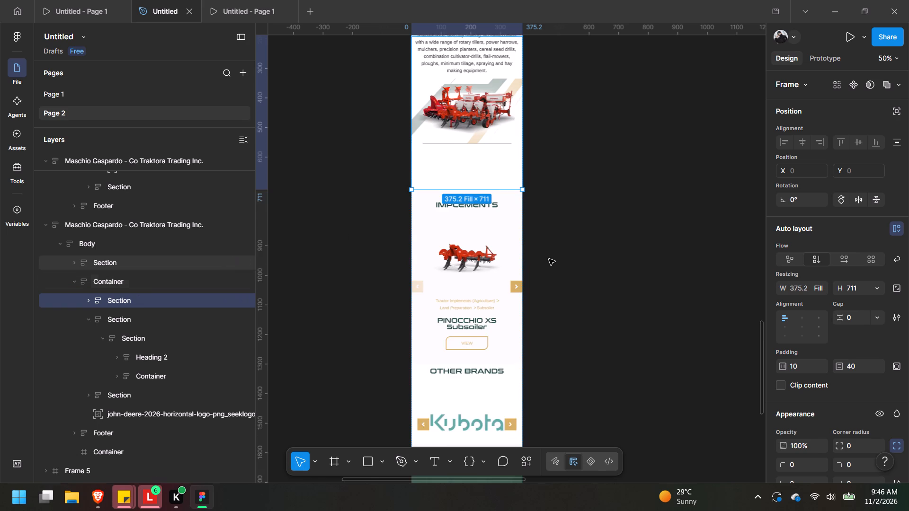
{"action": "scroll", "coordinate": [550, 259], "scroll_direction": "up", "scroll_amount": 3}
{"action": "scroll", "coordinate": [553, 330], "scroll_direction": "up", "scroll_amount": 2}
{"action": "left_click_drag", "start_coordinate": [489, 268], "coordinate": [489, 223]}
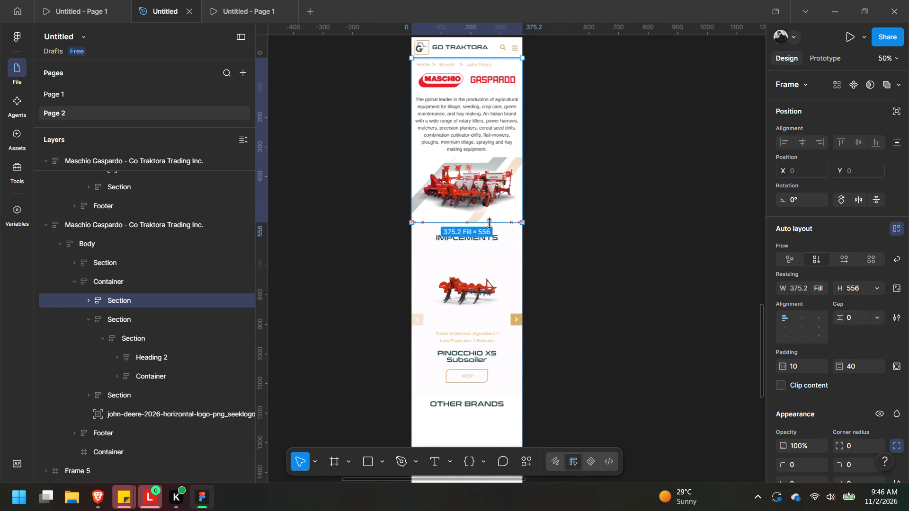
{"action": "left_click_drag", "start_coordinate": [489, 223], "coordinate": [489, 222]}
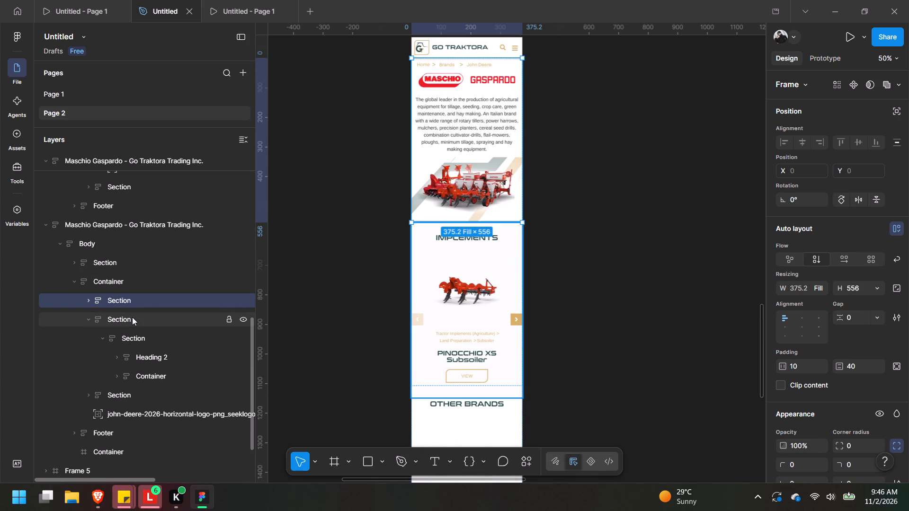
Duplicate the Implements section on the mobile page, keeping the copy directly below the original.
{"action": "left_click", "coordinate": [132, 317]}
{"action": "key", "text": "ctrl+c"}
{"action": "key", "text": "ctrl+v"}
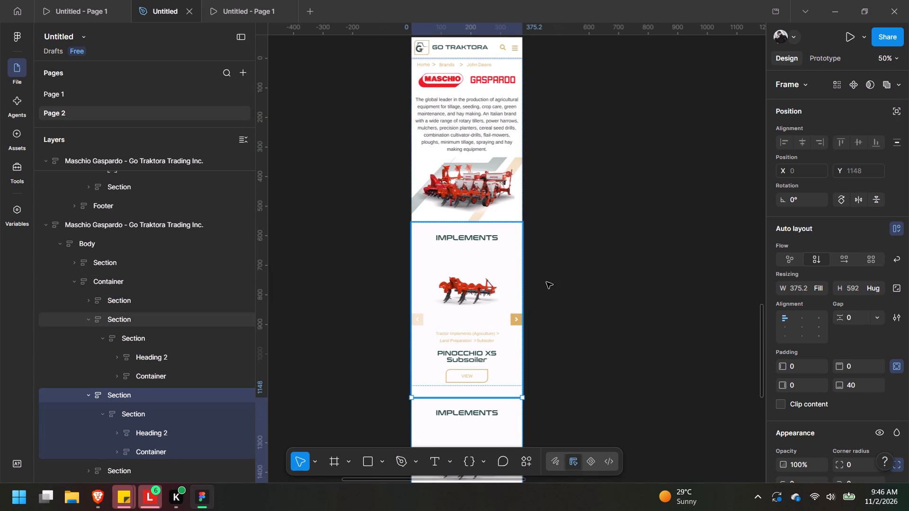
{"action": "left_click", "coordinate": [492, 280]}
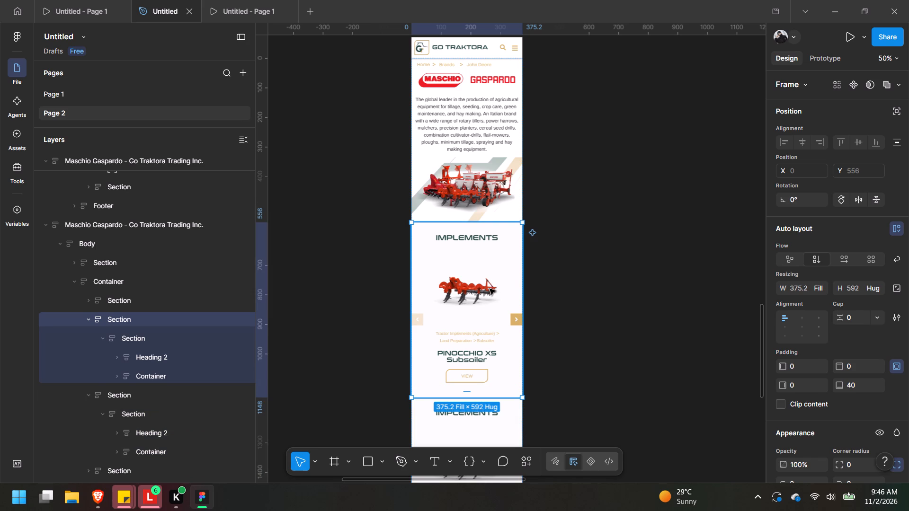
Copy the "Maschio in Action" video banner frame, Frame 15, from the desktop Maschio Gaspardo page.
{"action": "middle_click_drag", "start_coordinate": [726, 110], "coordinate": [262, 296]}
{"action": "middle_click_drag", "start_coordinate": [620, 104], "coordinate": [357, 461]}
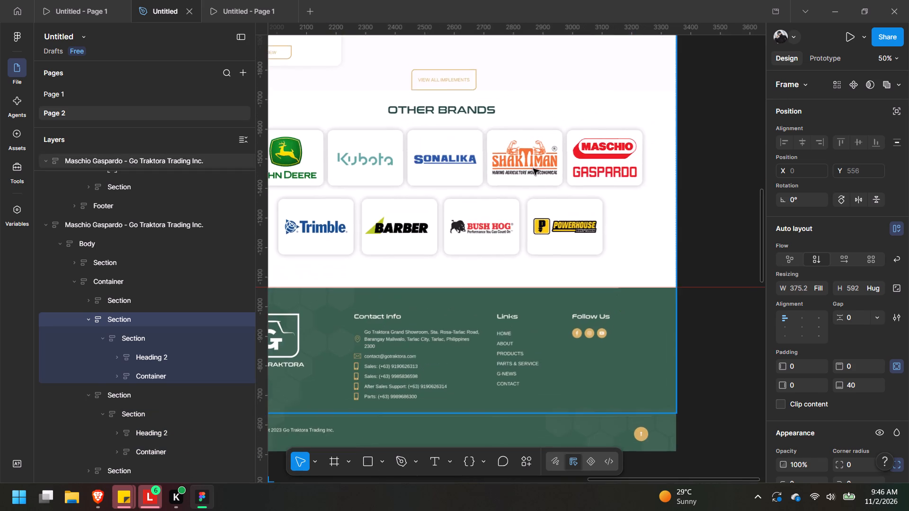
{"action": "middle_click_drag", "start_coordinate": [537, 284], "coordinate": [555, 453]}
{"action": "scroll", "coordinate": [561, 399], "scroll_direction": "up", "scroll_amount": 1}
{"action": "middle_click_drag", "start_coordinate": [578, 382], "coordinate": [560, 510]}
{"action": "middle_click_drag", "start_coordinate": [498, 128], "coordinate": [524, 510]}
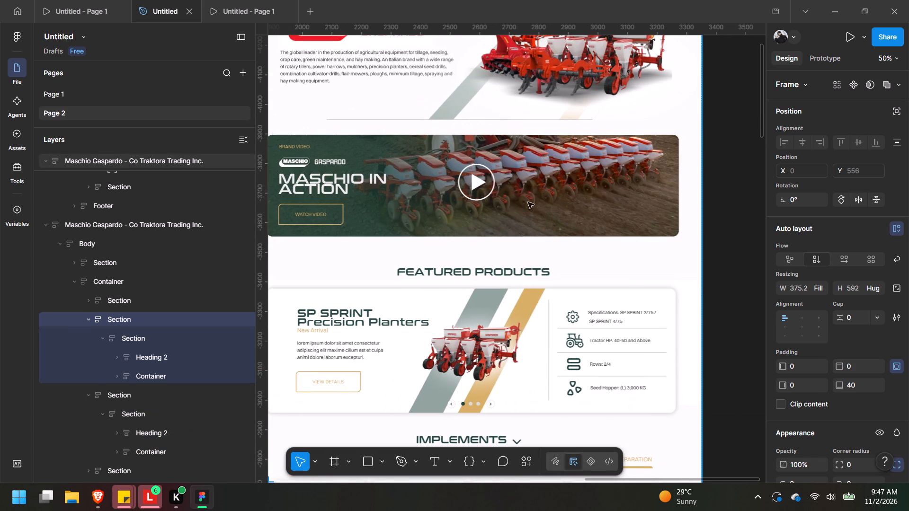
{"action": "triple_click", "coordinate": [550, 172]}
{"action": "triple_click", "coordinate": [550, 172]}
{"action": "left_click", "coordinate": [550, 172]}
{"action": "triple_click", "coordinate": [550, 172]}
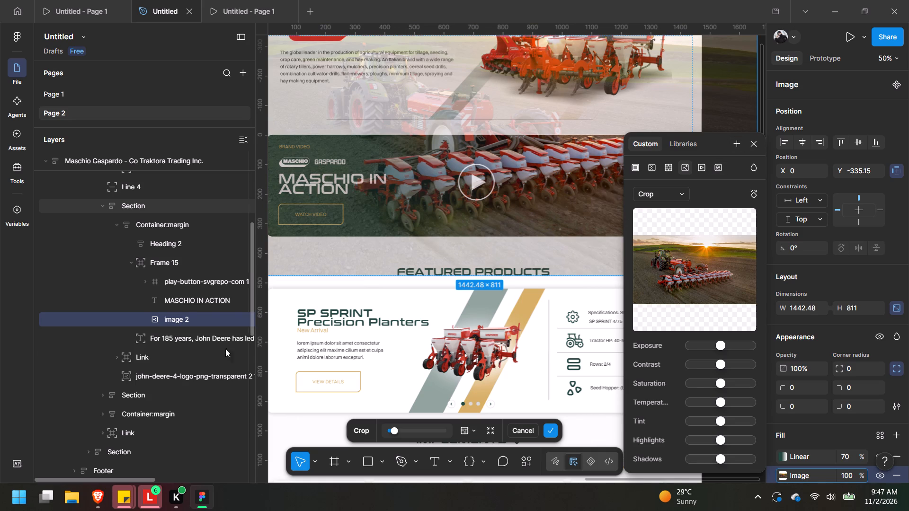
{"action": "key", "text": "Escape"}
{"action": "left_click", "coordinate": [189, 262]}
{"action": "key", "text": "ctrl+c"}
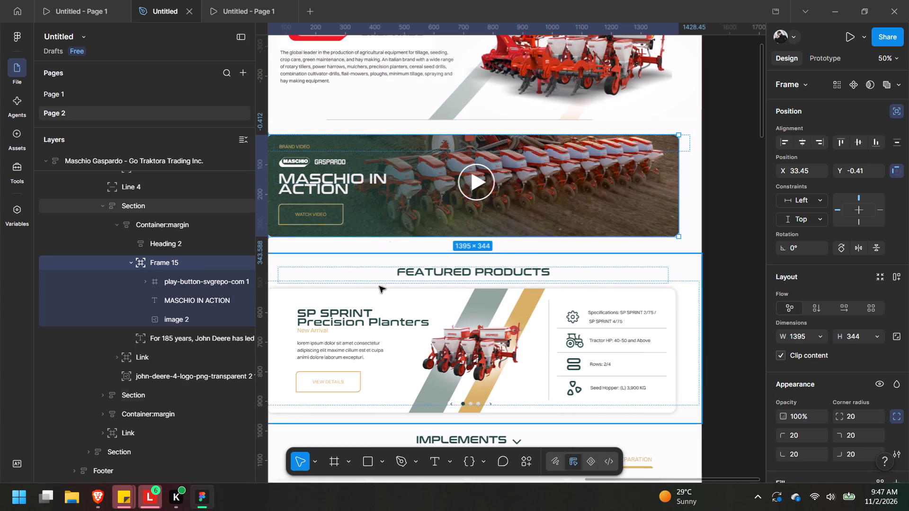
Paste the video banner Frame 15 into the upper Implements section of the mobile Maschio Gaspardo page, flush with its left edge.
{"action": "middle_click", "coordinate": [321, 398]}
{"action": "scroll", "coordinate": [218, 410], "scroll_direction": "down", "scroll_amount": 4}
{"action": "scroll", "coordinate": [334, 390], "scroll_direction": "up", "scroll_amount": 1}
{"action": "middle_click_drag", "start_coordinate": [336, 390], "coordinate": [908, 0]}
{"action": "middle_click_drag", "start_coordinate": [383, 430], "coordinate": [198, 95]}
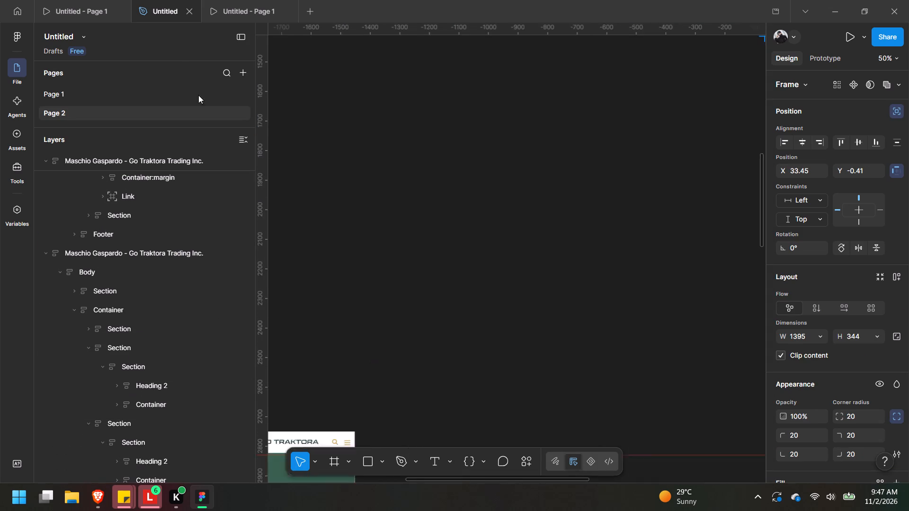
{"action": "middle_click_drag", "start_coordinate": [198, 95], "coordinate": [178, 60]}
{"action": "middle_click_drag", "start_coordinate": [498, 386], "coordinate": [883, 120]}
{"action": "middle_click_drag", "start_coordinate": [572, 147], "coordinate": [629, 361]}
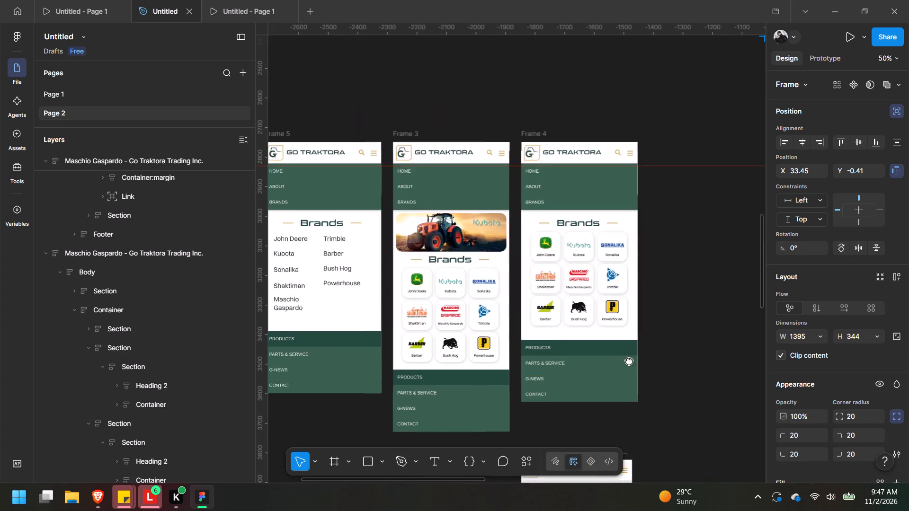
{"action": "middle_click_drag", "start_coordinate": [629, 361], "coordinate": [458, 0]}
{"action": "middle_click_drag", "start_coordinate": [487, 324], "coordinate": [505, 318]}
{"action": "left_click", "coordinate": [421, 328]}
{"action": "scroll", "coordinate": [421, 328], "scroll_direction": "up", "scroll_amount": 1}
{"action": "double_click", "coordinate": [421, 328]}
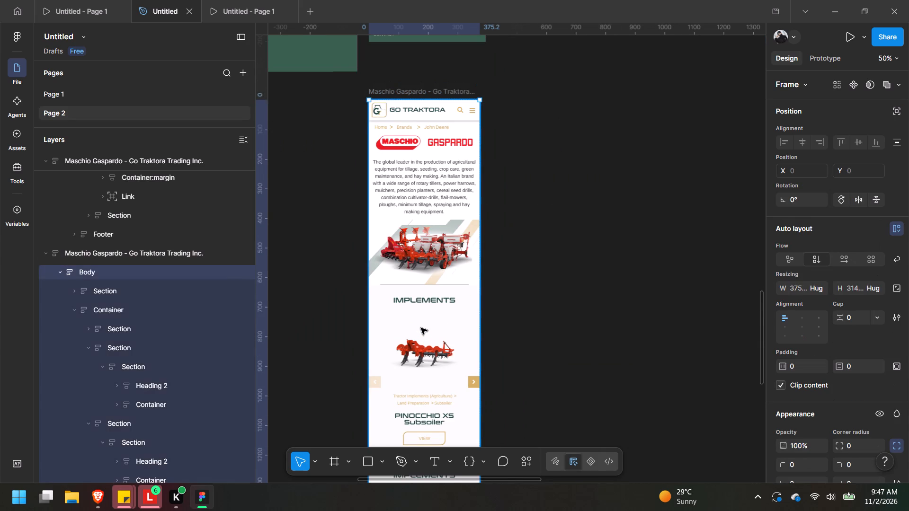
{"action": "double_click", "coordinate": [421, 328]}
{"action": "scroll", "coordinate": [530, 332], "scroll_direction": "down", "scroll_amount": 2}
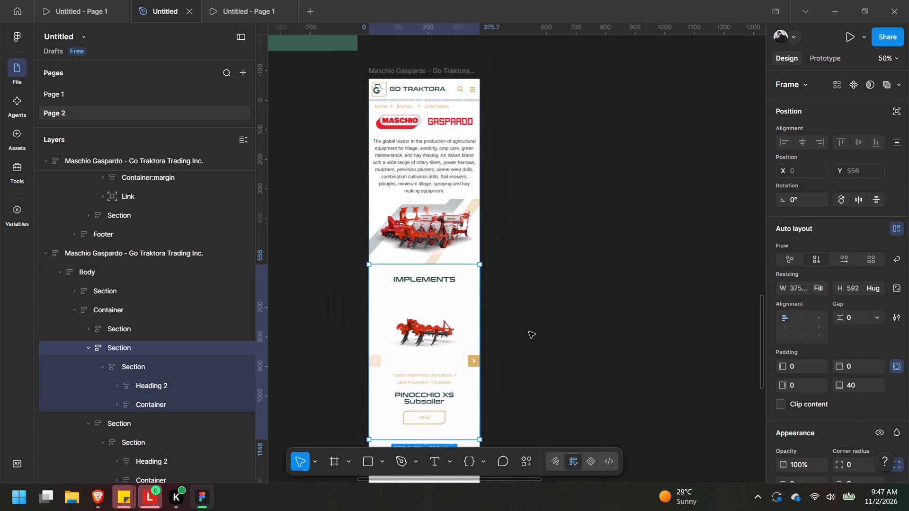
{"action": "scroll", "coordinate": [529, 332], "scroll_direction": "down", "scroll_amount": 2, "text": "ctrl"}
{"action": "scroll", "coordinate": [529, 332], "scroll_direction": "up", "scroll_amount": 2, "text": "ctrl"}
{"action": "key", "text": "ctrl+v"}
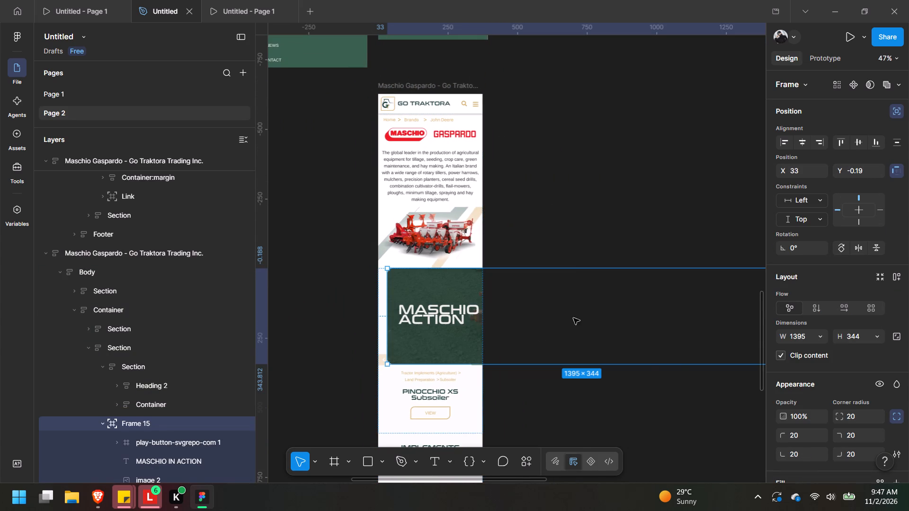
{"action": "left_click_drag", "start_coordinate": [587, 318], "coordinate": [578, 320]}
Delete the Heading 2 and Container layers from the inner Section beside Frame 15.
{"action": "scroll", "coordinate": [126, 410], "scroll_direction": "down", "scroll_amount": 2}
{"action": "left_click", "coordinate": [171, 264]}
{"action": "left_click", "coordinate": [166, 282], "text": "shift"}
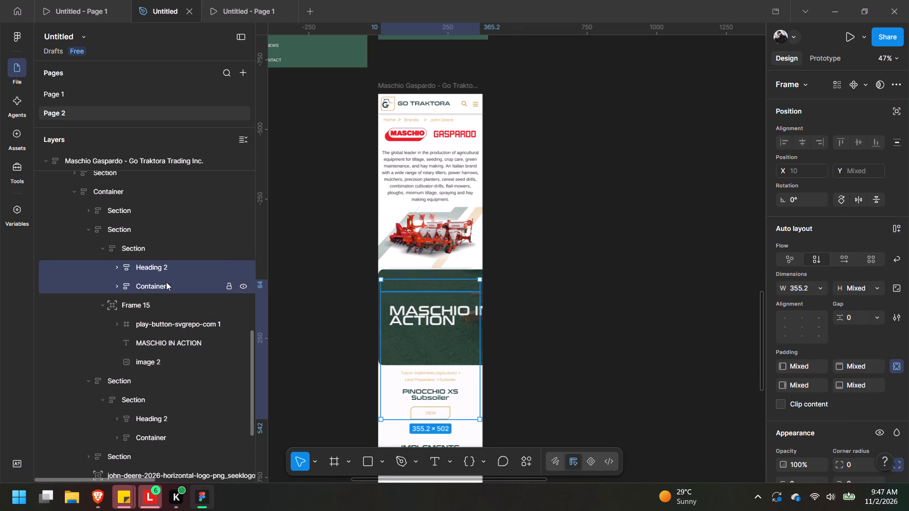
{"action": "key", "text": "BackSpace"}
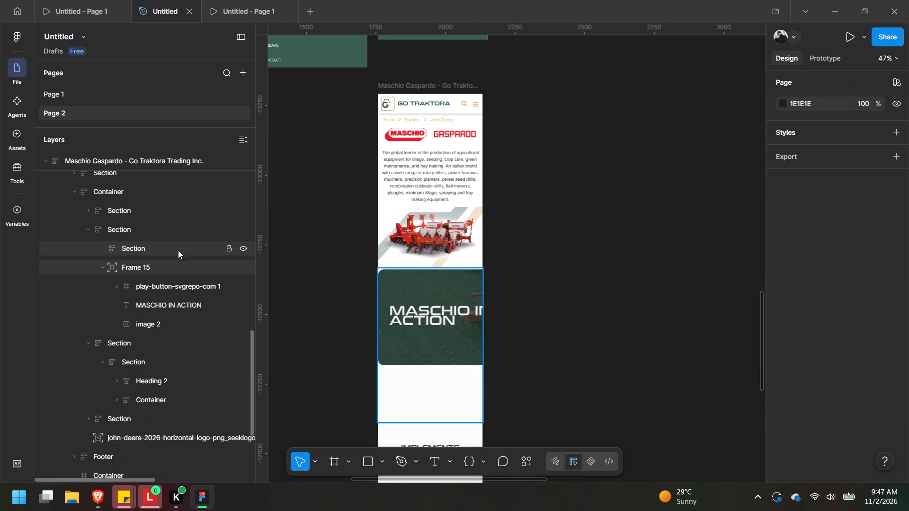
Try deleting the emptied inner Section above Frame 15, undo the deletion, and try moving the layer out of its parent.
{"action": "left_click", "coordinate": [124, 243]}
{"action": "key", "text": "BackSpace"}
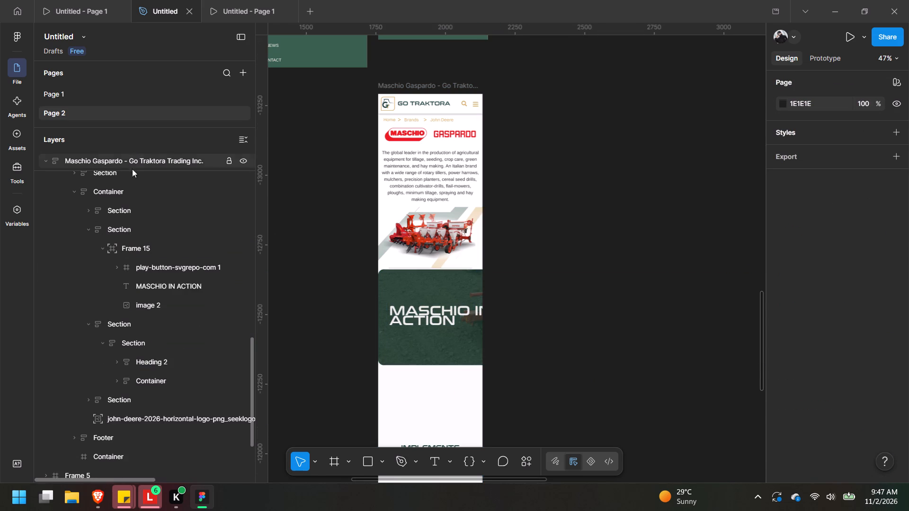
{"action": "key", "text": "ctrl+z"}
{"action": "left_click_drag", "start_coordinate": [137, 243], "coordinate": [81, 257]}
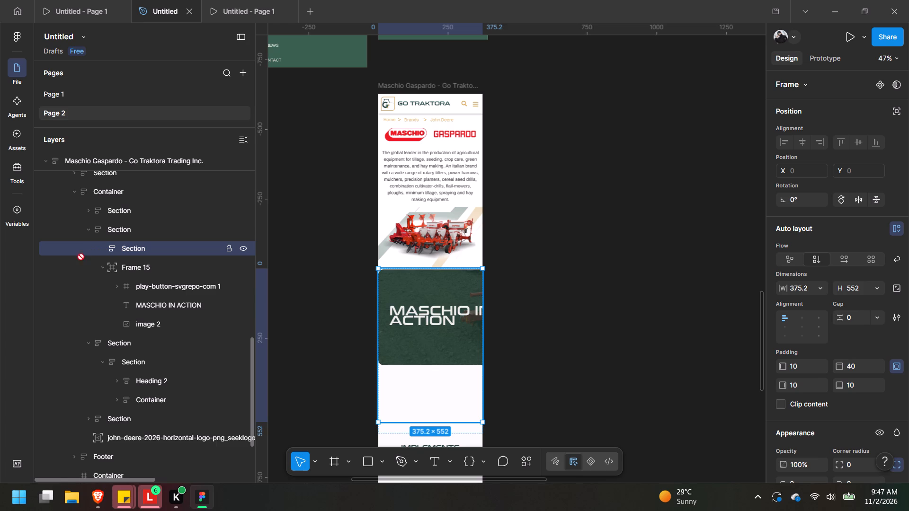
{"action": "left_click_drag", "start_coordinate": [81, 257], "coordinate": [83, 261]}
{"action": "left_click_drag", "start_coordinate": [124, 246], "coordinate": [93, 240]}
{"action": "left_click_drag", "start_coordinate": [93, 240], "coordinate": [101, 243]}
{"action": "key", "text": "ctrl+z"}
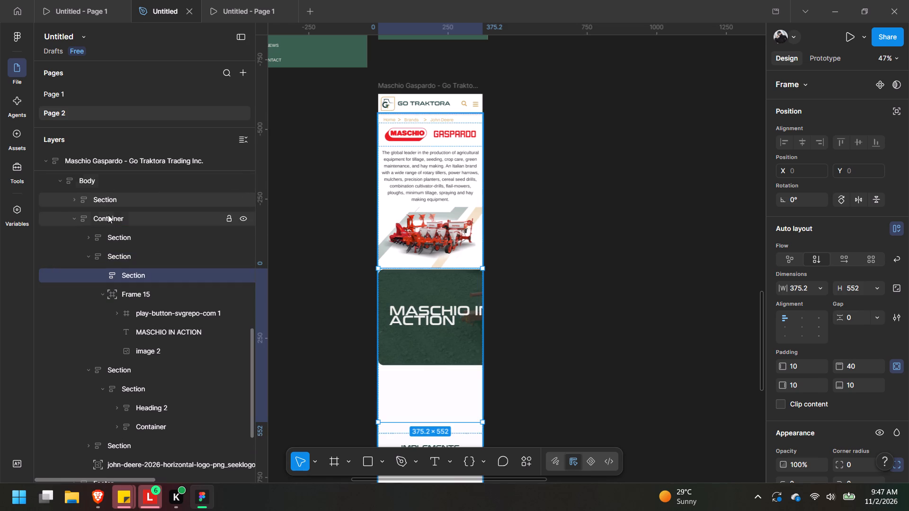
Examine the layer structure of the hero section, the banner section and the Implements section below it.
{"action": "left_click", "coordinate": [113, 243]}
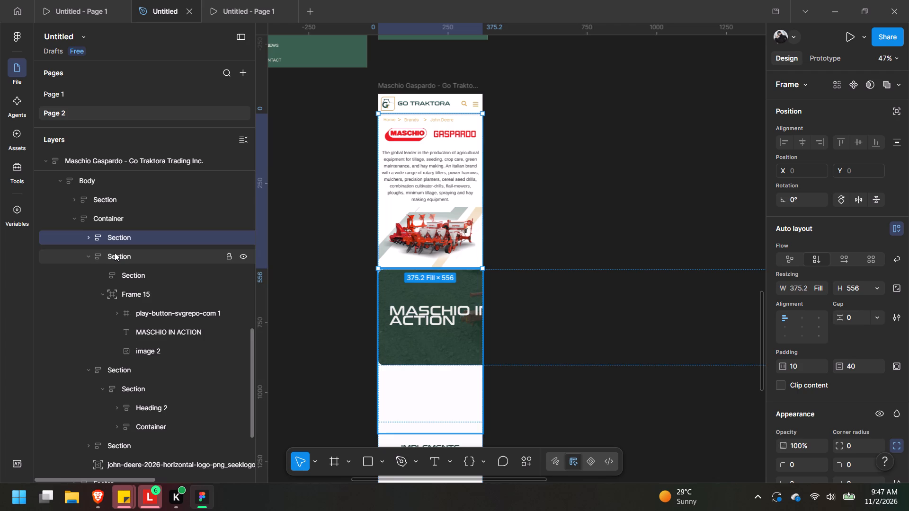
{"action": "left_click", "coordinate": [115, 253]}
{"action": "scroll", "coordinate": [558, 365], "scroll_direction": "down", "scroll_amount": 5}
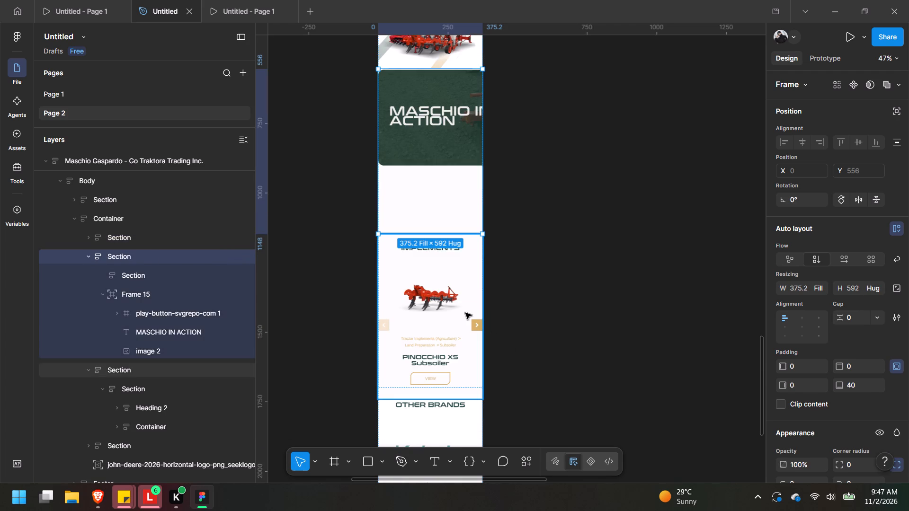
{"action": "left_click", "coordinate": [430, 298]}
{"action": "left_click", "coordinate": [130, 257]}
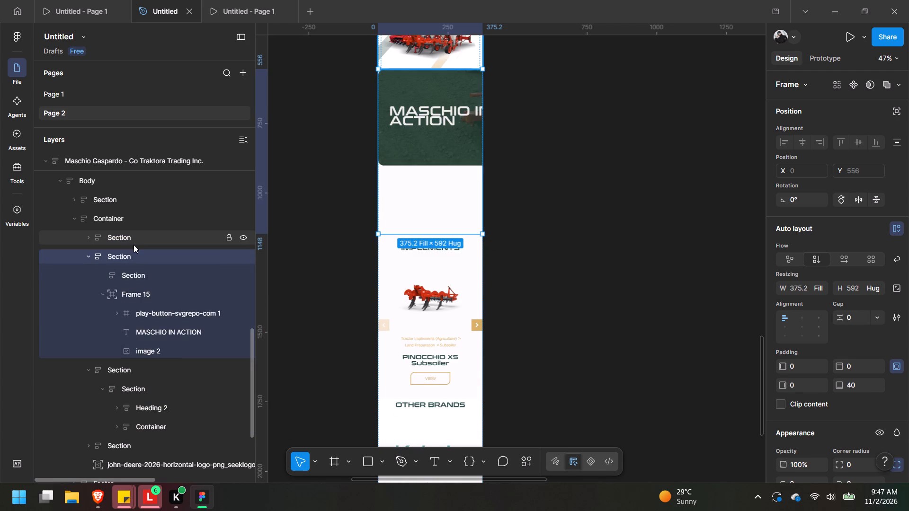
{"action": "left_click", "coordinate": [136, 242]}
{"action": "left_click", "coordinate": [134, 256]}
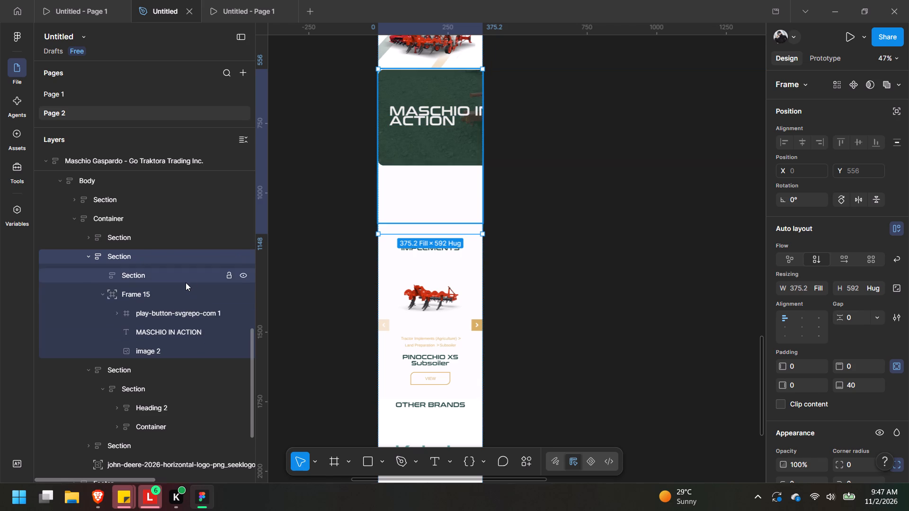
{"action": "left_click", "coordinate": [92, 238]}
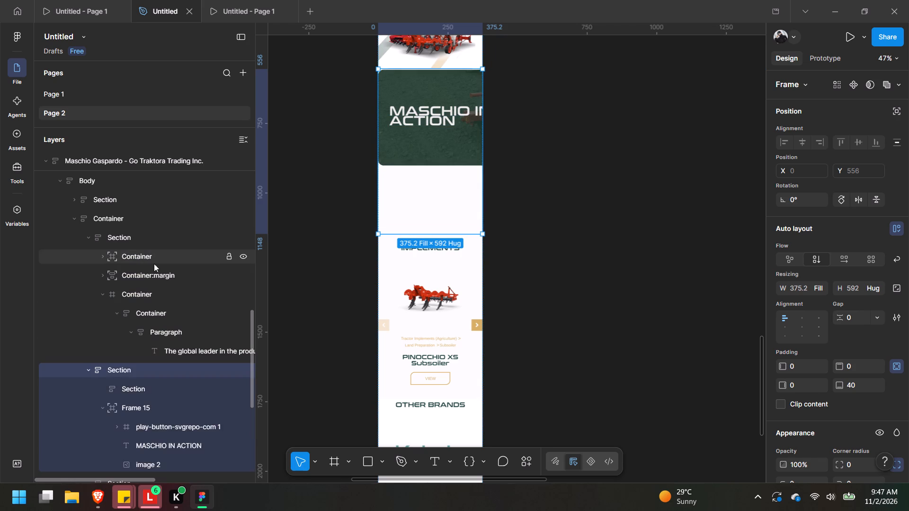
{"action": "left_click", "coordinate": [90, 242]}
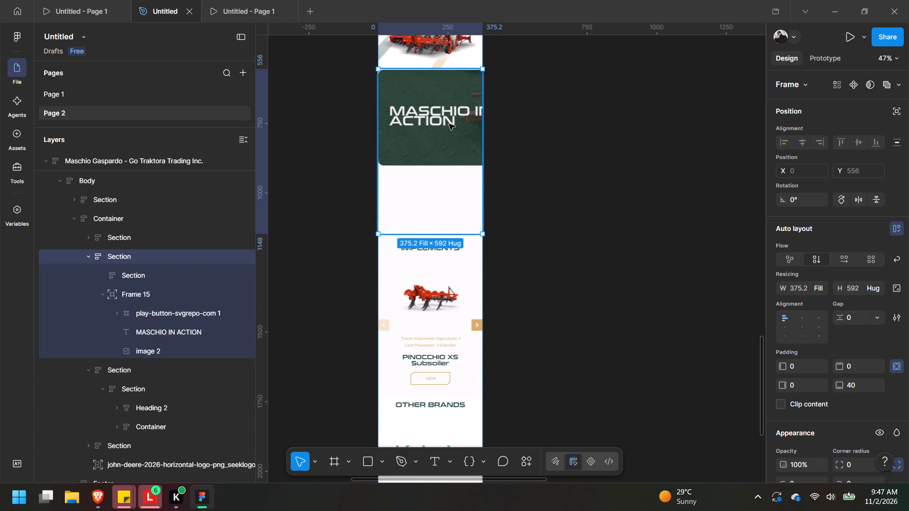
Scale Frame 15 down proportionally with its contents to about 612 × 151, undoing a further side scaling.
{"action": "middle_click_drag", "start_coordinate": [470, 132], "coordinate": [419, 279]}
{"action": "double_click", "coordinate": [406, 261]}
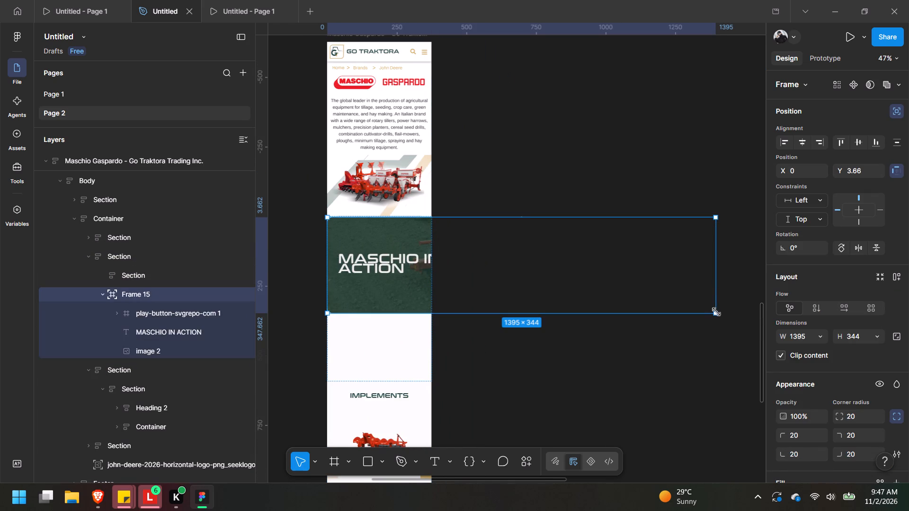
{"action": "left_click", "coordinate": [313, 462]}
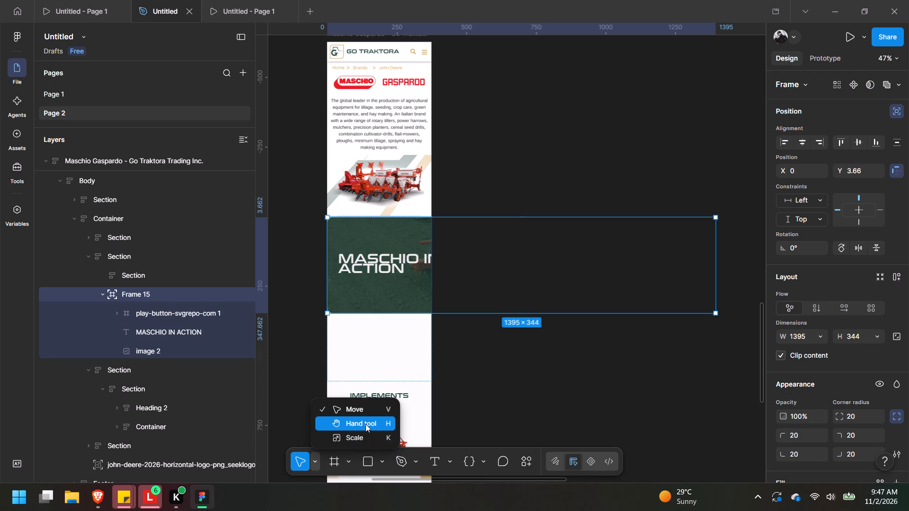
{"action": "left_click", "coordinate": [383, 432]}
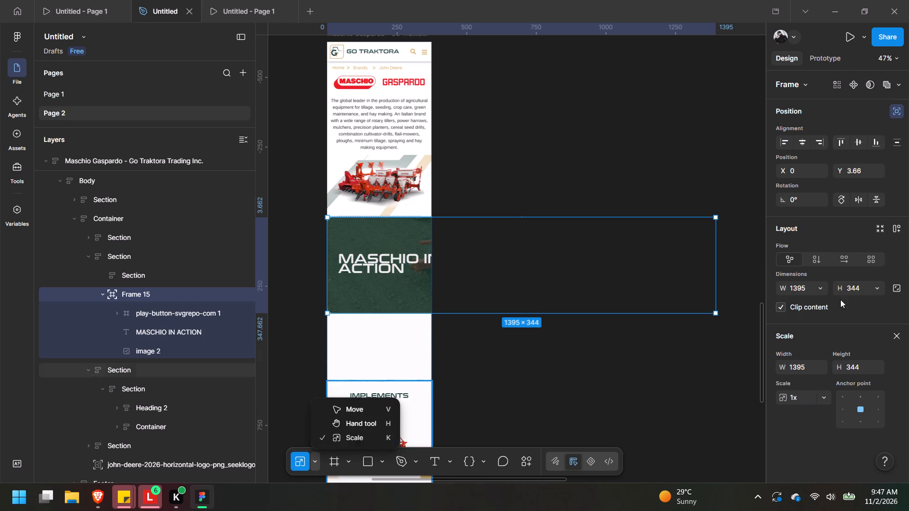
{"action": "left_click_drag", "start_coordinate": [715, 313], "coordinate": [435, 246]}
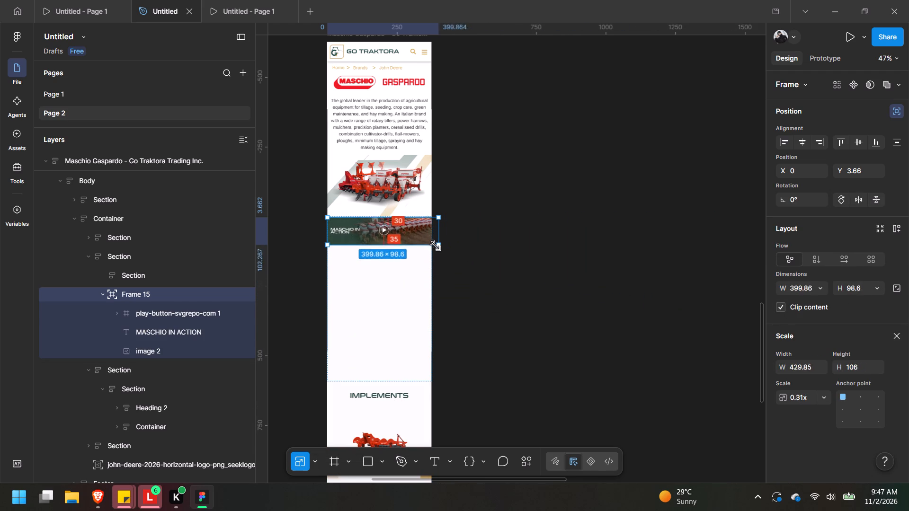
{"action": "left_click_drag", "start_coordinate": [435, 246], "coordinate": [450, 259]}
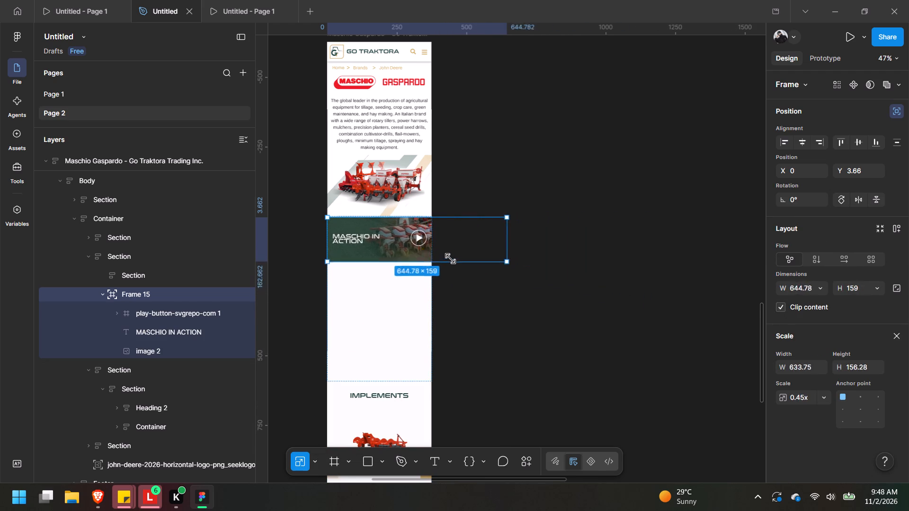
{"action": "left_click_drag", "start_coordinate": [450, 259], "coordinate": [431, 242]}
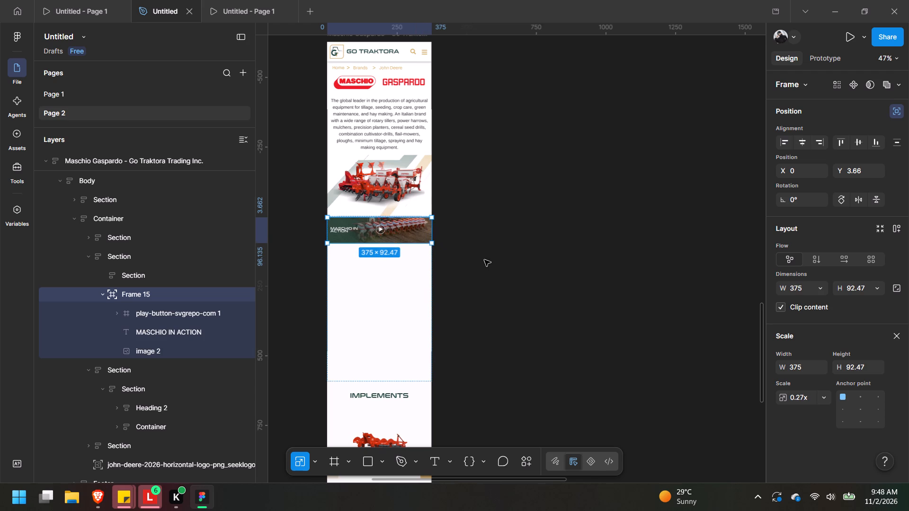
{"action": "middle_click_drag", "start_coordinate": [485, 260], "coordinate": [544, 261]}
{"action": "key", "text": "ctrl+equal"}
{"action": "key", "text": "ctrl+equal"}
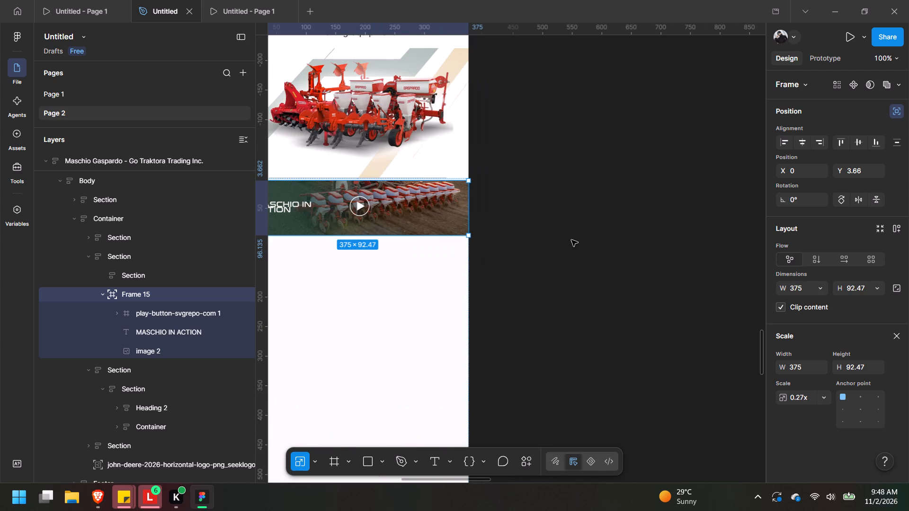
{"action": "middle_click_drag", "start_coordinate": [501, 256], "coordinate": [622, 271]}
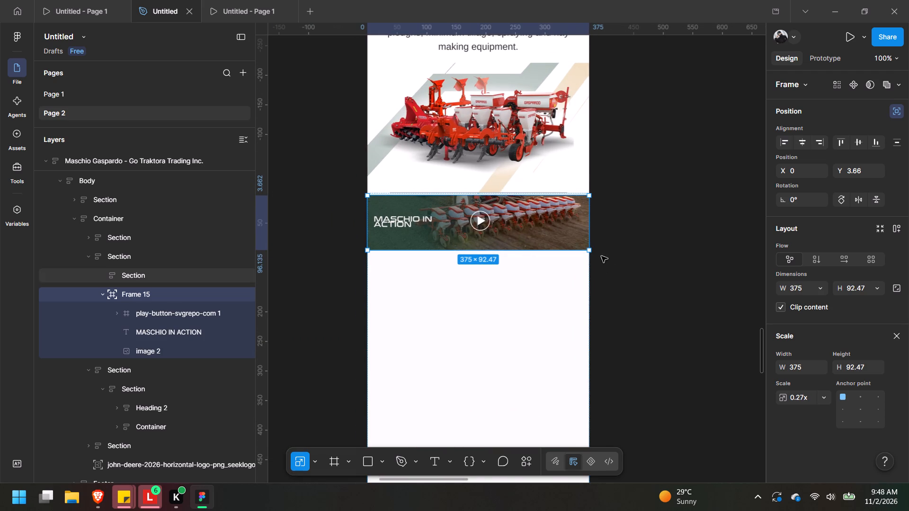
{"action": "left_click_drag", "start_coordinate": [588, 249], "coordinate": [667, 284]}
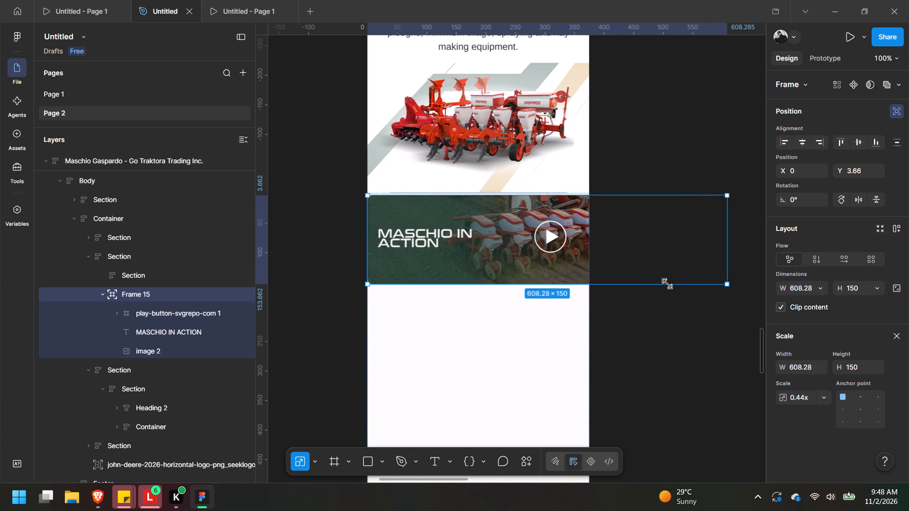
{"action": "left_click_drag", "start_coordinate": [667, 284], "coordinate": [668, 284]}
{"action": "left_click_drag", "start_coordinate": [728, 229], "coordinate": [634, 249]}
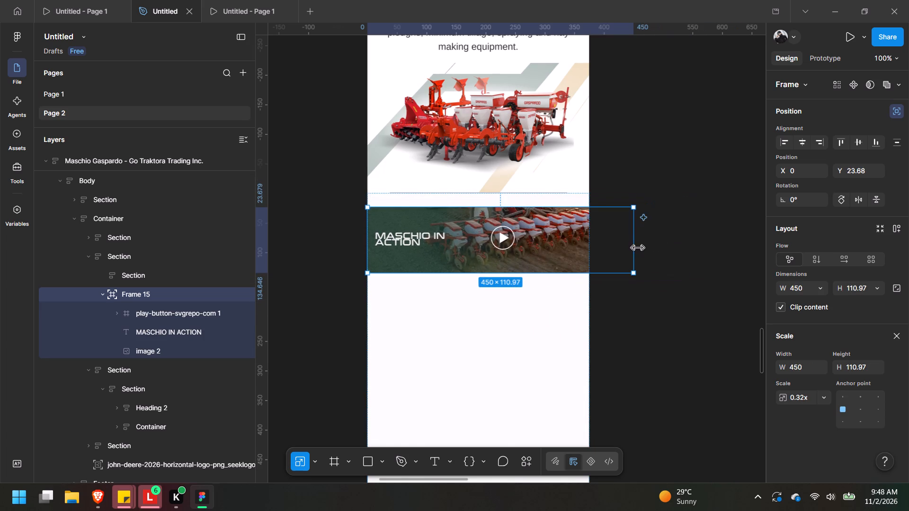
{"action": "key", "text": "ctrl+z"}
Resize Frame 15 without scaling its contents to about 338 × 151 at X 18, leaving side margins within the mobile page.
{"action": "left_click", "coordinate": [316, 463]}
{"action": "left_click", "coordinate": [330, 405]}
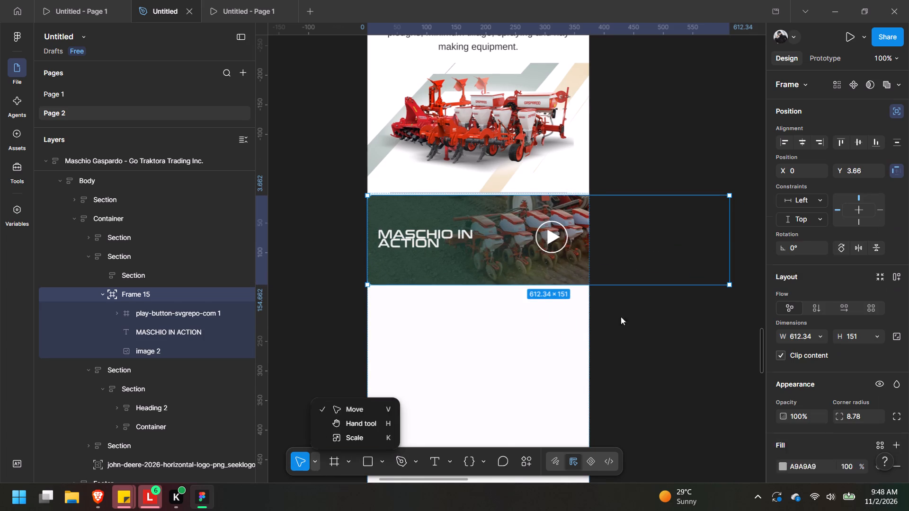
{"action": "left_click_drag", "start_coordinate": [731, 239], "coordinate": [582, 242]}
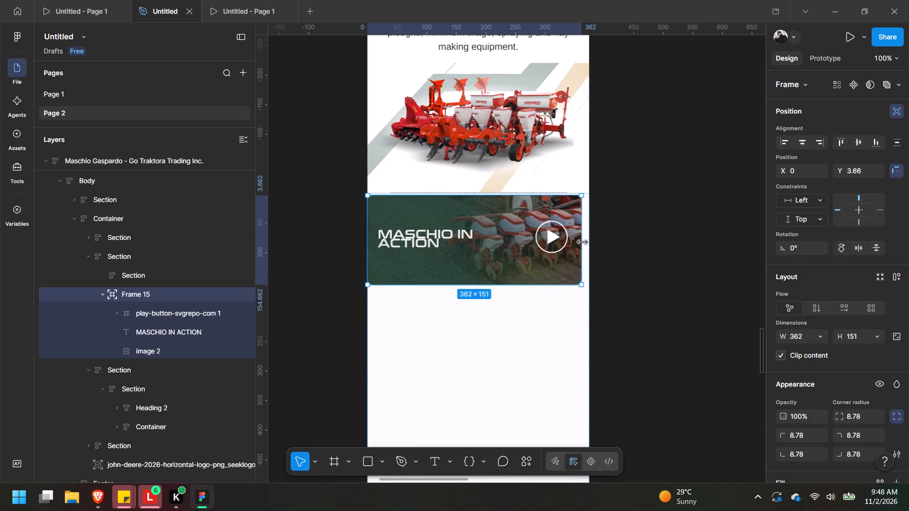
{"action": "left_click_drag", "start_coordinate": [582, 242], "coordinate": [578, 244]}
{"action": "left_click_drag", "start_coordinate": [368, 221], "coordinate": [377, 219]}
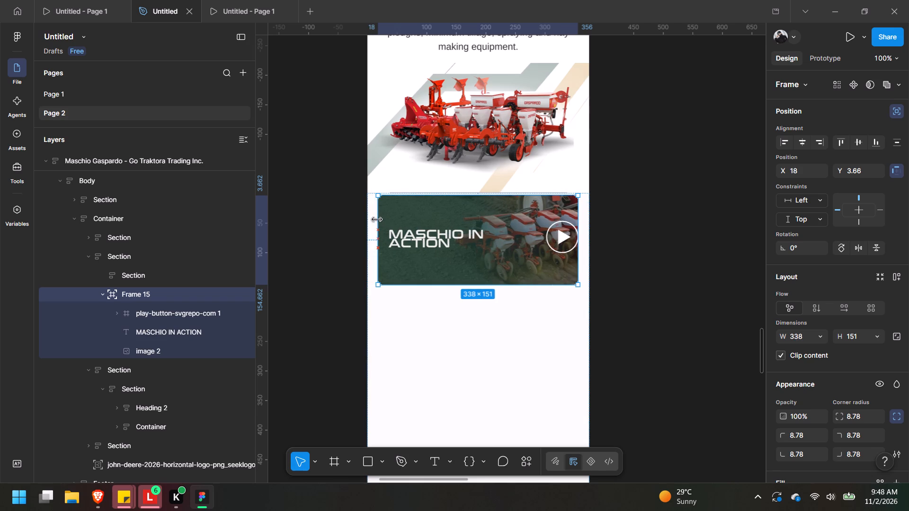
{"action": "left_click_drag", "start_coordinate": [377, 219], "coordinate": [379, 220]}
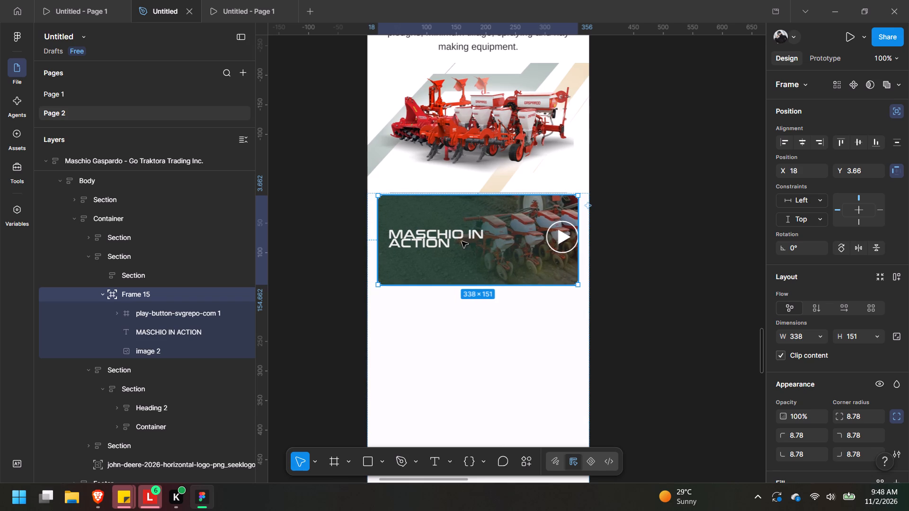
Narrow the banner's MASCHIO IN ACTION text box to a width of 145 so it wraps as MASCHIO / IN ACTION.
{"action": "double_click", "coordinate": [459, 241]}
{"action": "left_click", "coordinate": [556, 244]}
{"action": "double_click", "coordinate": [456, 243]}
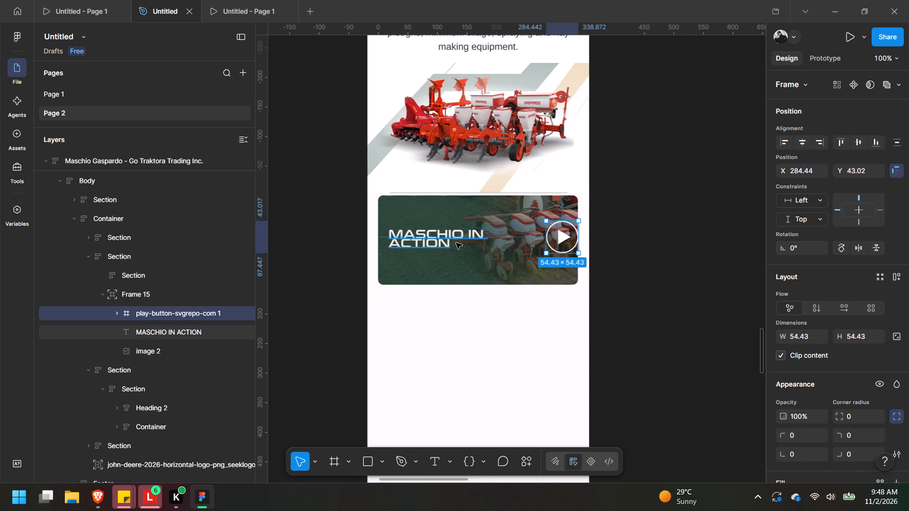
{"action": "left_click", "coordinate": [512, 237]}
{"action": "left_click", "coordinate": [530, 238]}
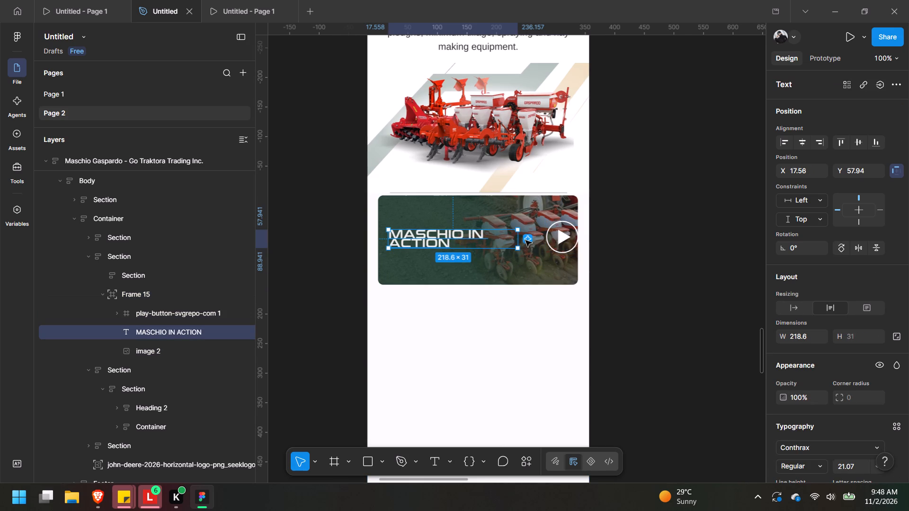
{"action": "left_click_drag", "start_coordinate": [519, 238], "coordinate": [464, 250]}
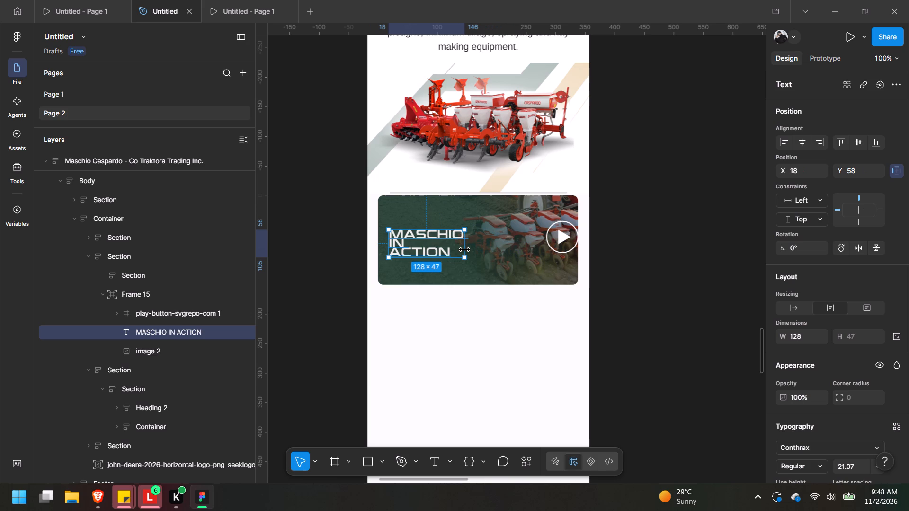
{"action": "left_click_drag", "start_coordinate": [464, 250], "coordinate": [474, 248]}
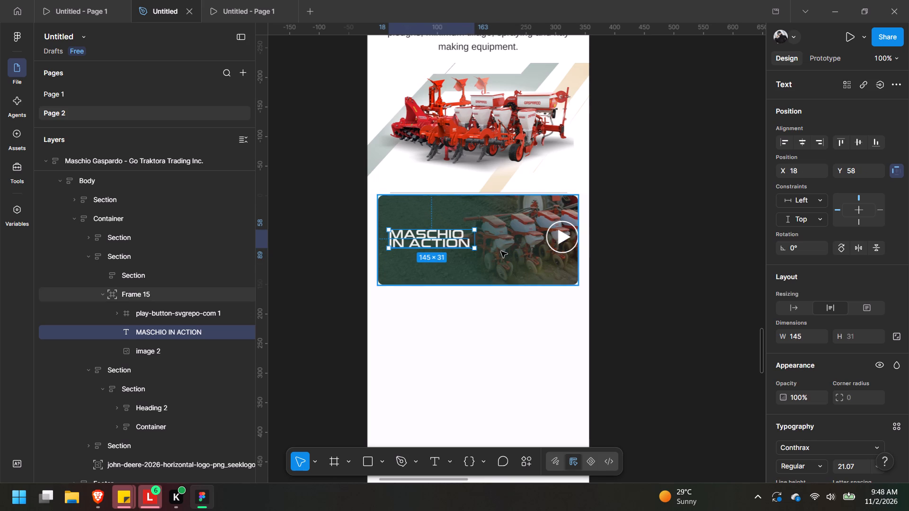
Reposition the banner's play button inward, beside the MASCHIO IN ACTION text and vertically centred at Y about 46.
{"action": "left_click", "coordinate": [563, 247]}
{"action": "left_click_drag", "start_coordinate": [563, 242], "coordinate": [490, 243]}
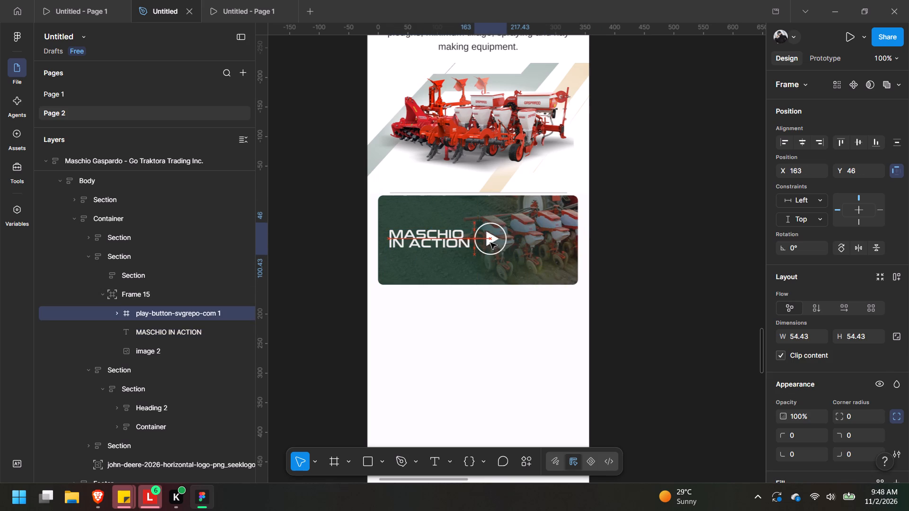
{"action": "left_click_drag", "start_coordinate": [490, 243], "coordinate": [480, 241]}
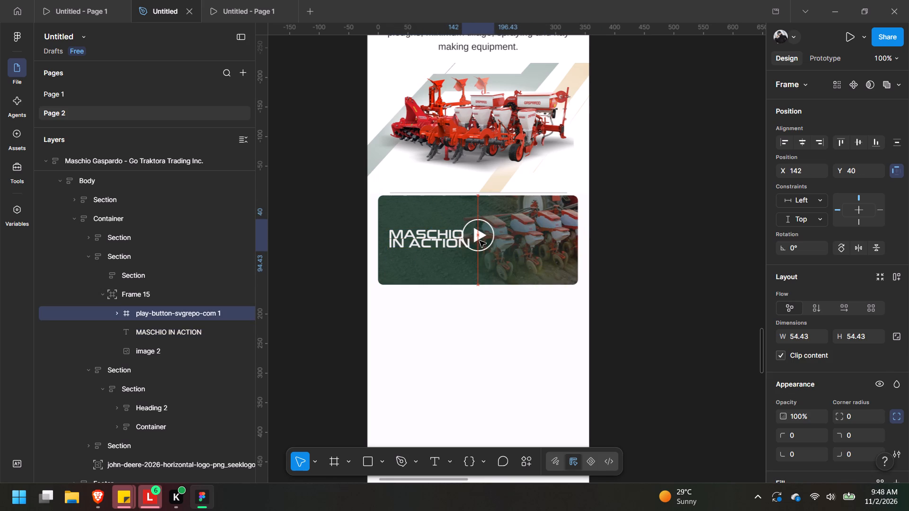
{"action": "left_click_drag", "start_coordinate": [480, 241], "coordinate": [534, 243]}
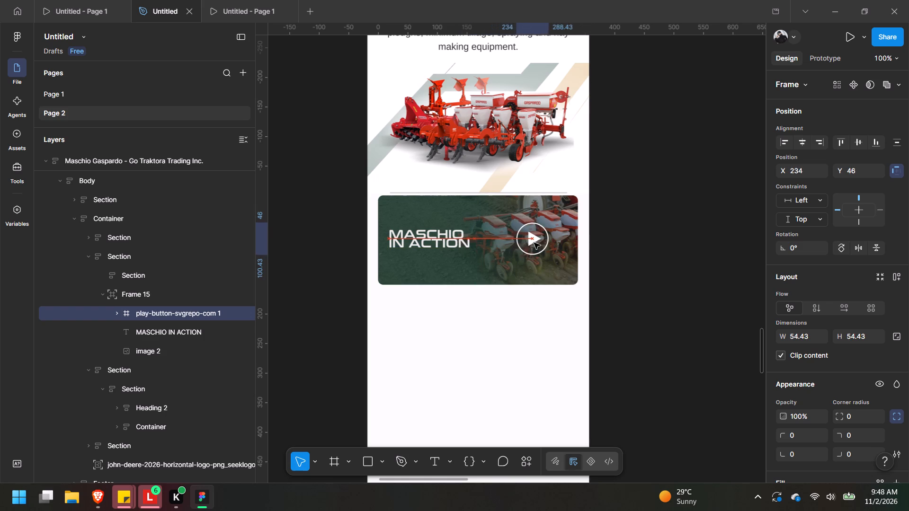
{"action": "left_click_drag", "start_coordinate": [534, 243], "coordinate": [528, 244]}
Shift the photo crop of image 2 sideways so the red seeder row spans the banner behind the text and play button.
{"action": "double_click", "coordinate": [569, 218]}
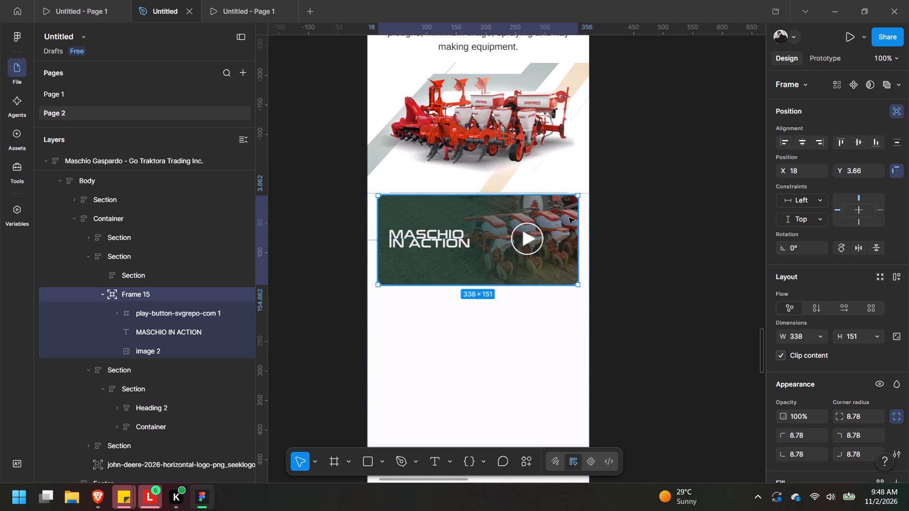
{"action": "double_click", "coordinate": [569, 218]}
{"action": "left_click_drag", "start_coordinate": [561, 227], "coordinate": [541, 227]}
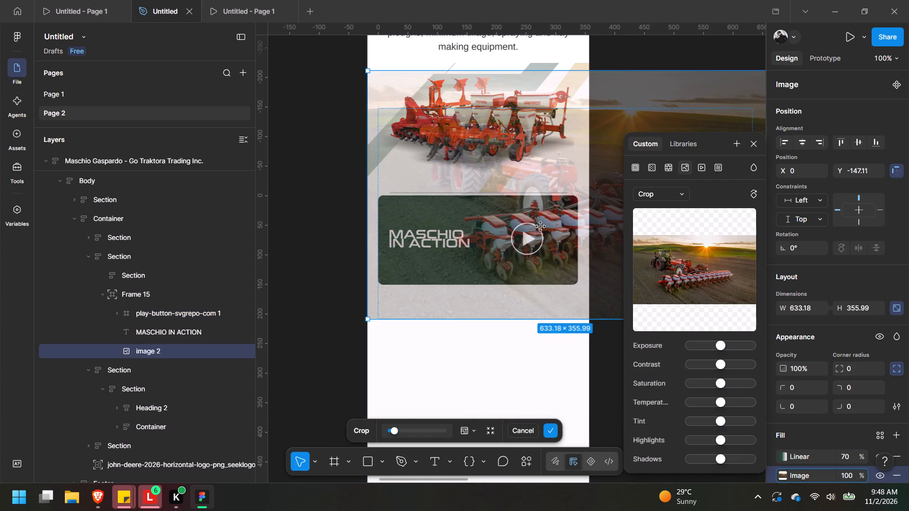
{"action": "left_click_drag", "start_coordinate": [541, 227], "coordinate": [462, 228]}
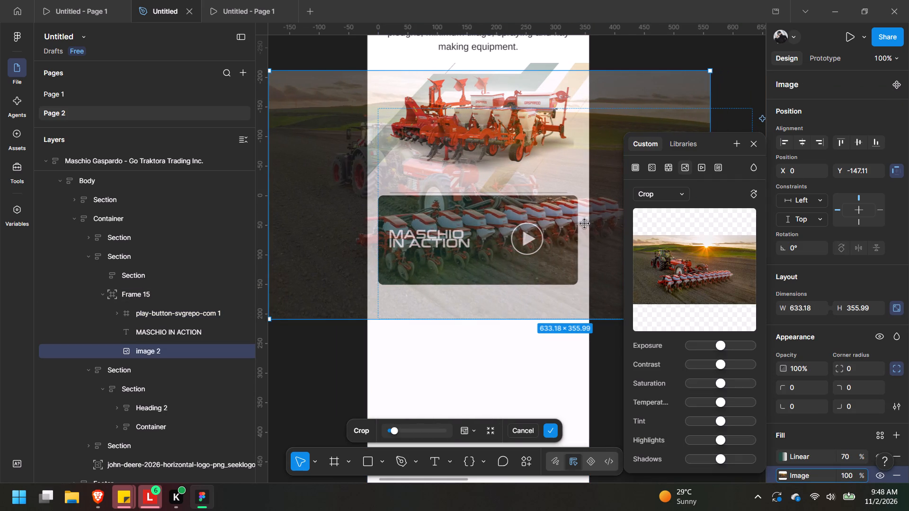
{"action": "key", "text": "Escape"}
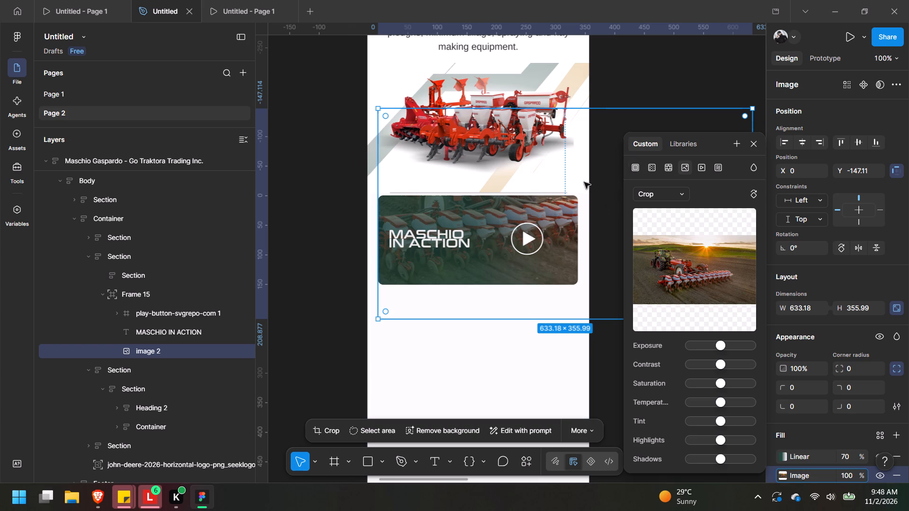
{"action": "left_click", "coordinate": [652, 71]}
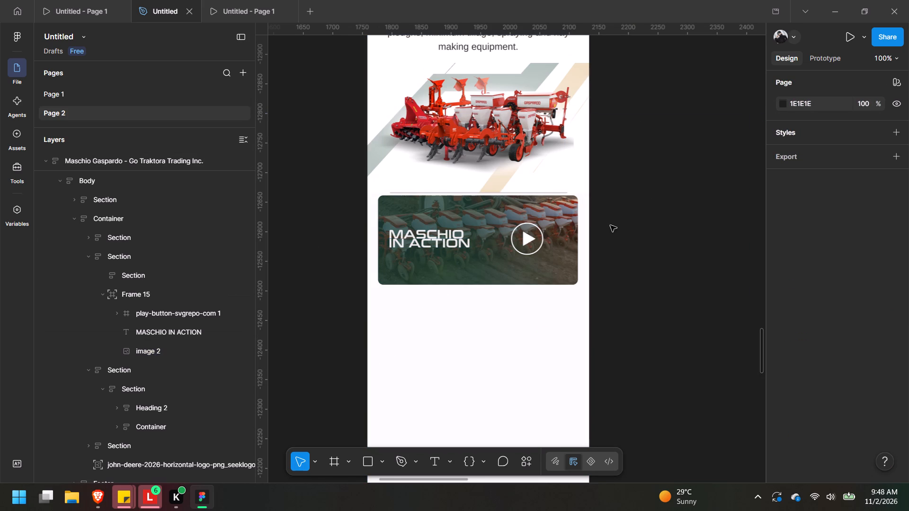
Try to select the thin horizontal line between the hero image and the video banner.
{"action": "triple_click", "coordinate": [547, 219]}
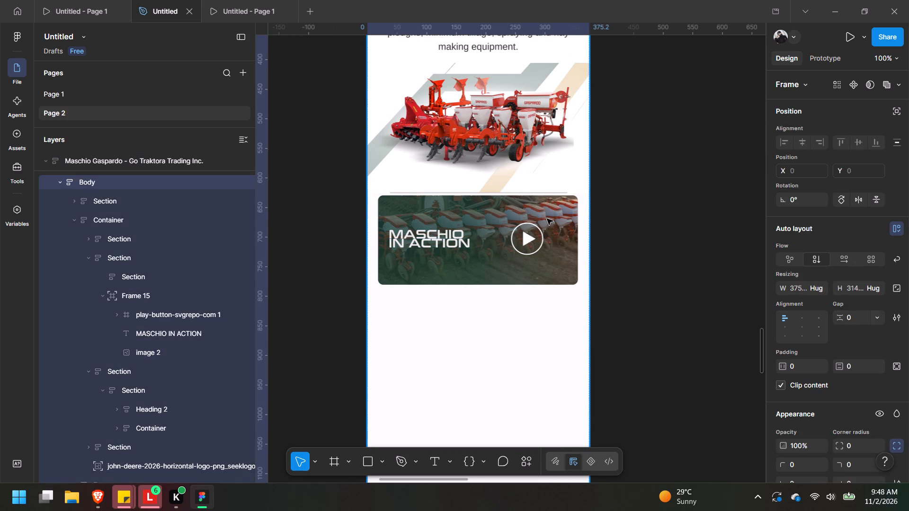
{"action": "left_click", "coordinate": [547, 219]}
{"action": "left_click", "coordinate": [547, 219]}
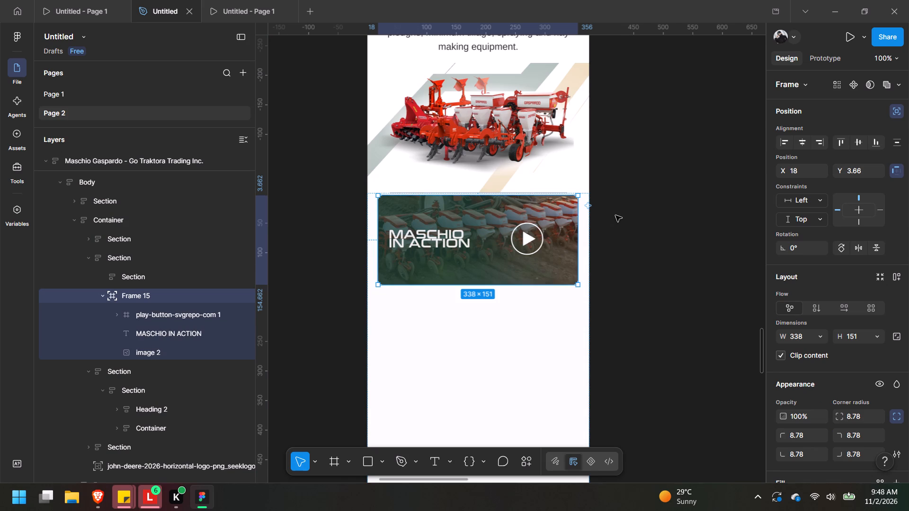
{"action": "left_click", "coordinate": [615, 215]}
{"action": "triple_click", "coordinate": [505, 195]}
{"action": "double_click", "coordinate": [505, 195]}
{"action": "double_click", "coordinate": [479, 192]}
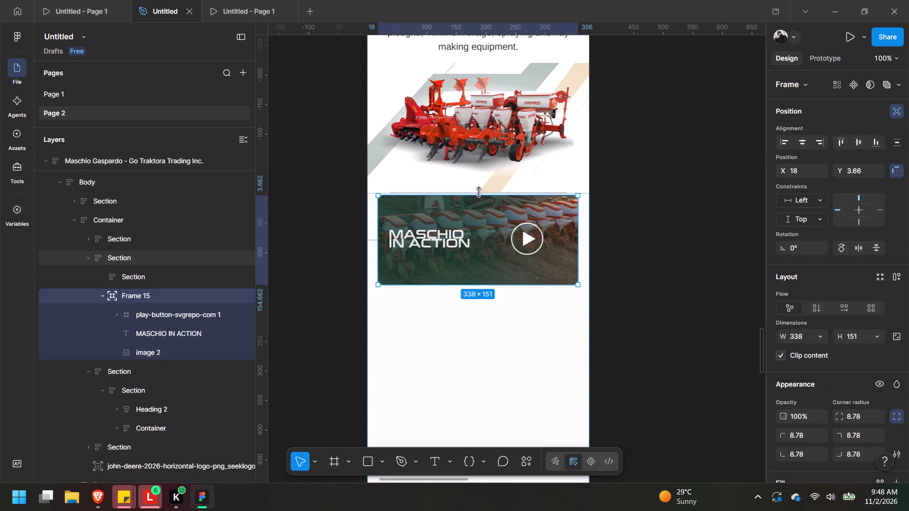
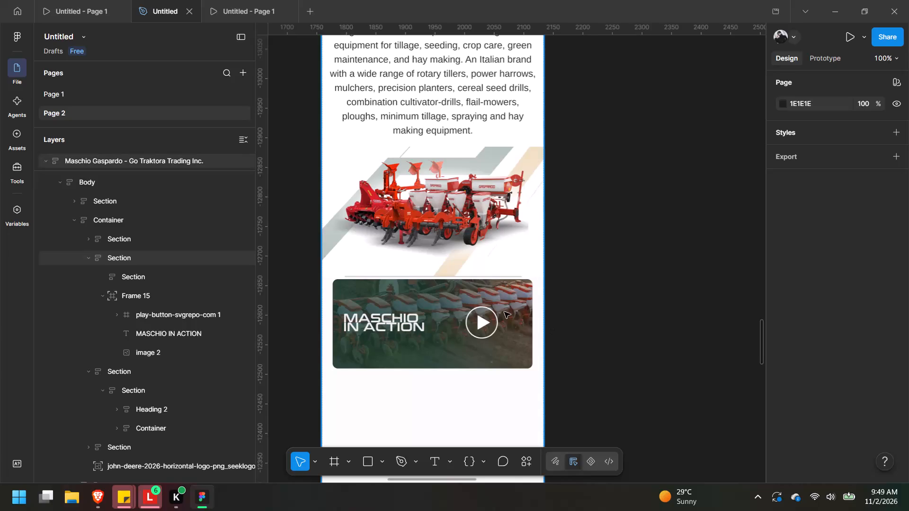
Move the video banner Frame 15 slightly down to X 19, Y about 15.66, leaving a gap below the hero image.
{"action": "double_click", "coordinate": [504, 312]}
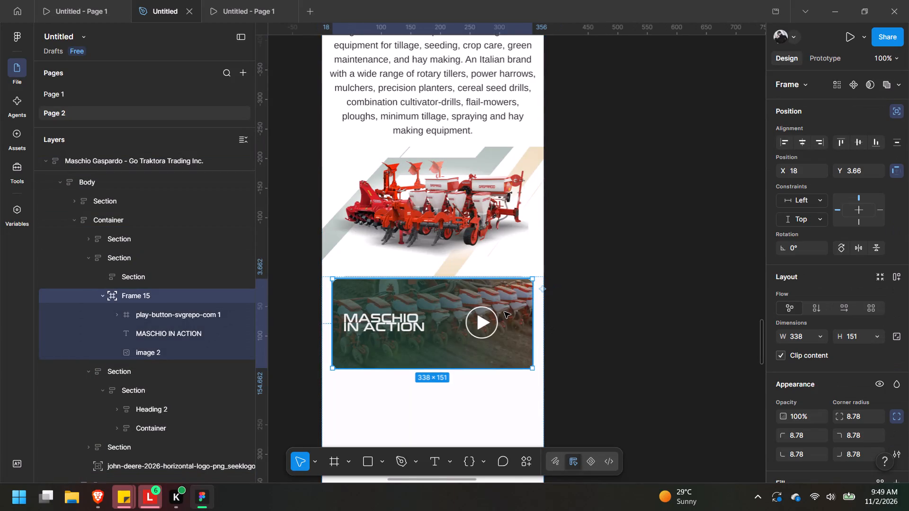
{"action": "left_click_drag", "start_coordinate": [504, 312], "coordinate": [504, 331]}
{"action": "key", "text": "ctrl+z"}
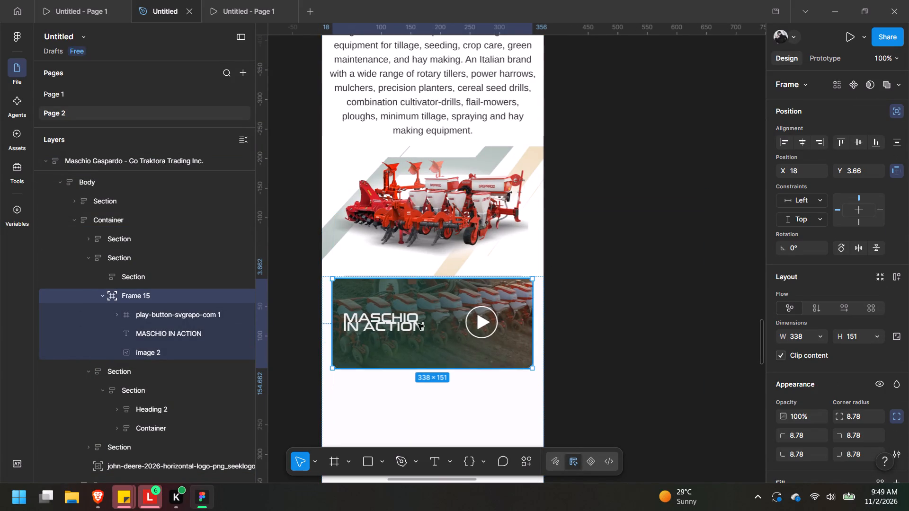
{"action": "left_click_drag", "start_coordinate": [510, 287], "coordinate": [510, 294]}
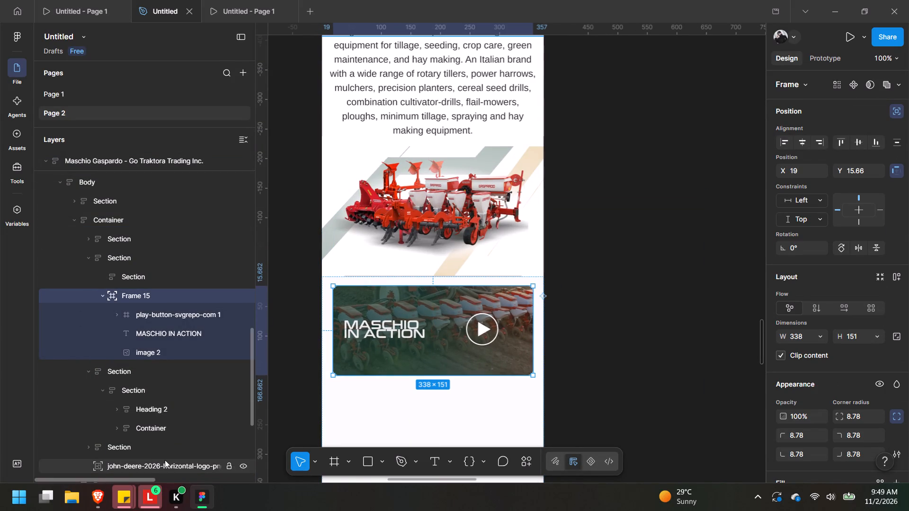
Bring up the window options for the running Kuro app.
{"action": "right_click", "coordinate": [177, 489]}
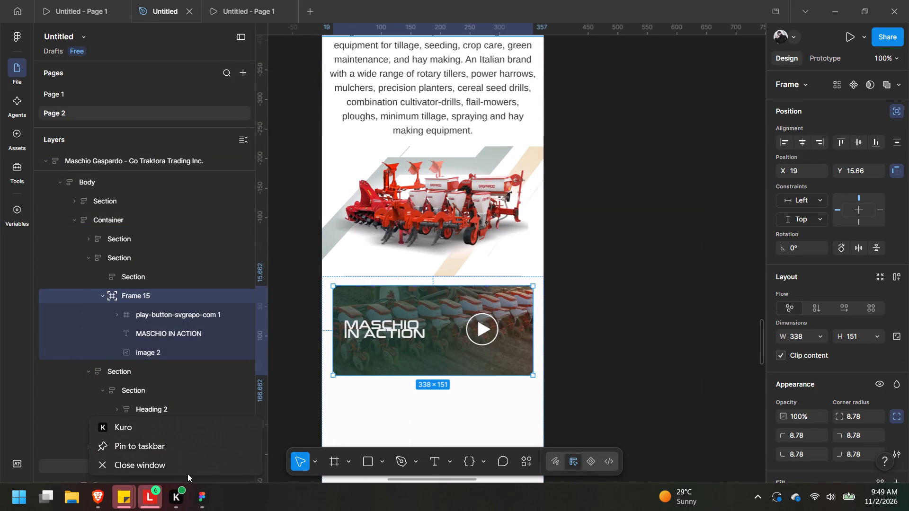
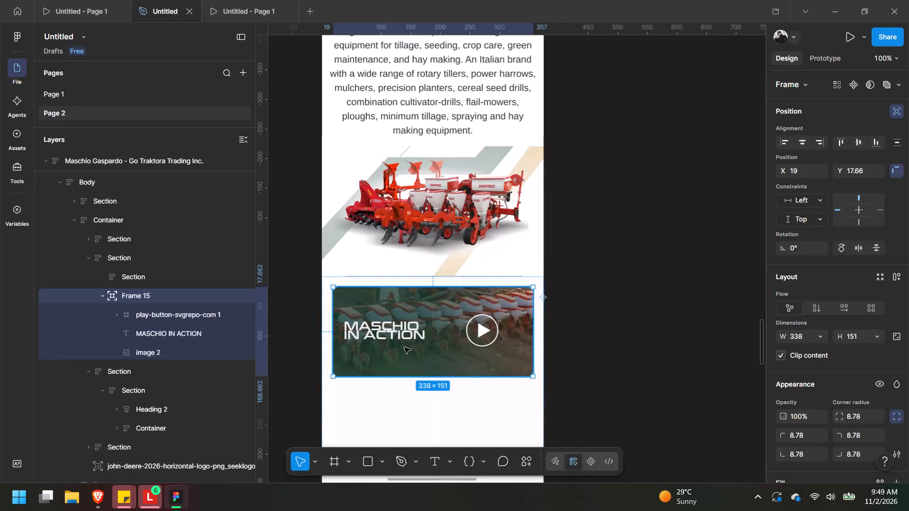
Fine-tune the vertical gap between the hero's divider line and the mobile video banner Frame 15.
{"action": "left_click", "coordinate": [404, 347]}
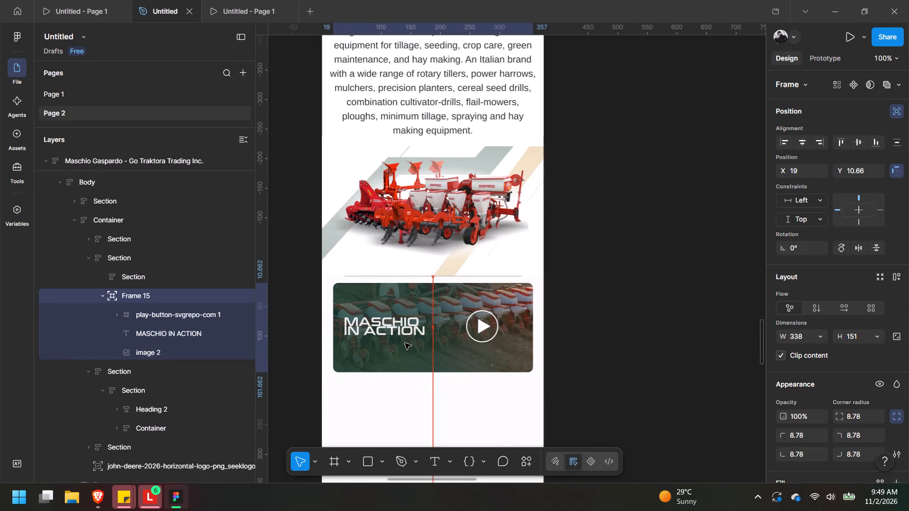
{"action": "left_click", "coordinate": [693, 290]}
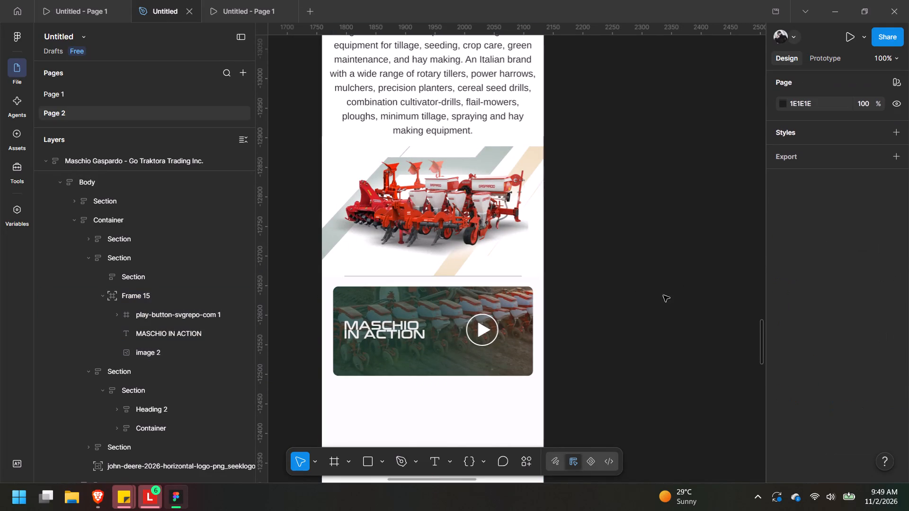
Examine the desktop video banner's layers to identify its logo, heading, brand-video text and watch-video link.
{"action": "middle_click_drag", "start_coordinate": [660, 62], "coordinate": [277, 482]}
{"action": "middle_click_drag", "start_coordinate": [470, 235], "coordinate": [184, 464]}
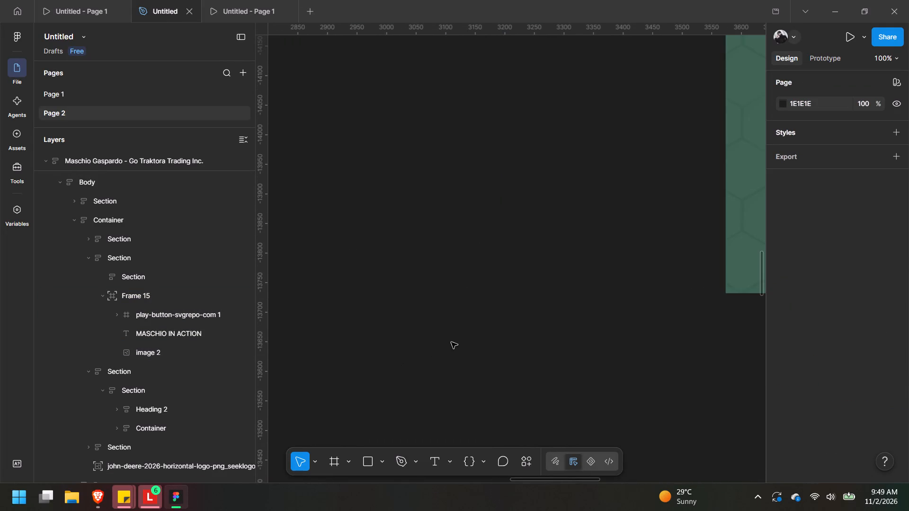
{"action": "key", "text": "ctrl+minus"}
{"action": "key", "text": "ctrl+minus"}
{"action": "middle_click_drag", "start_coordinate": [545, 78], "coordinate": [417, 502]}
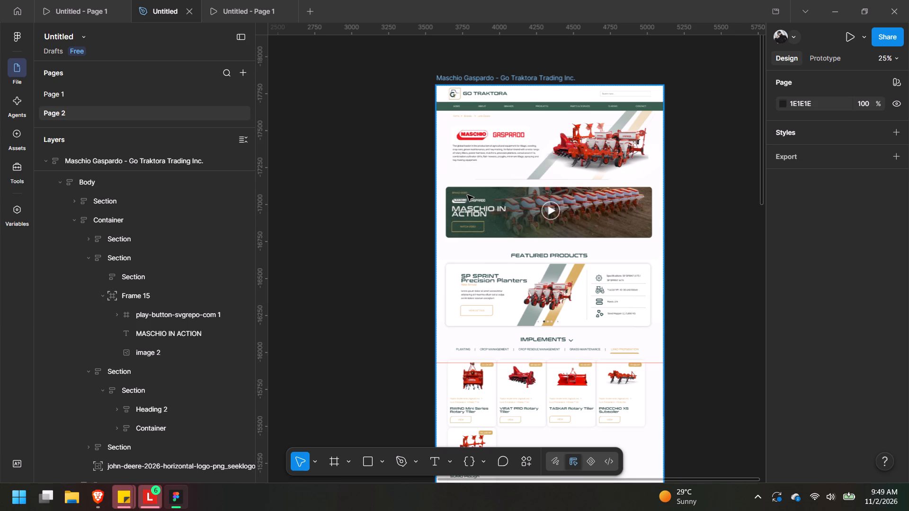
{"action": "triple_click", "coordinate": [465, 194]}
{"action": "triple_click", "coordinate": [465, 194]}
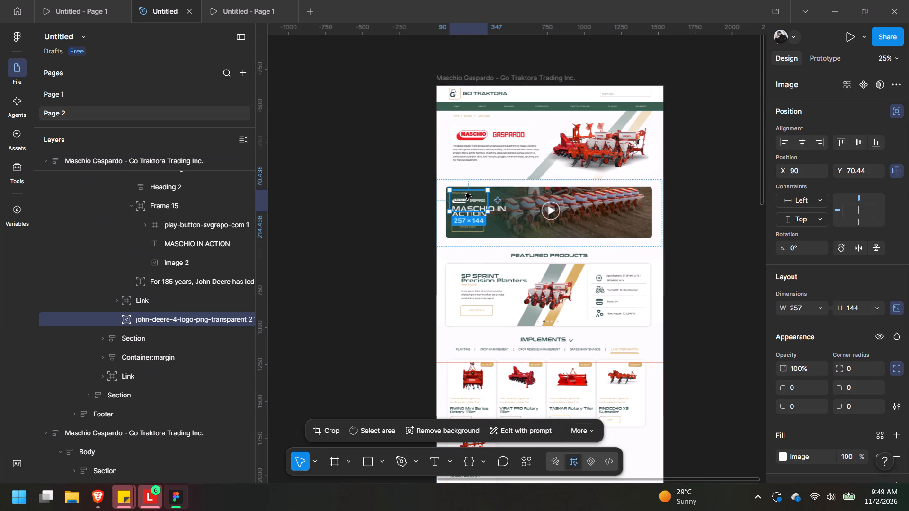
{"action": "left_click", "coordinate": [149, 294], "text": "shift"}
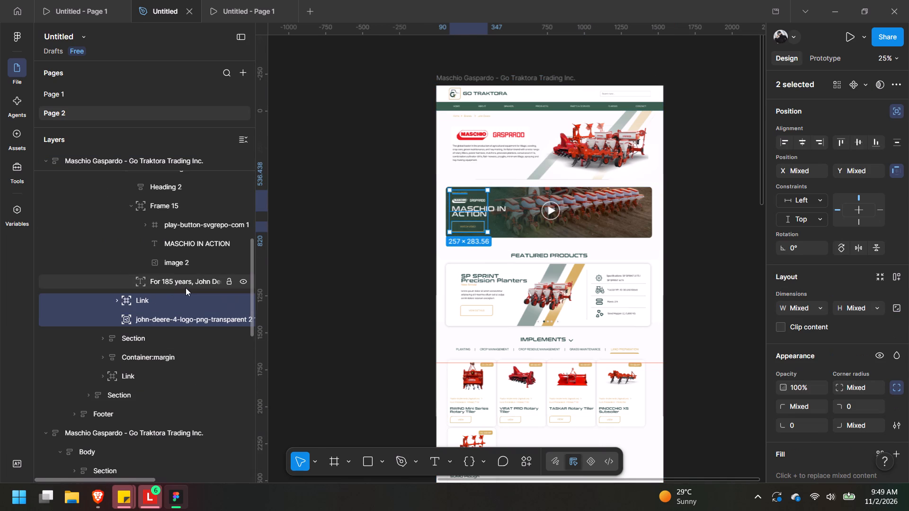
{"action": "scroll", "coordinate": [200, 274], "scroll_direction": "up", "scroll_amount": 2}
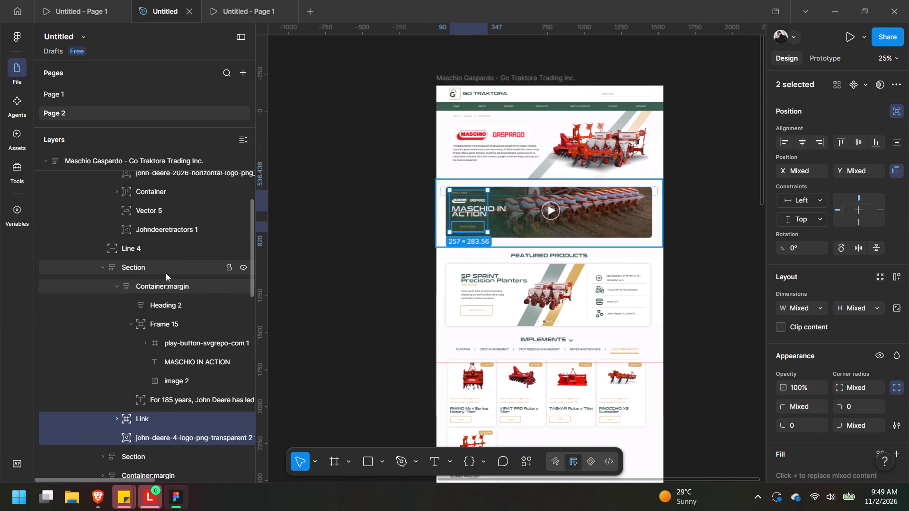
{"action": "left_click", "coordinate": [166, 273]}
{"action": "left_click", "coordinate": [166, 287]}
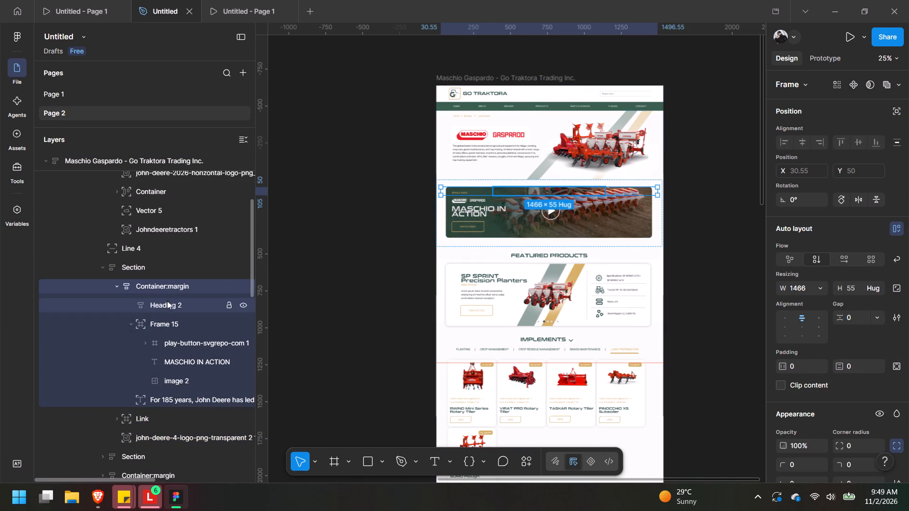
{"action": "left_click", "coordinate": [167, 303]}
{"action": "left_click", "coordinate": [178, 323]}
{"action": "left_click", "coordinate": [184, 396]}
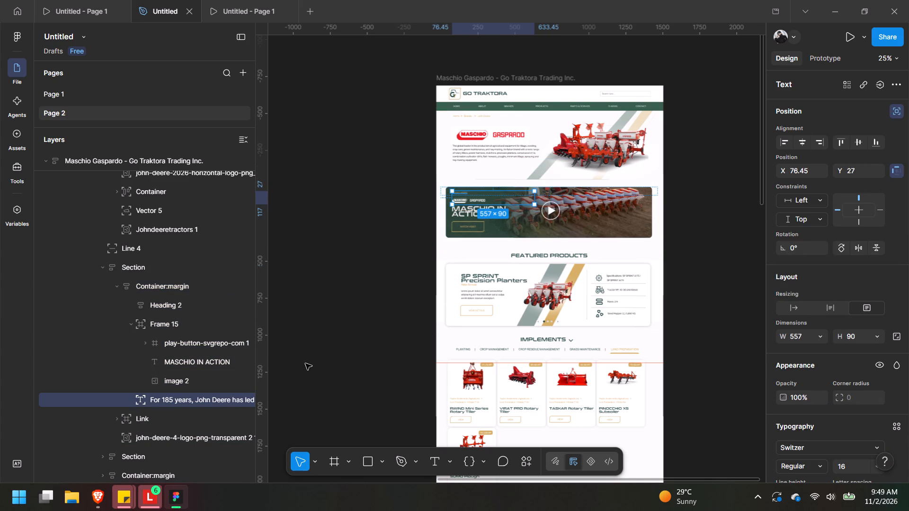
{"action": "left_click", "coordinate": [169, 419]}
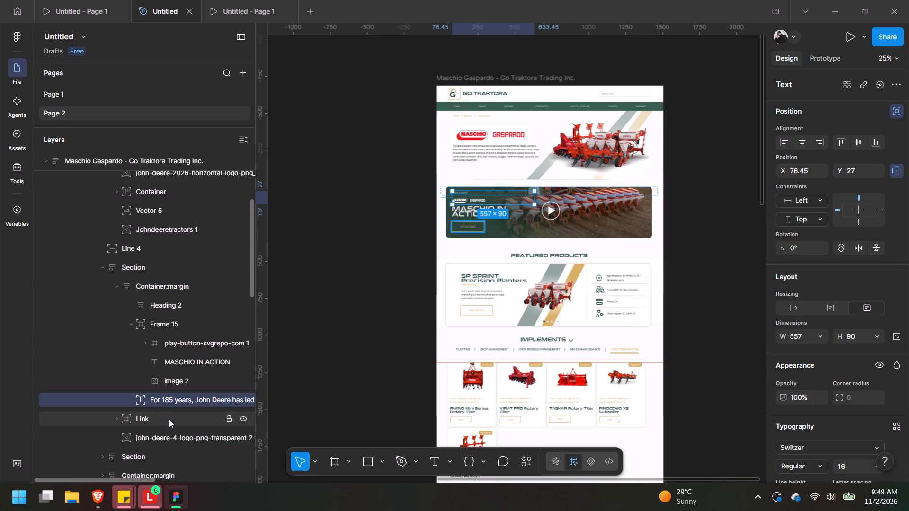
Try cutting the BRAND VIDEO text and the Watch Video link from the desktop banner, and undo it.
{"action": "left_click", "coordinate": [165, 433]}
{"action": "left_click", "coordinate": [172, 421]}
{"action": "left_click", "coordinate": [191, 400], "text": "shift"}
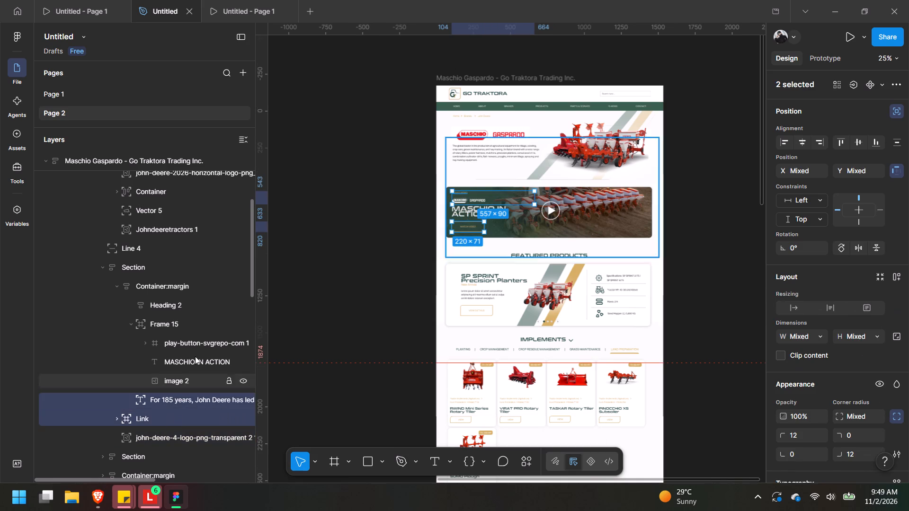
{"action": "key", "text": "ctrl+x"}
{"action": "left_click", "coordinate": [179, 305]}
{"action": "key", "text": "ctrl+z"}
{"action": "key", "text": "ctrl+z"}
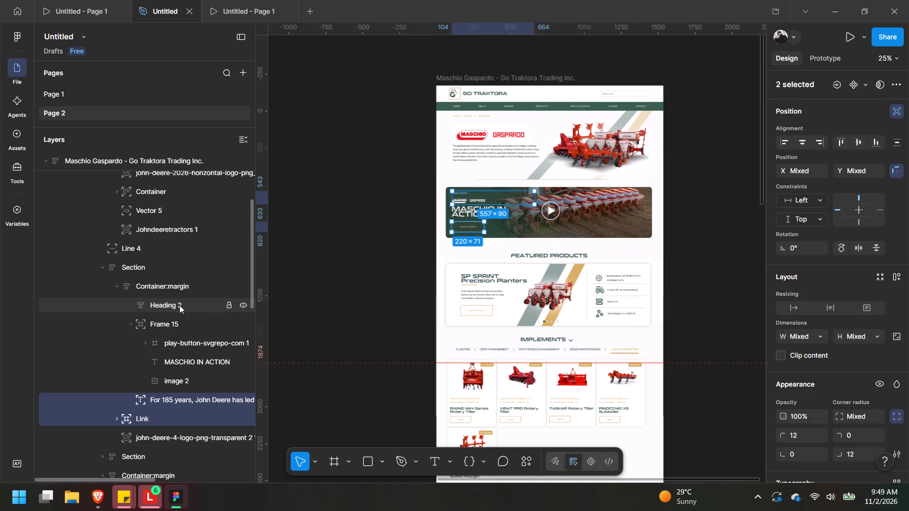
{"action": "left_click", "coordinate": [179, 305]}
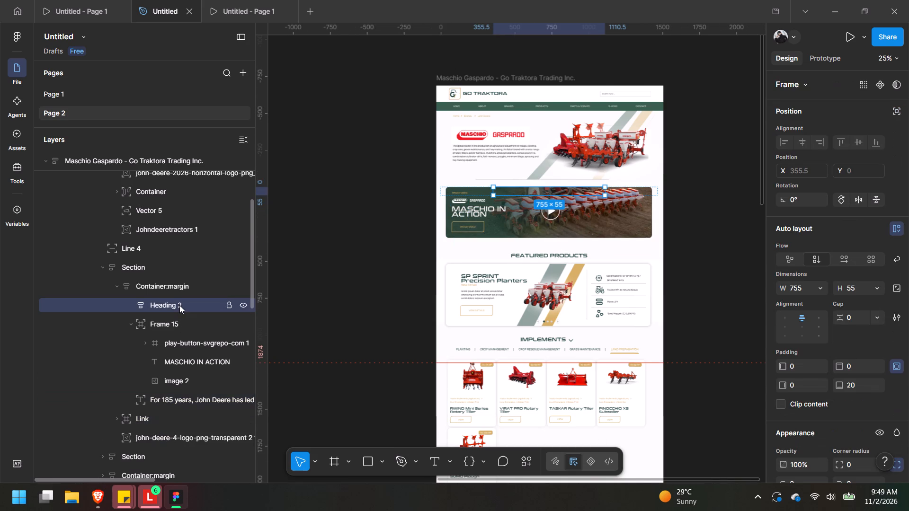
Copy the BRAND VIDEO text layer and the Watch Video Link frame from the desktop banner.
{"action": "left_click", "coordinate": [170, 429]}
{"action": "left_click", "coordinate": [169, 425]}
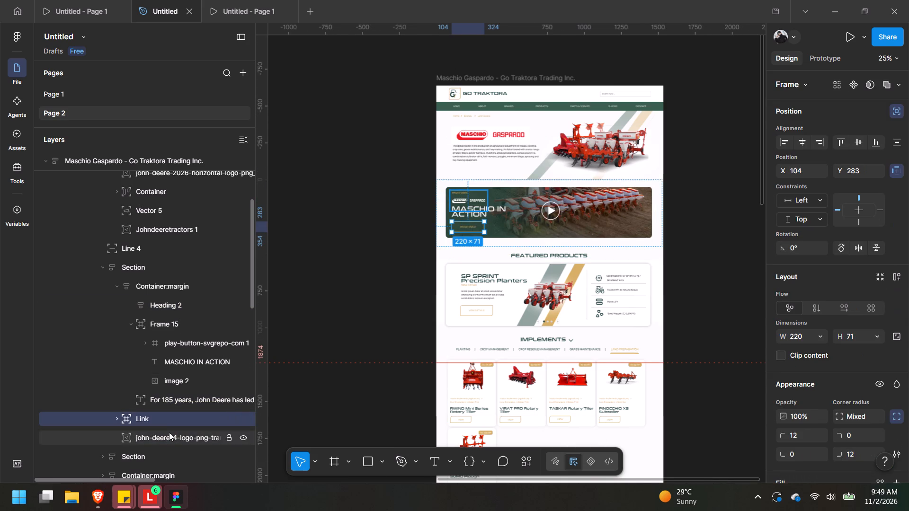
{"action": "left_click", "coordinate": [168, 436], "text": "shift"}
{"action": "left_click", "coordinate": [187, 404], "text": "shift"}
{"action": "key", "text": "ctrl+c"}
Paste the copied BRAND VIDEO text and Watch Video link into the mobile page's video banner Frame 15.
{"action": "middle_click_drag", "start_coordinate": [443, 339], "coordinate": [715, 49]}
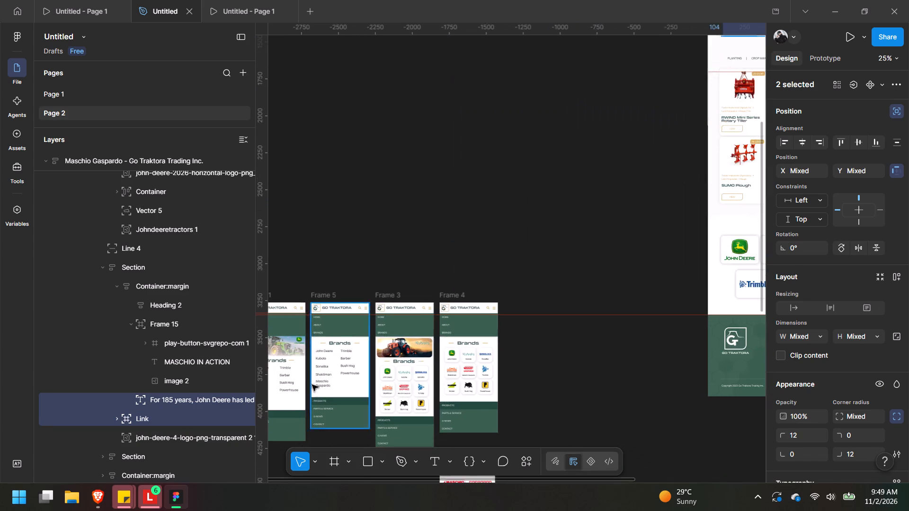
{"action": "middle_click_drag", "start_coordinate": [312, 385], "coordinate": [575, 35]}
{"action": "middle_click_drag", "start_coordinate": [472, 207], "coordinate": [318, 127]}
{"action": "middle_click_drag", "start_coordinate": [720, 77], "coordinate": [641, 222]}
{"action": "key", "text": "ctrl+equal"}
{"action": "key", "text": "ctrl+equal"}
{"action": "key", "text": "ctrl+equal"}
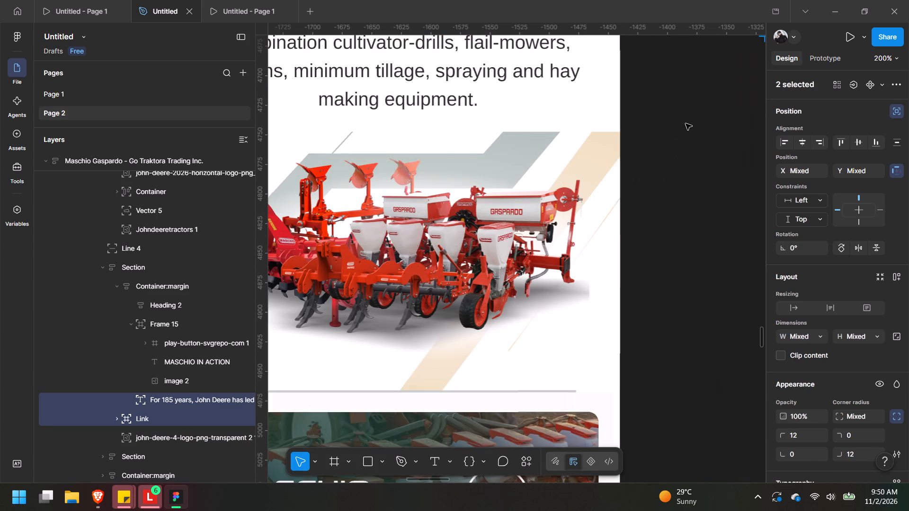
{"action": "middle_click_drag", "start_coordinate": [561, 265], "coordinate": [651, 36]}
{"action": "triple_click", "coordinate": [363, 250]}
{"action": "triple_click", "coordinate": [364, 256]}
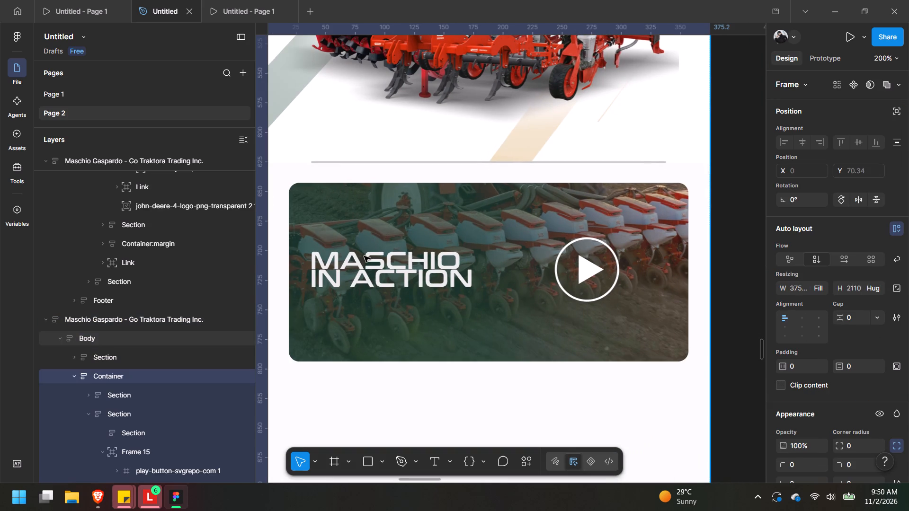
{"action": "double_click", "coordinate": [364, 256]}
{"action": "key", "text": "ctrl+v"}
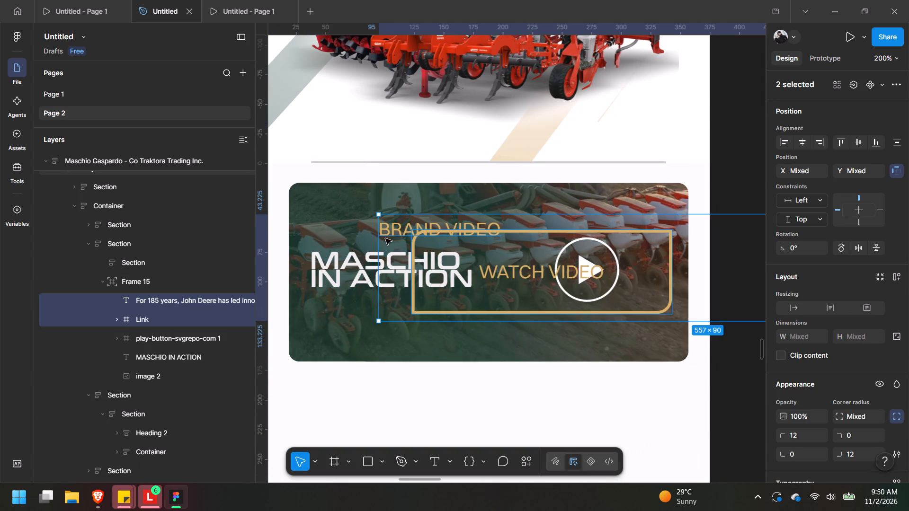
Move the BRAND VIDEO text above the mobile banner's heading, aligned with its left edge at X 18, Y 5.
{"action": "left_click", "coordinate": [401, 224]}
{"action": "left_click_drag", "start_coordinate": [401, 224], "coordinate": [337, 203]}
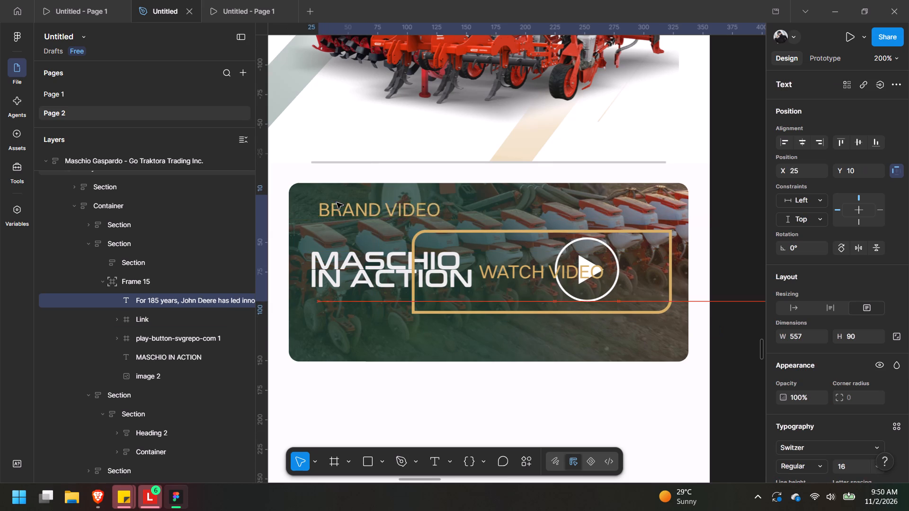
{"action": "left_click_drag", "start_coordinate": [337, 203], "coordinate": [332, 198]}
Move the Watch Video link to the mobile banner's lower-left area at X 18, Y 80.
{"action": "left_click", "coordinate": [530, 277]}
{"action": "left_click_drag", "start_coordinate": [532, 271], "coordinate": [431, 312]}
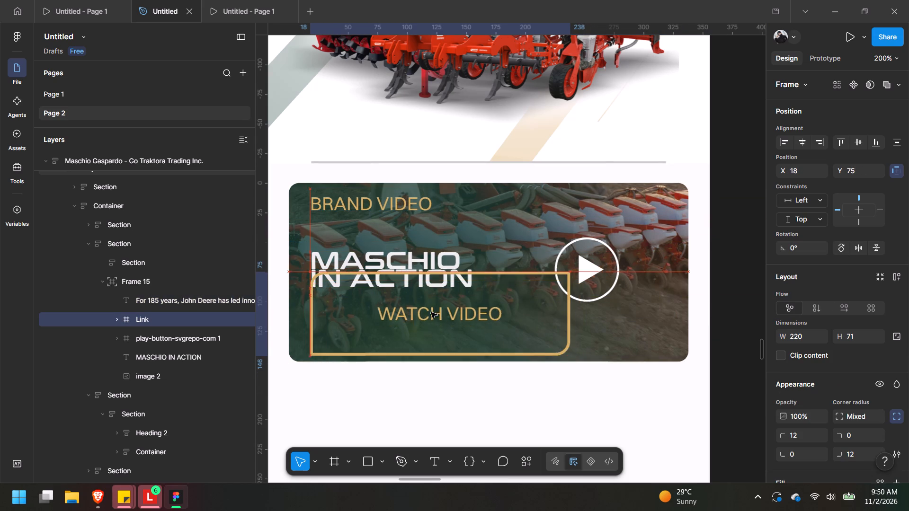
{"action": "left_click_drag", "start_coordinate": [431, 312], "coordinate": [427, 316]}
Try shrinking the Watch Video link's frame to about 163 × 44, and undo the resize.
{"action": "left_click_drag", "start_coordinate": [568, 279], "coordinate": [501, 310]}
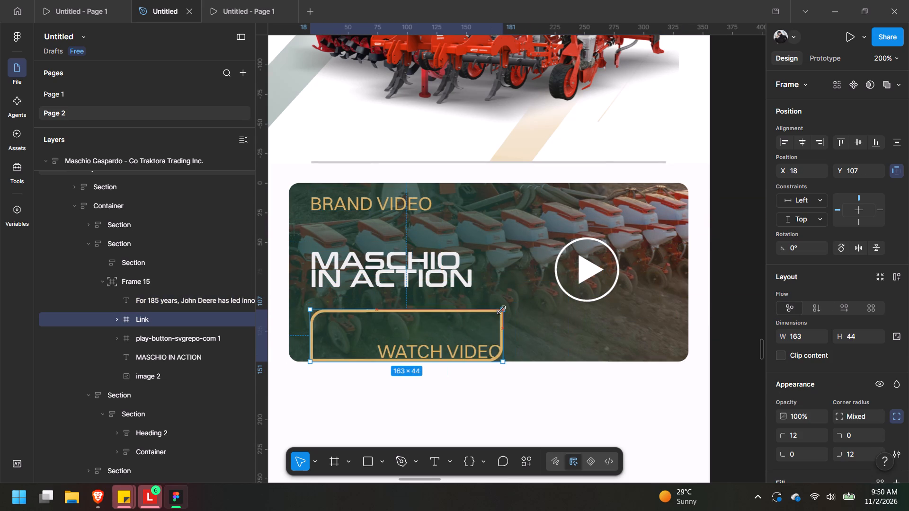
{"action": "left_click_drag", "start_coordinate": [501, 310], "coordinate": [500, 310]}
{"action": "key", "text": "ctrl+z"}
Scale the Watch Video link proportionally to about 90 × 29 and place it below the heading at X 18, Y 100.
{"action": "left_click", "coordinate": [314, 470]}
{"action": "left_click", "coordinate": [353, 439]}
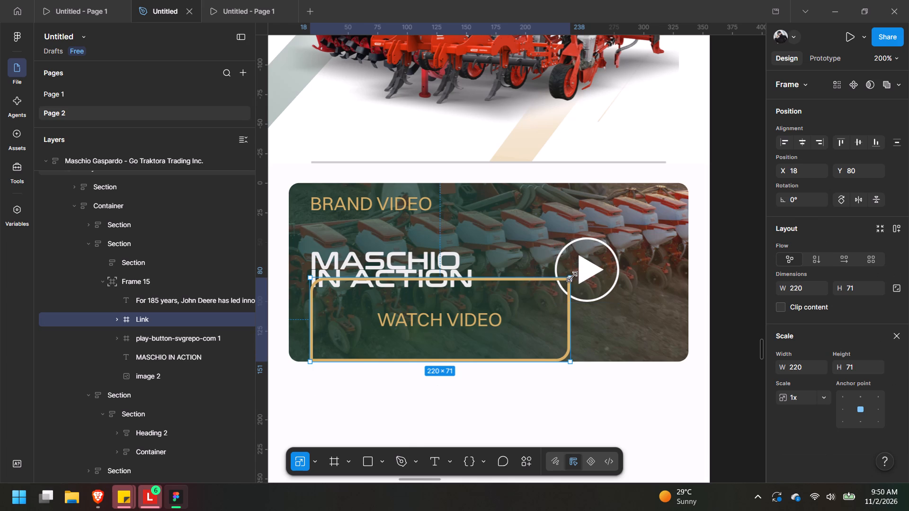
{"action": "left_click_drag", "start_coordinate": [571, 277], "coordinate": [398, 344]}
{"action": "left_click_drag", "start_coordinate": [379, 350], "coordinate": [378, 322]}
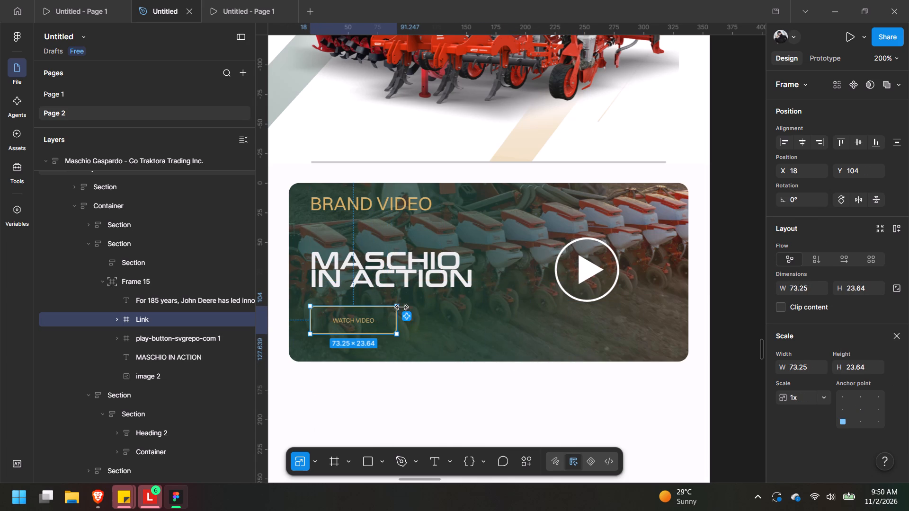
{"action": "left_click_drag", "start_coordinate": [399, 308], "coordinate": [432, 294]}
{"action": "key", "text": "ctrl+z"}
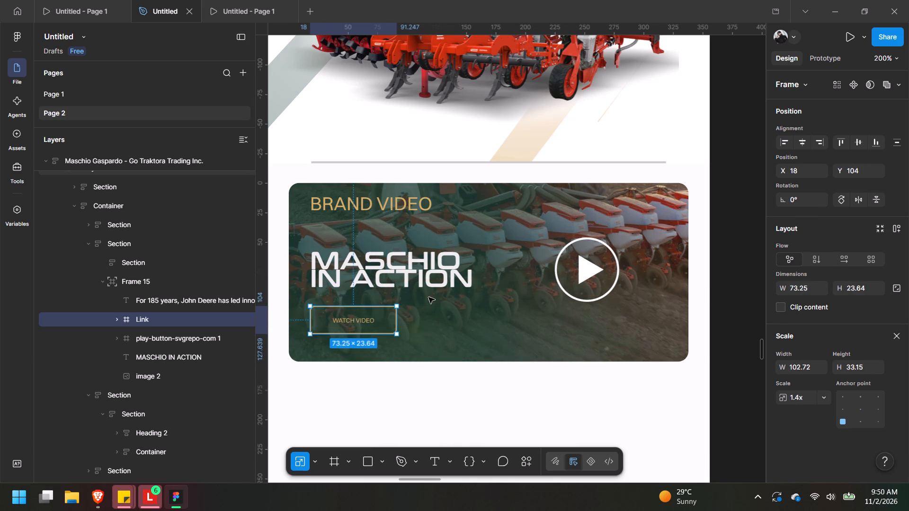
{"action": "left_click_drag", "start_coordinate": [401, 305], "coordinate": [419, 297], "text": "shift"}
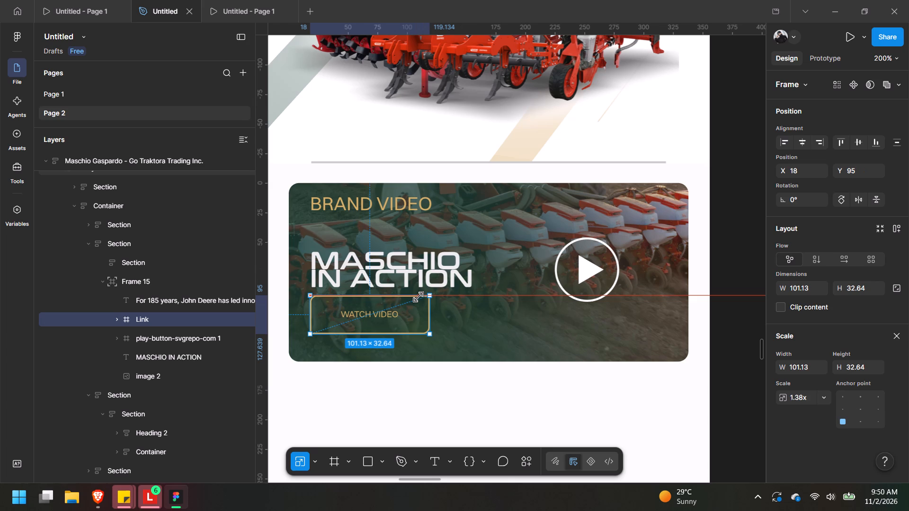
{"action": "left_click_drag", "start_coordinate": [419, 297], "coordinate": [415, 301], "text": "shift"}
{"action": "left_click", "coordinate": [395, 314]}
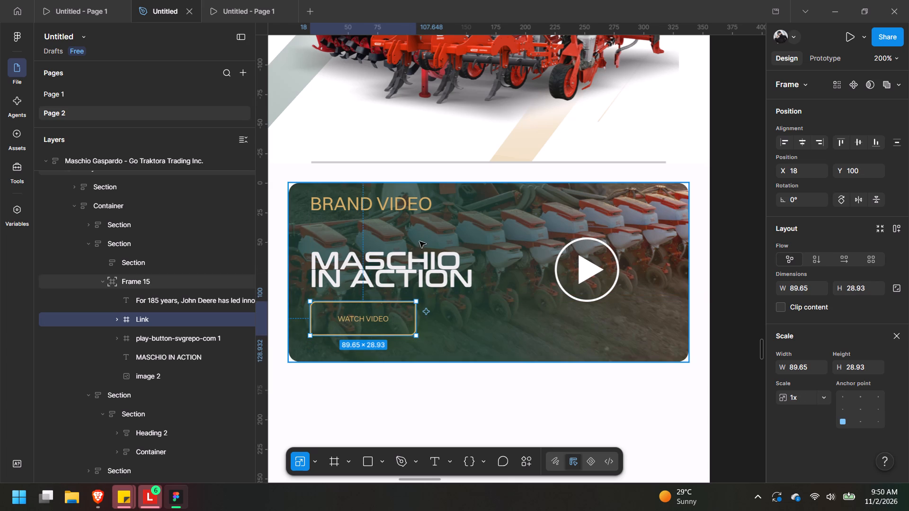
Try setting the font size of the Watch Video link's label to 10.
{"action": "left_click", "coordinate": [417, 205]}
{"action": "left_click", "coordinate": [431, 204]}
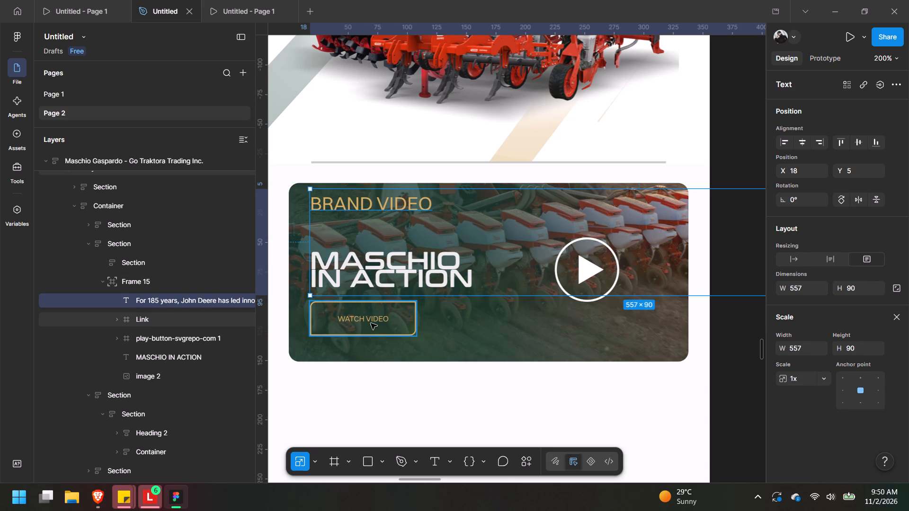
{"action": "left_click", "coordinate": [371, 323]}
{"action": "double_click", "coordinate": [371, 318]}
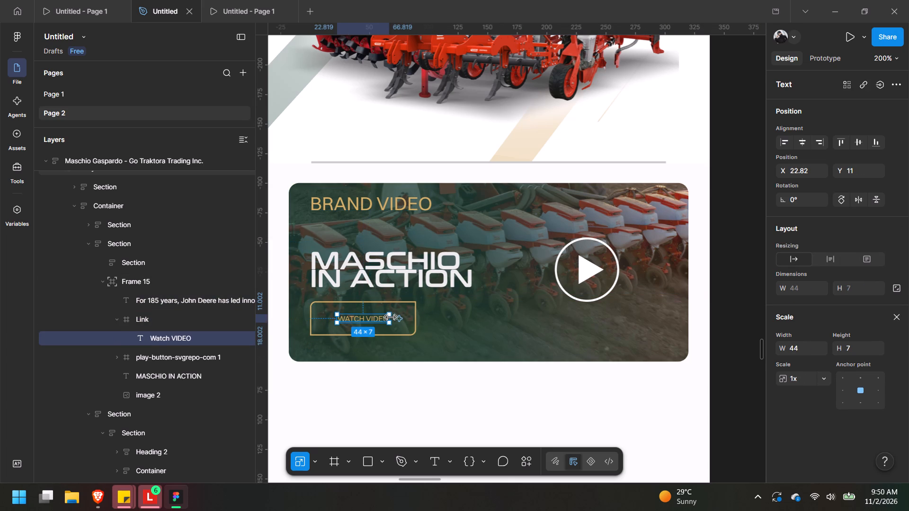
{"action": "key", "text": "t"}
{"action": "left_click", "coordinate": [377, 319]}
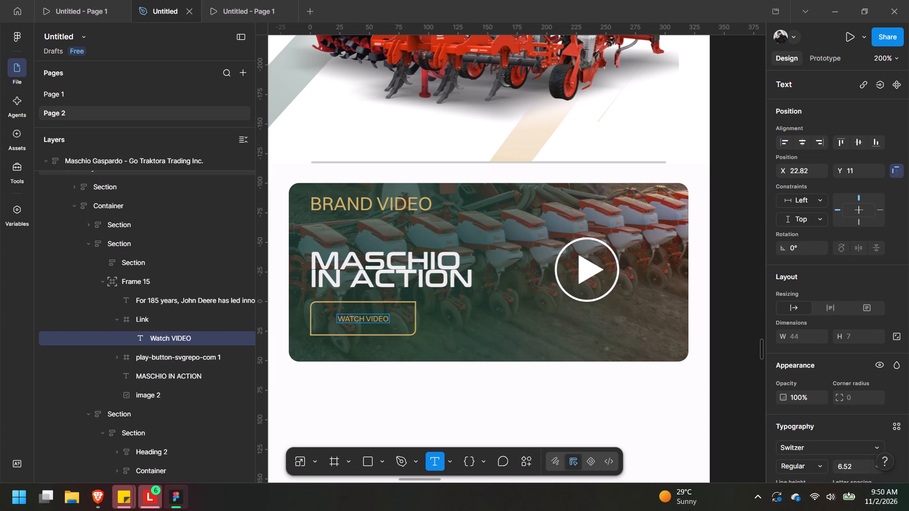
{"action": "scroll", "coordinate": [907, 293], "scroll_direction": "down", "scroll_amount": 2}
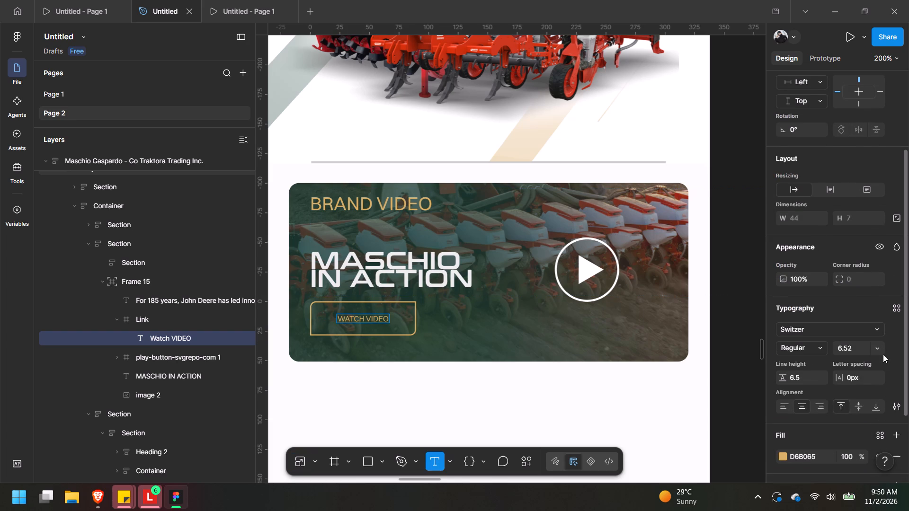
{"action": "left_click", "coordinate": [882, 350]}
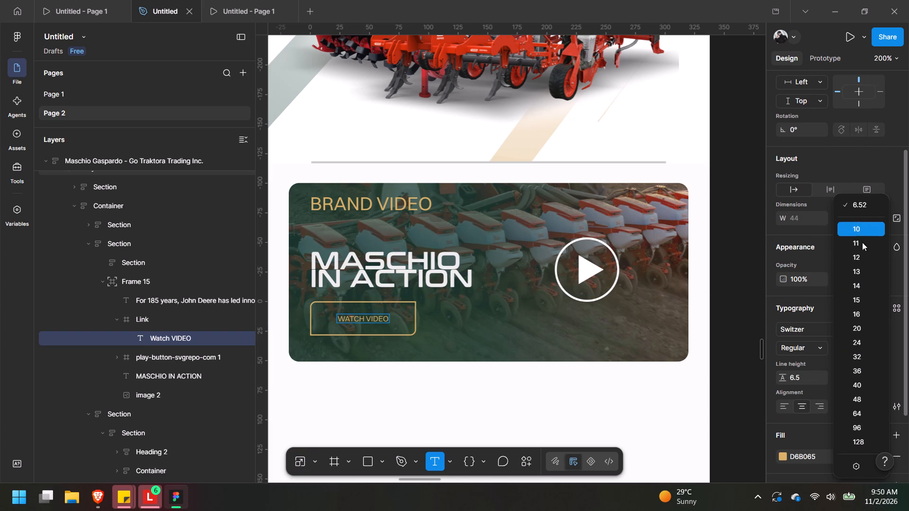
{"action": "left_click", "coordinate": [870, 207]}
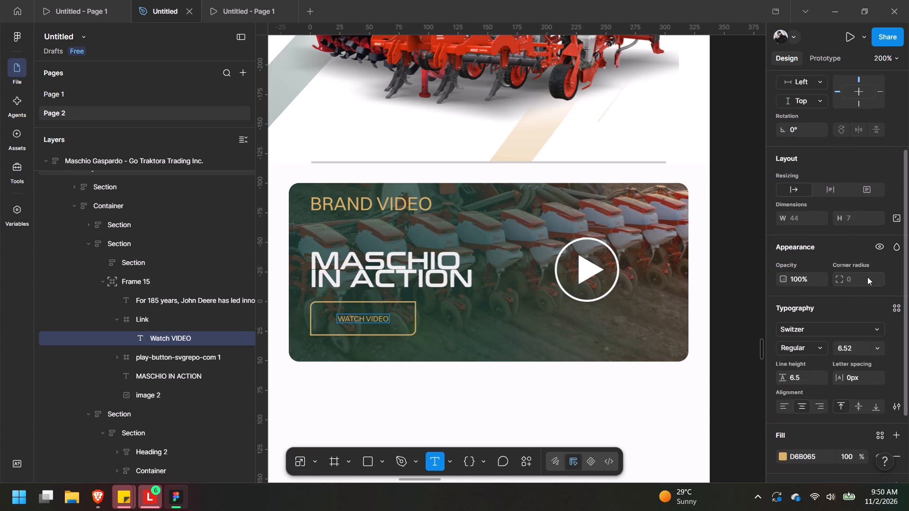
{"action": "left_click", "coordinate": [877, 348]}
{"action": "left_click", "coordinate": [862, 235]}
Set the font size of the entire WATCH VIDEO label in the mobile banner's link to 10.
{"action": "key", "text": "t"}
{"action": "left_click", "coordinate": [367, 319]}
{"action": "key", "text": "ctrl+a"}
{"action": "left_click", "coordinate": [877, 344]}
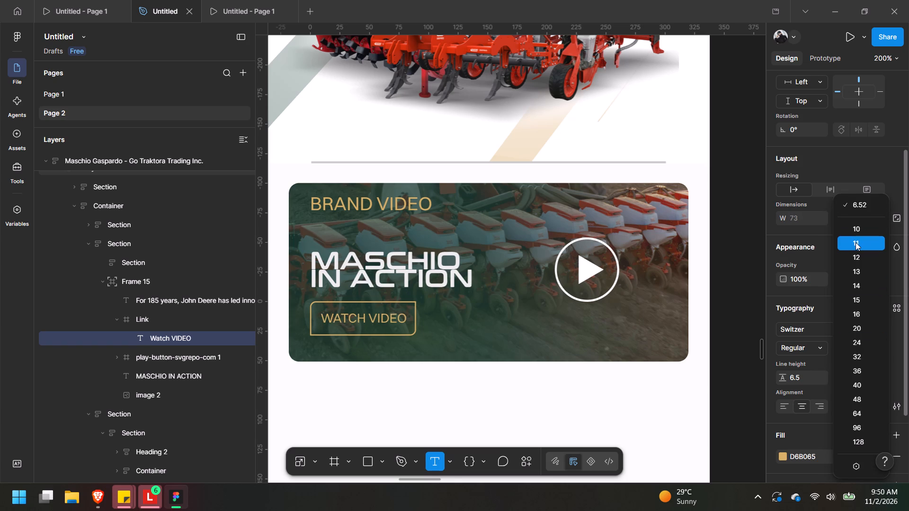
{"action": "left_click", "coordinate": [855, 233]}
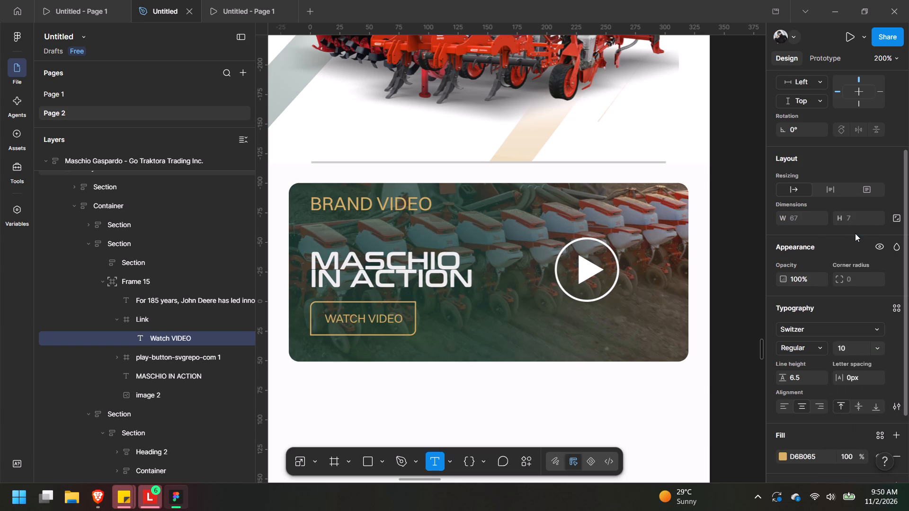
Set the font size of the entire BRAND VIDEO label in the mobile banner to 10.
{"action": "left_click", "coordinate": [397, 217]}
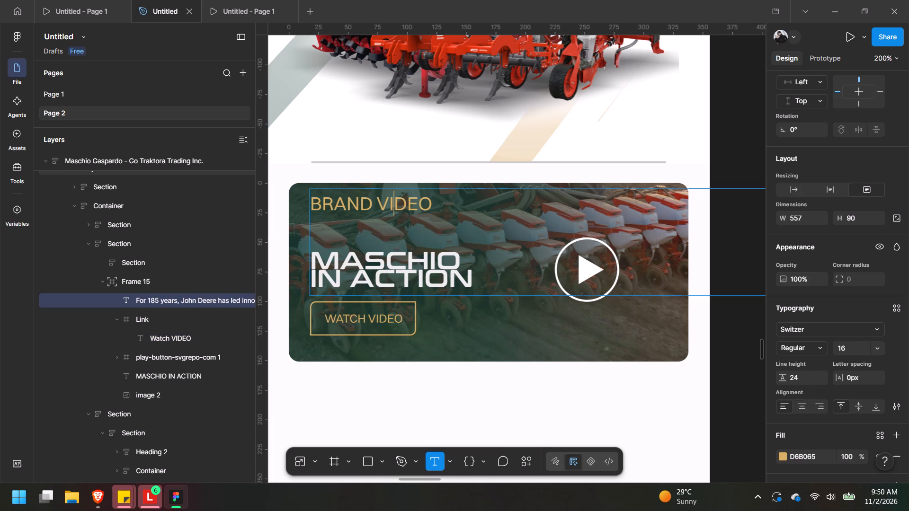
{"action": "double_click", "coordinate": [407, 209]}
{"action": "key", "text": "ctrl+a"}
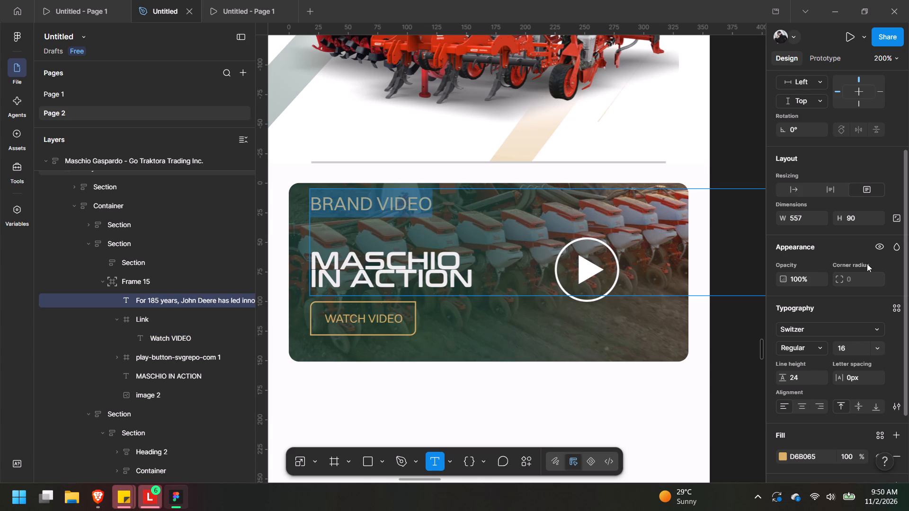
{"action": "left_click", "coordinate": [874, 353]}
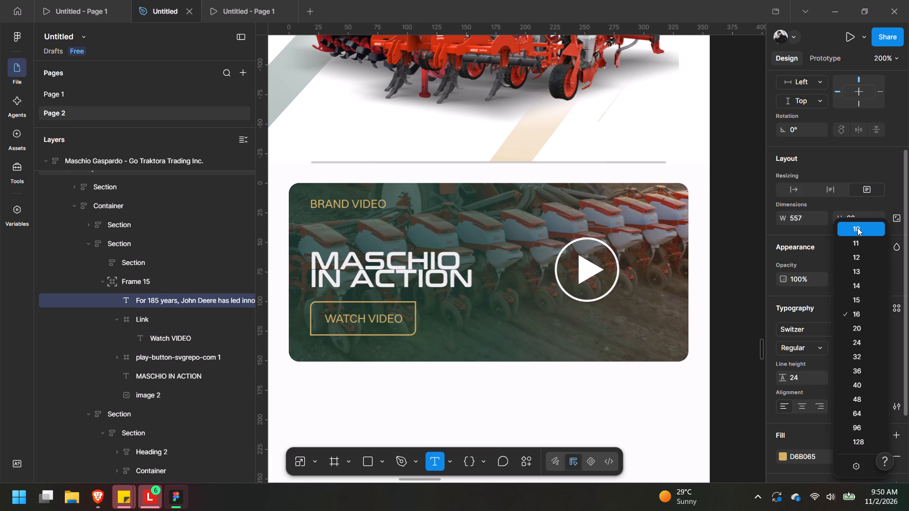
{"action": "left_click", "coordinate": [857, 228]}
{"action": "key", "text": "ctrl+minus"}
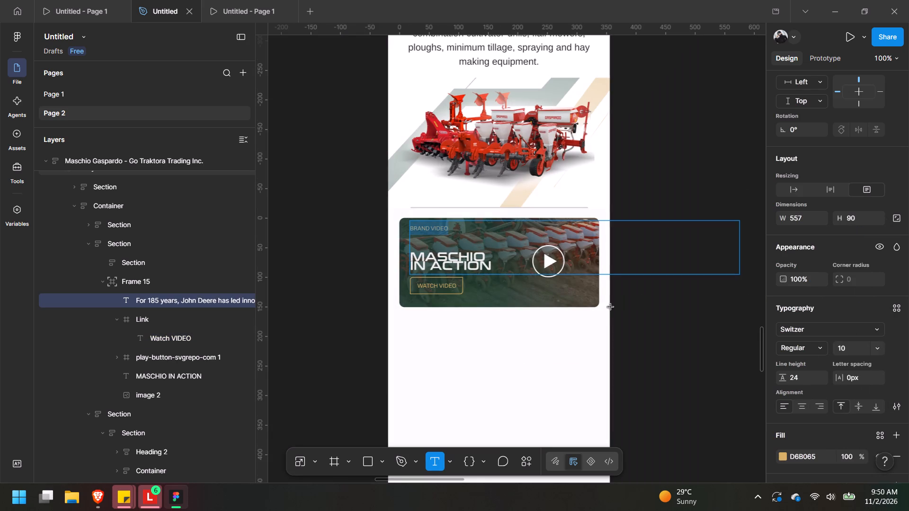
{"action": "key", "text": "Escape"}
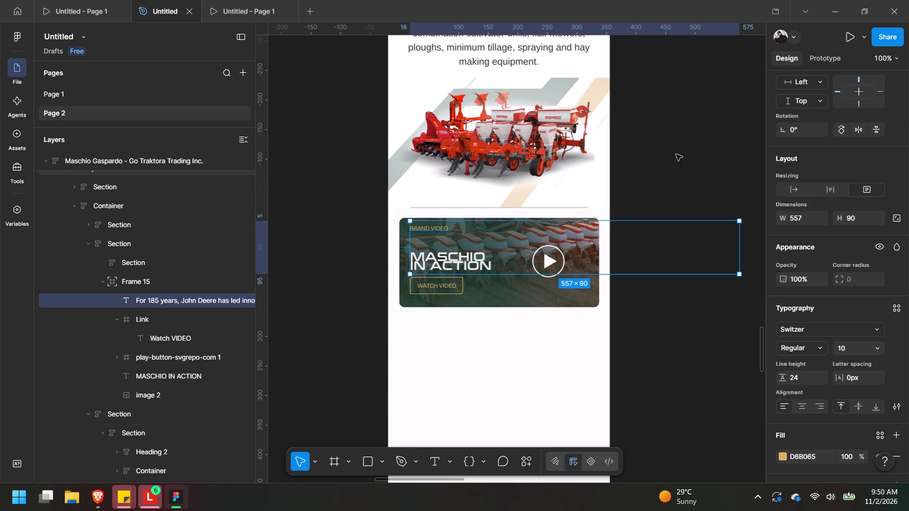
{"action": "left_click", "coordinate": [676, 154]}
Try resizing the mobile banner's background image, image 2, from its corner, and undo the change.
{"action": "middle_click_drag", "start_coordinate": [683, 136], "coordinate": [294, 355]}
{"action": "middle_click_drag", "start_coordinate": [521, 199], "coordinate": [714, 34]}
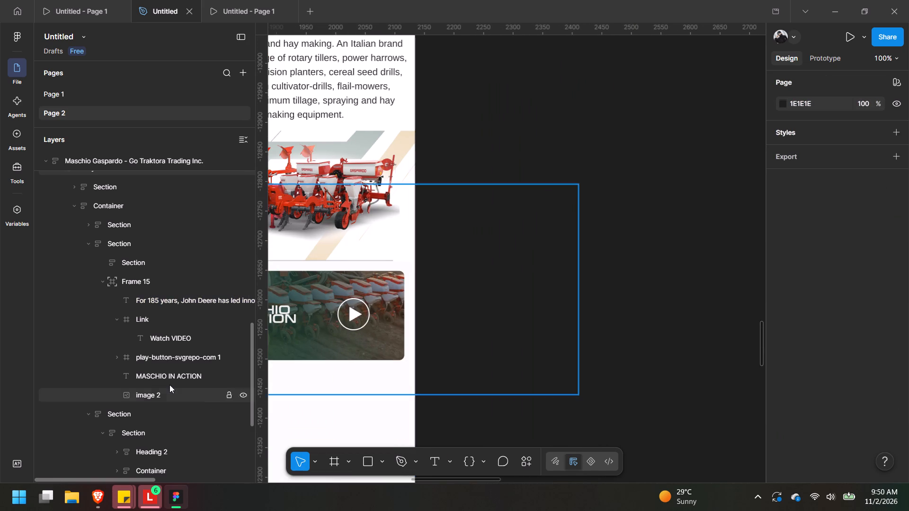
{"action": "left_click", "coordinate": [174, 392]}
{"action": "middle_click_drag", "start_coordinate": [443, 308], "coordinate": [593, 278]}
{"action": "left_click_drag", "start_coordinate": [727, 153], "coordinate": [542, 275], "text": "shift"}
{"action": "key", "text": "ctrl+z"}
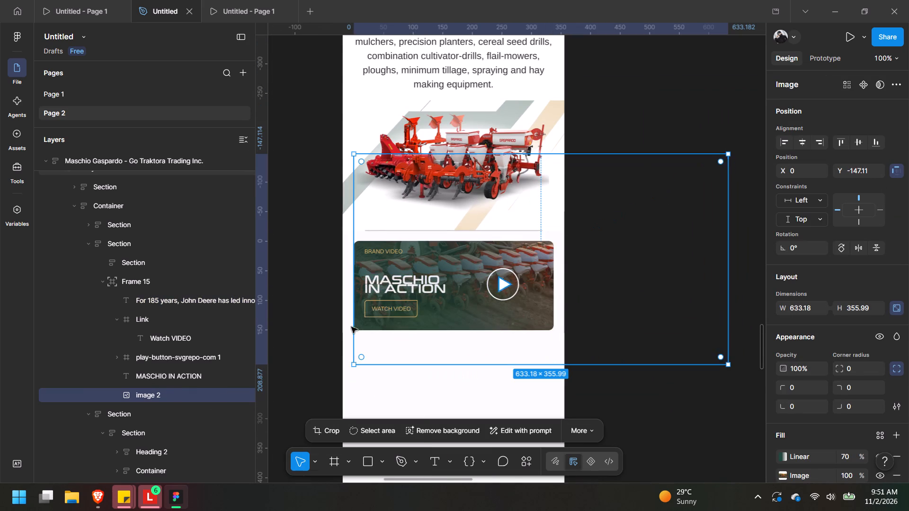
Copy the white Maschio Gaspardo logo image from the desktop page's video banner.
{"action": "middle_click_drag", "start_coordinate": [585, 100], "coordinate": [259, 396]}
{"action": "middle_click_drag", "start_coordinate": [670, 98], "coordinate": [359, 497]}
{"action": "middle_click_drag", "start_coordinate": [665, 64], "coordinate": [370, 463]}
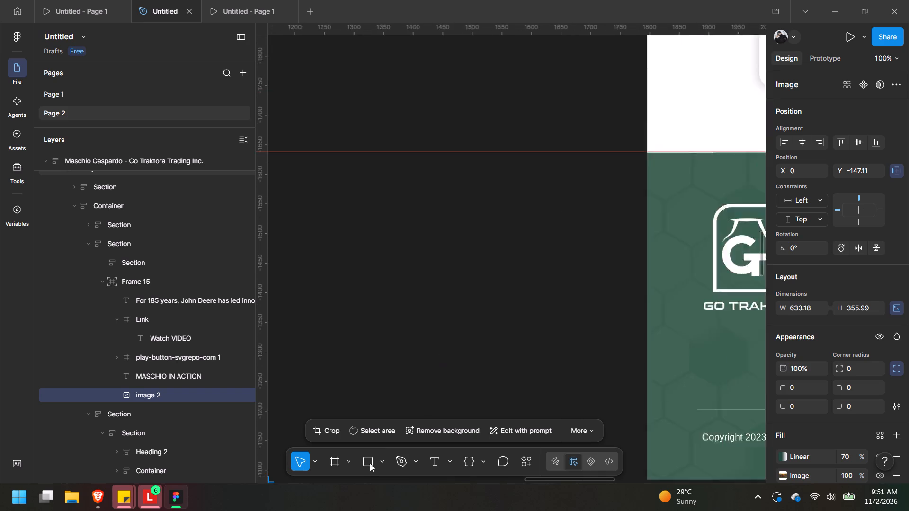
{"action": "middle_click_drag", "start_coordinate": [370, 463], "coordinate": [357, 484]}
{"action": "middle_click_drag", "start_coordinate": [575, 159], "coordinate": [329, 510]}
{"action": "middle_click_drag", "start_coordinate": [610, 53], "coordinate": [658, 473]}
{"action": "middle_click_drag", "start_coordinate": [479, 99], "coordinate": [376, 445]}
{"action": "middle_click_drag", "start_coordinate": [439, 302], "coordinate": [327, 504]}
{"action": "middle_click_drag", "start_coordinate": [554, 112], "coordinate": [576, 329]}
{"action": "middle_click_drag", "start_coordinate": [621, 232], "coordinate": [741, 220]}
{"action": "middle_click_drag", "start_coordinate": [437, 301], "coordinate": [467, 306]}
{"action": "triple_click", "coordinate": [382, 294]}
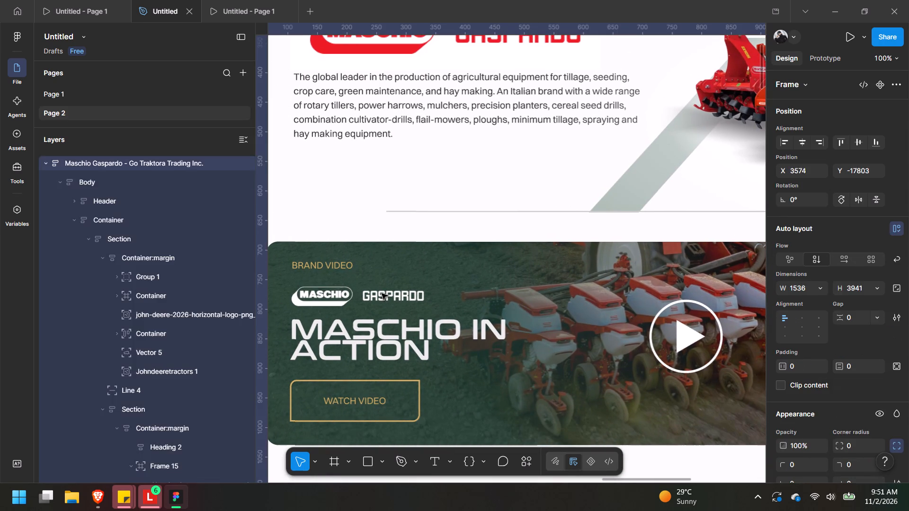
{"action": "triple_click", "coordinate": [382, 293]}
{"action": "left_click", "coordinate": [382, 293]}
{"action": "key", "text": "ctrl+c"}
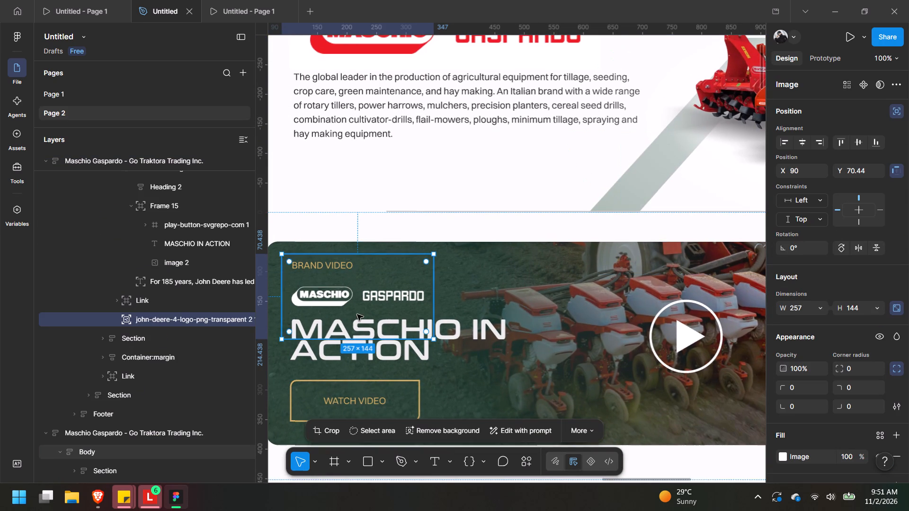
Paste the copied white Maschio Gaspardo logo into the mobile page's video banner frame, Frame 15.
{"action": "key", "text": "ctrl+minus"}
{"action": "key", "text": "ctrl+minus"}
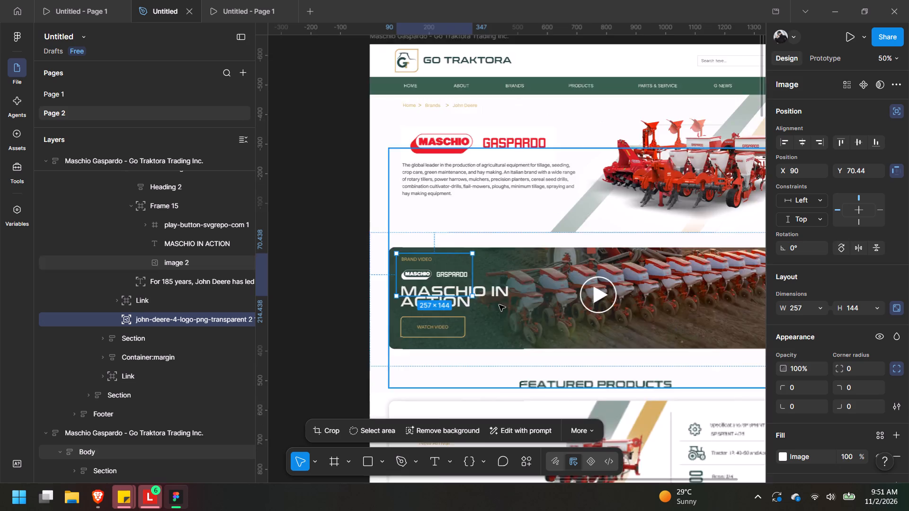
{"action": "middle_click_drag", "start_coordinate": [462, 316], "coordinate": [523, 8]}
{"action": "middle_click_drag", "start_coordinate": [295, 447], "coordinate": [482, 173]}
{"action": "middle_click_drag", "start_coordinate": [377, 343], "coordinate": [503, 140]}
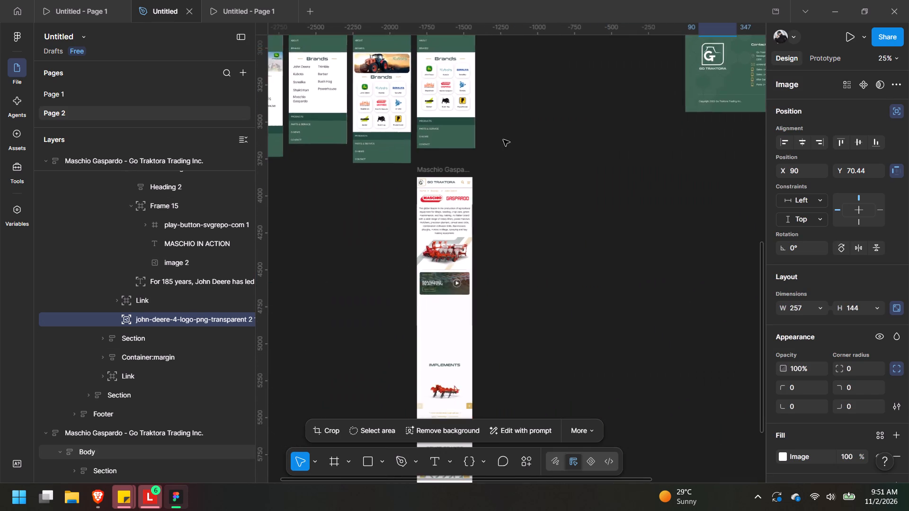
{"action": "middle_click_drag", "start_coordinate": [503, 140], "coordinate": [554, 31]}
{"action": "middle_click_drag", "start_coordinate": [393, 336], "coordinate": [467, 276]}
{"action": "scroll", "coordinate": [393, 336], "scroll_direction": "up", "scroll_amount": 1}
{"action": "key", "text": "ctrl+equal"}
{"action": "key", "text": "ctrl+equal"}
{"action": "key", "text": "ctrl+equal"}
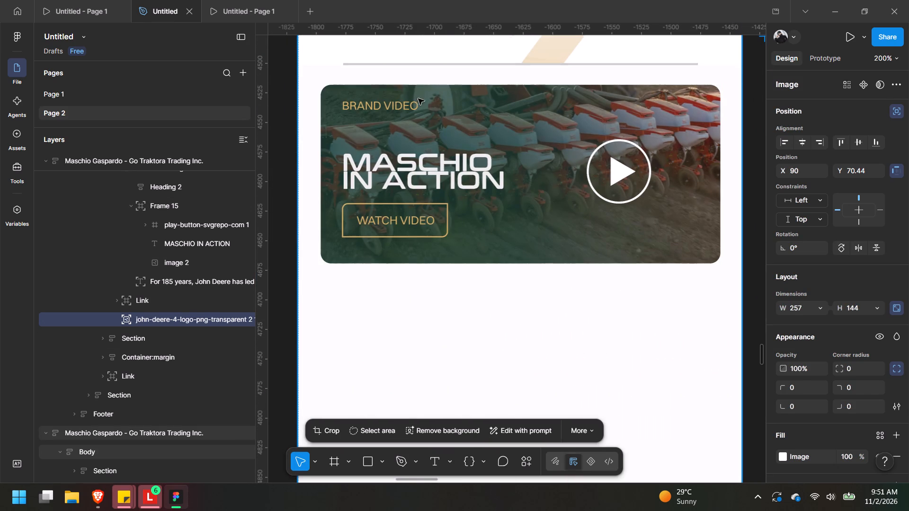
{"action": "left_click", "coordinate": [400, 97]}
{"action": "triple_click", "coordinate": [388, 116]}
{"action": "double_click", "coordinate": [388, 119]}
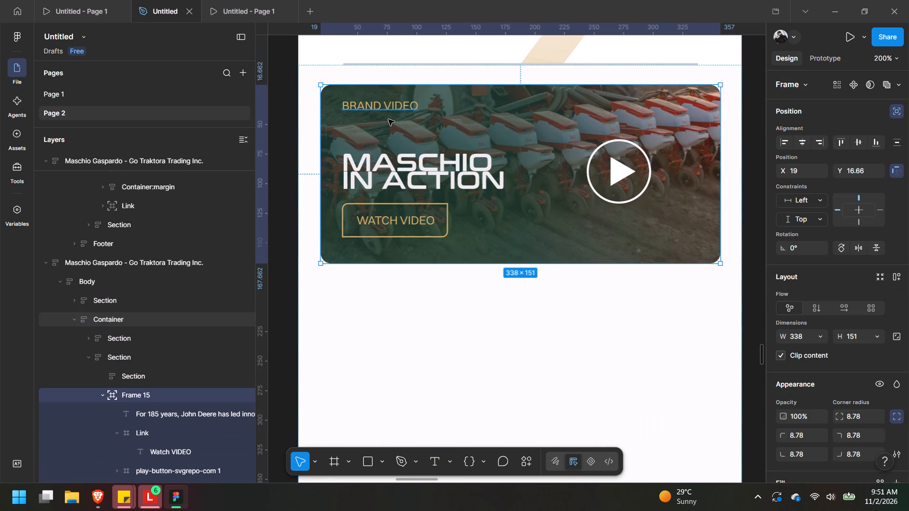
{"action": "key", "text": "ctrl+v"}
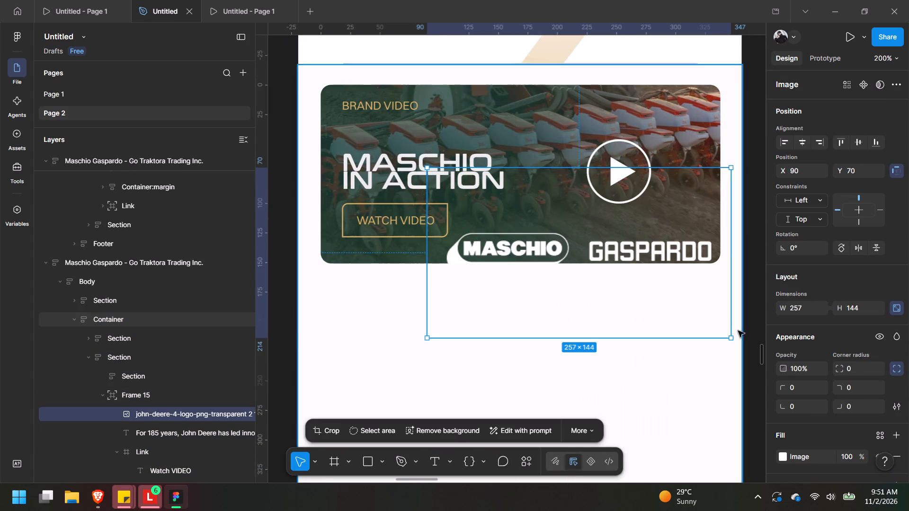
Scale the pasted logo down to about 126 × 71 and place it between BRAND VIDEO and the heading at X 12, Y 5.
{"action": "left_click_drag", "start_coordinate": [733, 338], "coordinate": [576, 196], "text": "shift"}
{"action": "left_click_drag", "start_coordinate": [539, 212], "coordinate": [461, 144]}
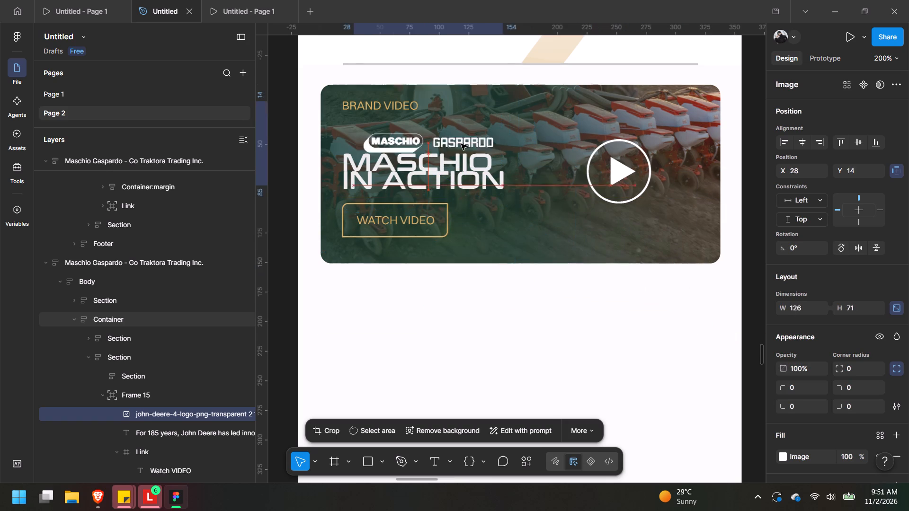
{"action": "left_click_drag", "start_coordinate": [461, 144], "coordinate": [446, 138]}
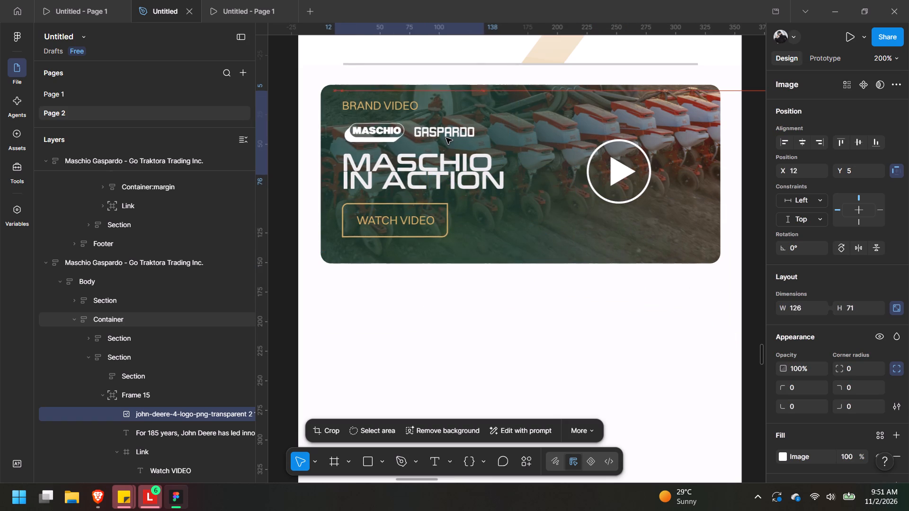
{"action": "left_click_drag", "start_coordinate": [446, 138], "coordinate": [442, 134]}
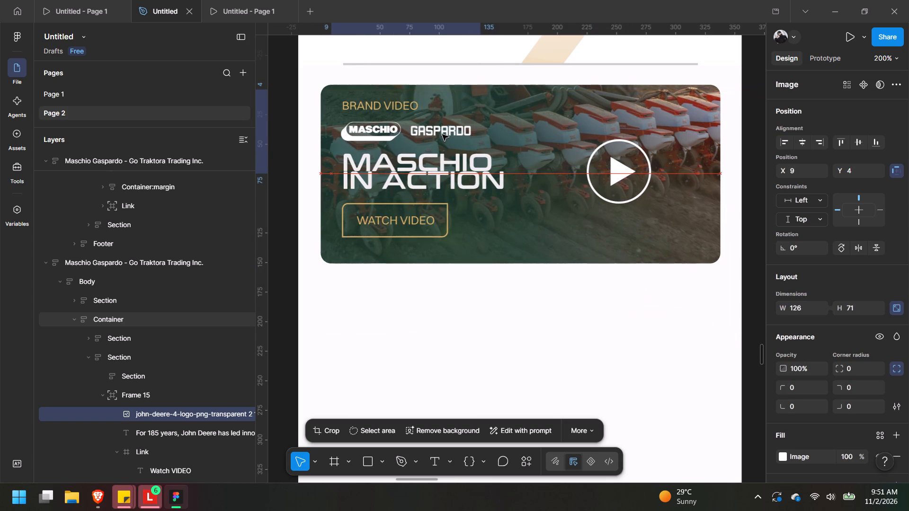
{"action": "left_click_drag", "start_coordinate": [442, 134], "coordinate": [446, 135]}
{"action": "left_click", "coordinate": [544, 243]}
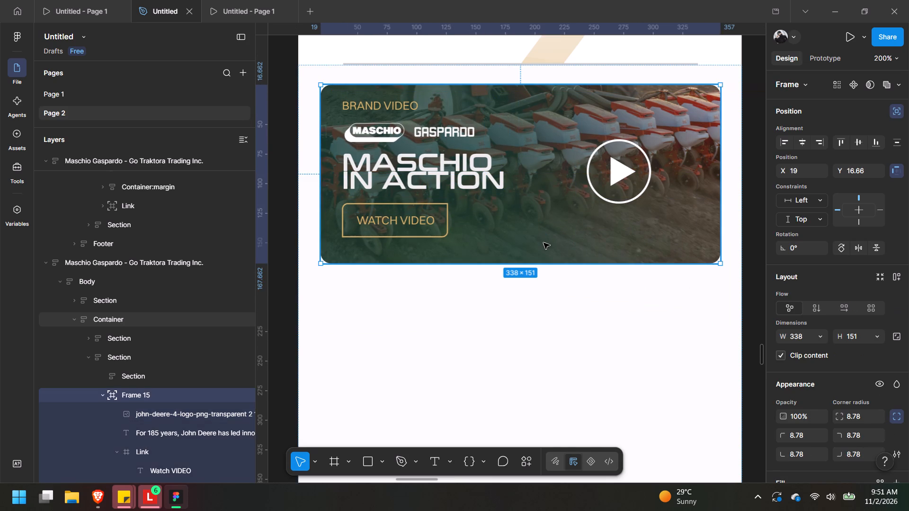
Examine the intro paragraph's text properties and compare the text with the video banner below it on the mobile page.
{"action": "key", "text": "ctrl+minus"}
{"action": "key", "text": "ctrl+minus"}
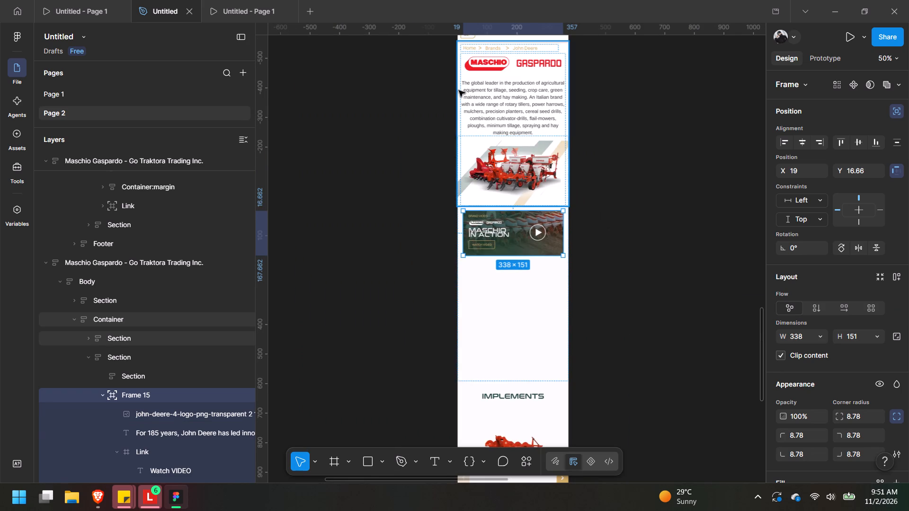
{"action": "key", "text": "t"}
{"action": "left_click", "coordinate": [515, 108]}
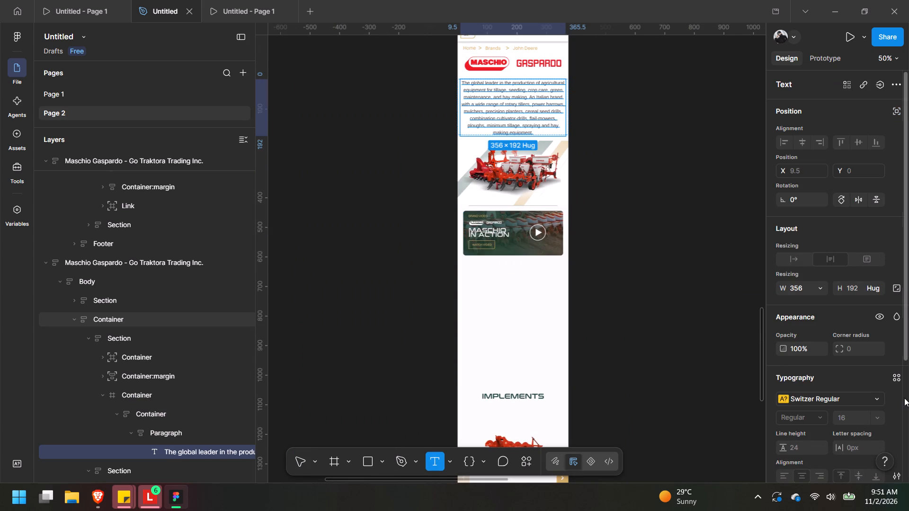
{"action": "key", "text": "Escape"}
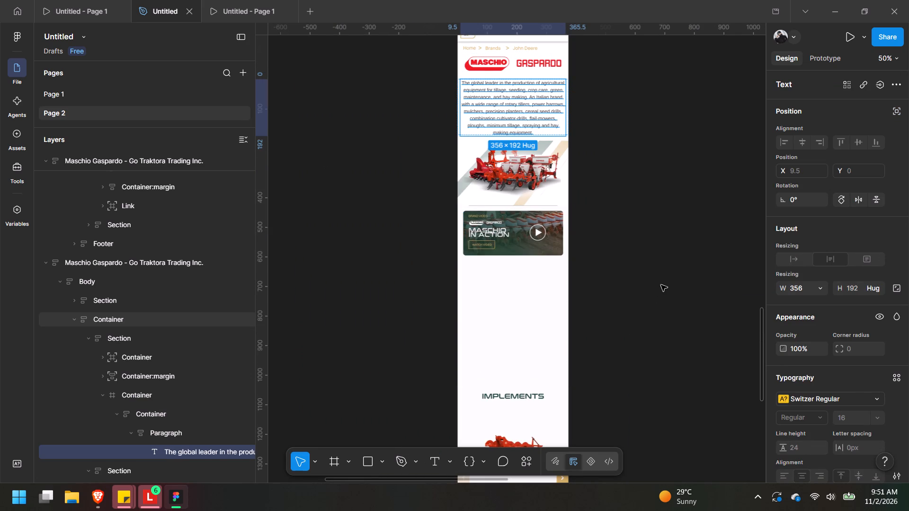
{"action": "key", "text": "ctrl+equal"}
{"action": "middle_click_drag", "start_coordinate": [529, 230], "coordinate": [449, 388]}
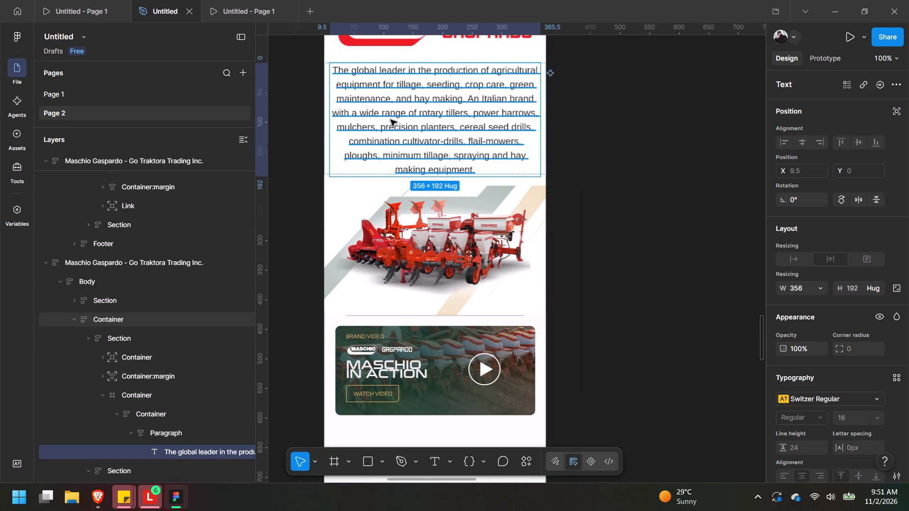
{"action": "scroll", "coordinate": [404, 126], "scroll_direction": "up", "scroll_amount": 2}
{"action": "scroll", "coordinate": [407, 317], "scroll_direction": "down", "scroll_amount": 2}
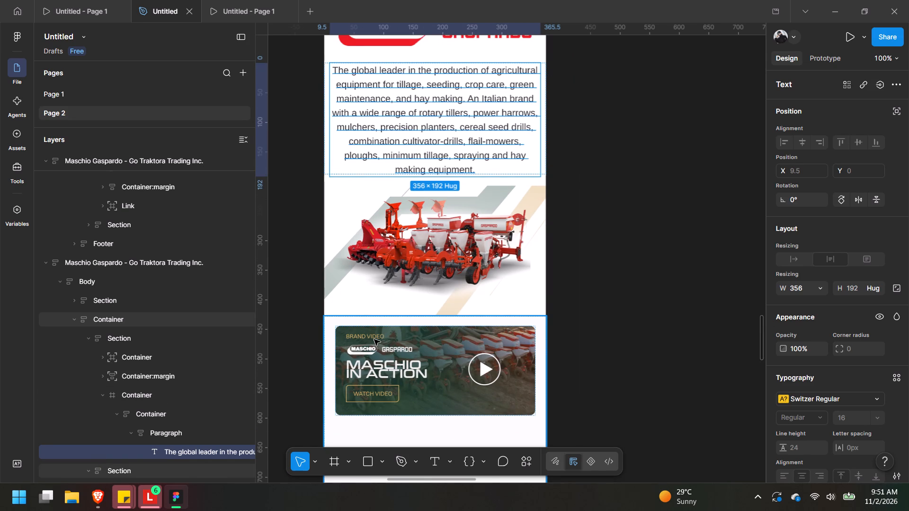
{"action": "middle_click_drag", "start_coordinate": [554, 344], "coordinate": [597, 282]}
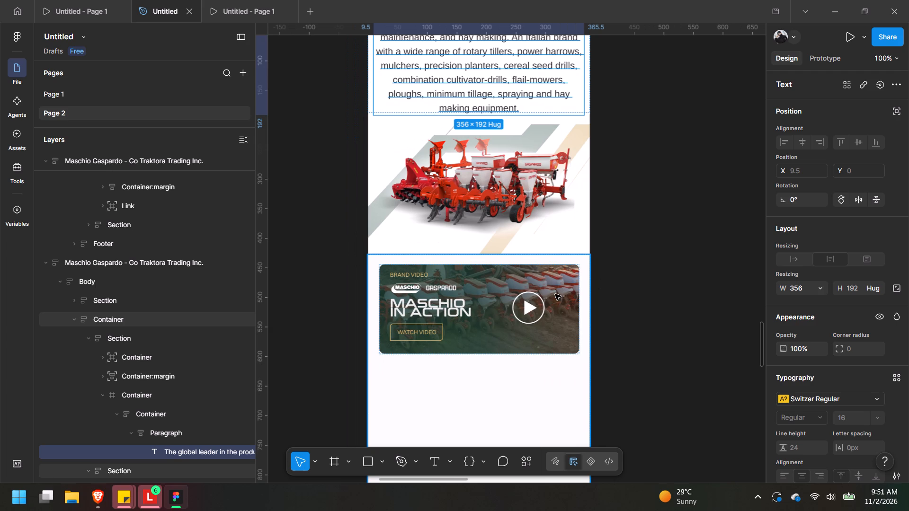
{"action": "scroll", "coordinate": [454, 269], "scroll_direction": "up", "scroll_amount": 5}
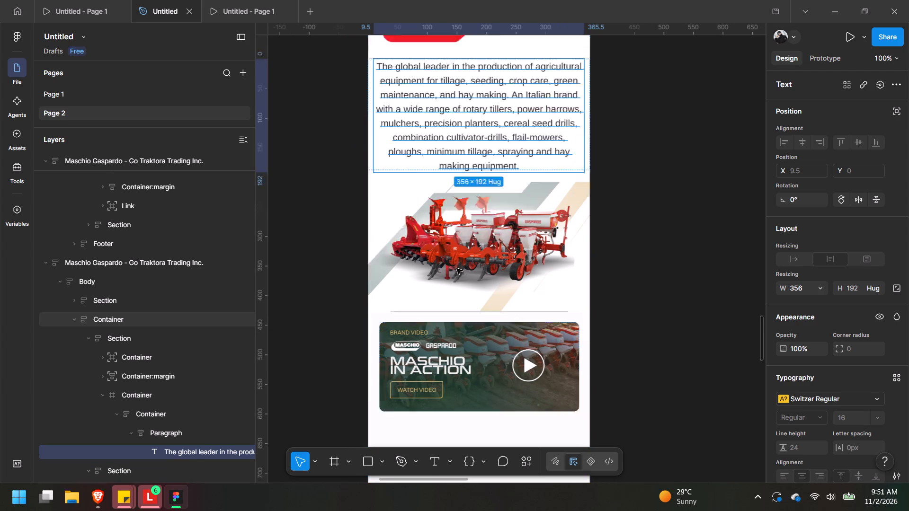
{"action": "scroll", "coordinate": [457, 268], "scroll_direction": "down", "scroll_amount": 4}
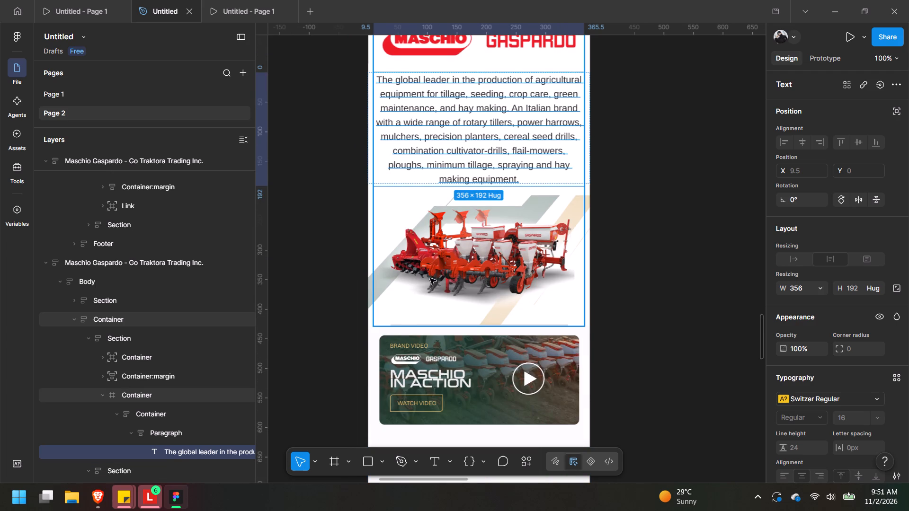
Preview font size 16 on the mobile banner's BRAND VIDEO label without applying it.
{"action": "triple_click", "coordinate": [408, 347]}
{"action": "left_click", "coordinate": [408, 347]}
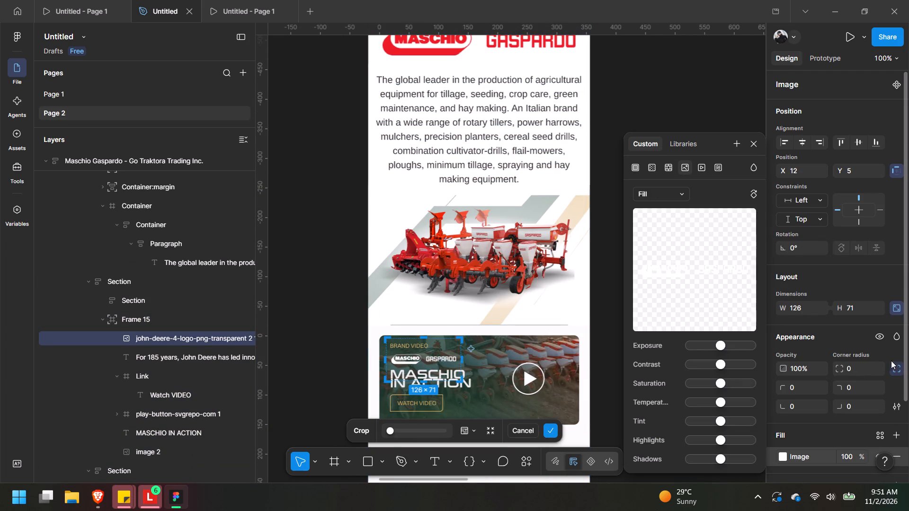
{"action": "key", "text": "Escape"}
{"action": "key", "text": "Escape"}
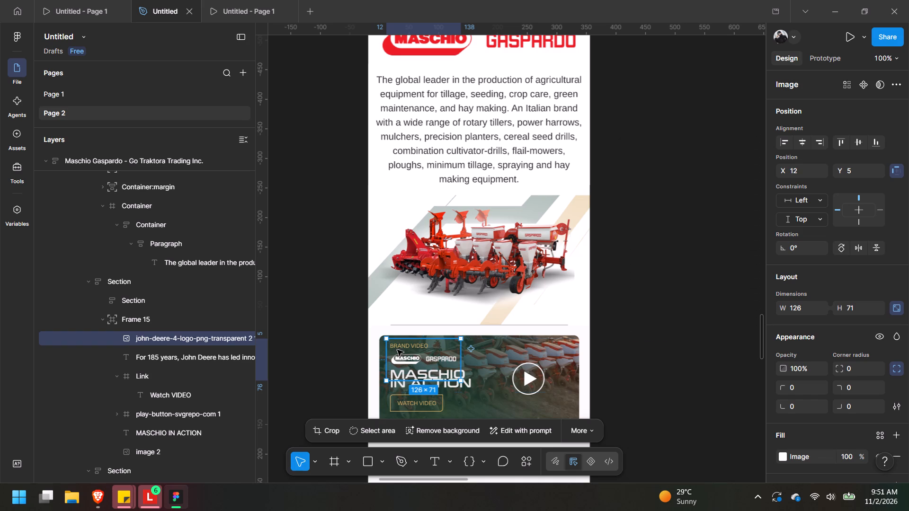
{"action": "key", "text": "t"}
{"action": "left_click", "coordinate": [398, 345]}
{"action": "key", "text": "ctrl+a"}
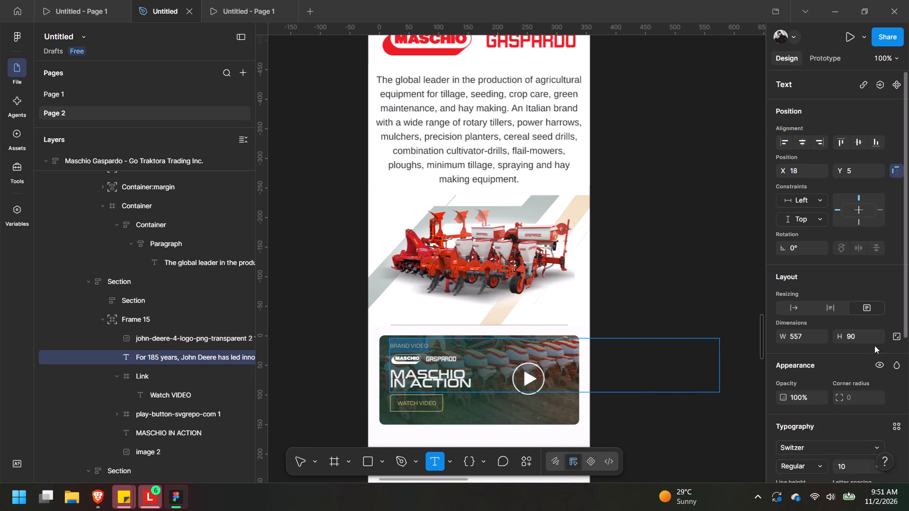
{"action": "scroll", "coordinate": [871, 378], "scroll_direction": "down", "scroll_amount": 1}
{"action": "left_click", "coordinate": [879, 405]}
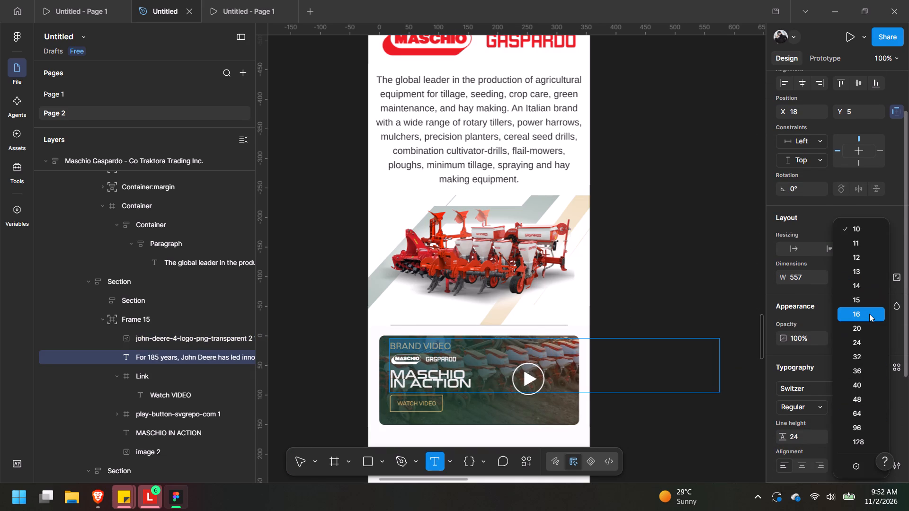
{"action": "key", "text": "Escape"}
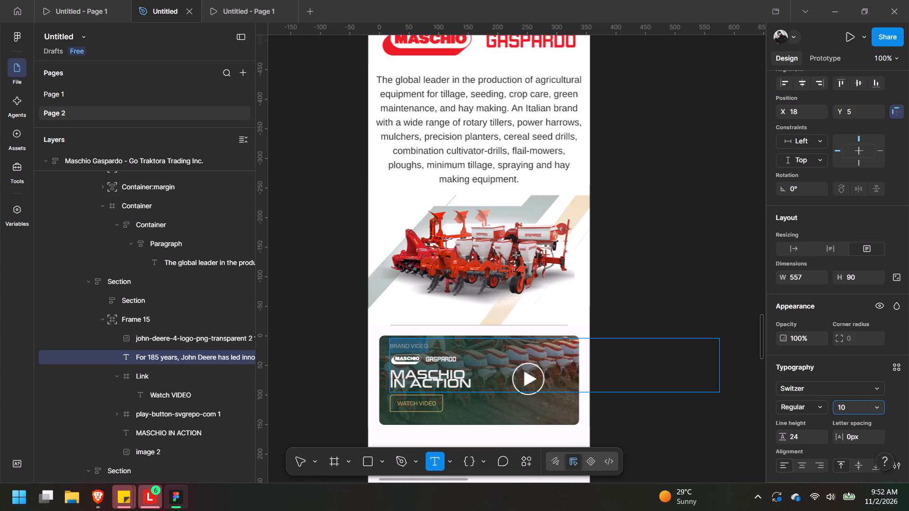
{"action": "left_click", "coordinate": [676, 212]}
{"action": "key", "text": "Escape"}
Examine the text properties of the John Deere breadcrumb and the category links above PINOCCHIO XS Subsoiler on the mobile page.
{"action": "middle_click_drag", "start_coordinate": [574, 125], "coordinate": [574, 247]}
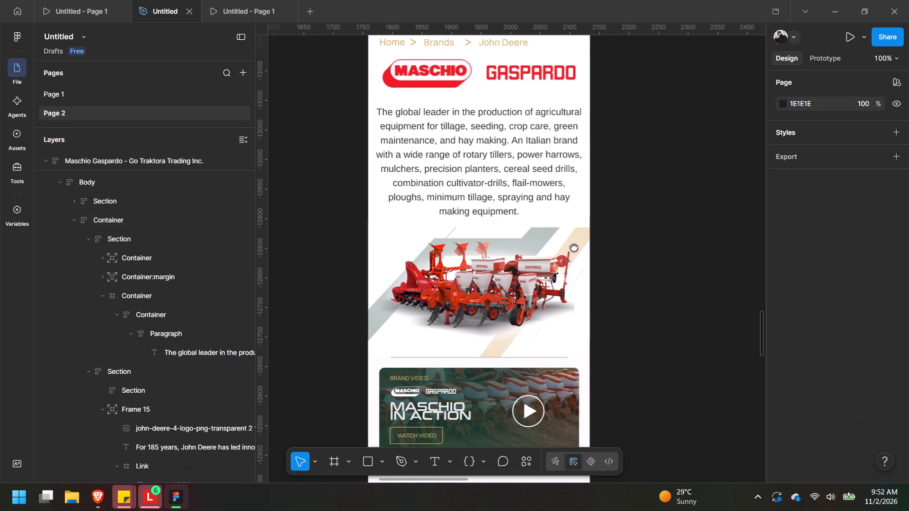
{"action": "middle_click_drag", "start_coordinate": [574, 247], "coordinate": [571, 273]}
{"action": "middle_click", "coordinate": [499, 355]}
{"action": "key", "text": "t"}
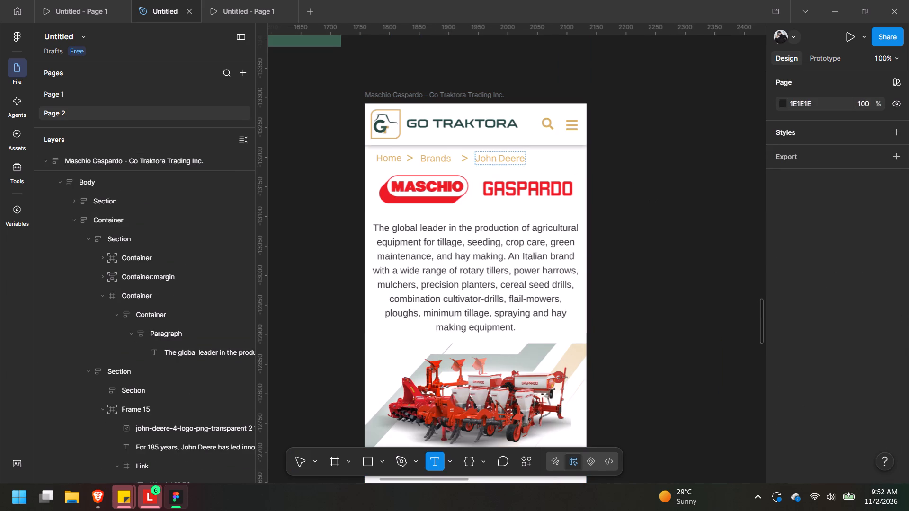
{"action": "left_click", "coordinate": [497, 158]}
{"action": "scroll", "coordinate": [547, 218], "scroll_direction": "up", "scroll_amount": 1}
{"action": "scroll", "coordinate": [902, 342], "scroll_direction": "down", "scroll_amount": 2}
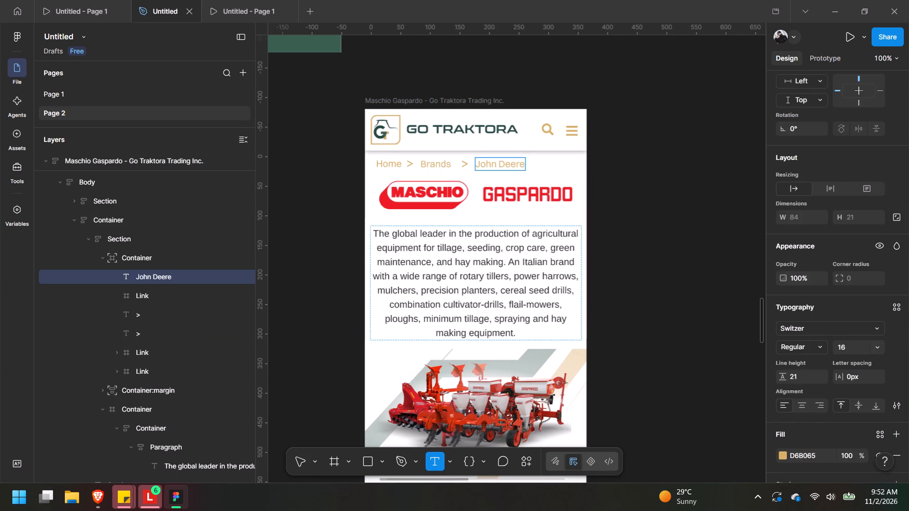
{"action": "key", "text": "Escape"}
{"action": "left_click", "coordinate": [649, 249]}
{"action": "middle_click_drag", "start_coordinate": [645, 222], "coordinate": [631, 241]}
{"action": "key", "text": "ctrl+minus"}
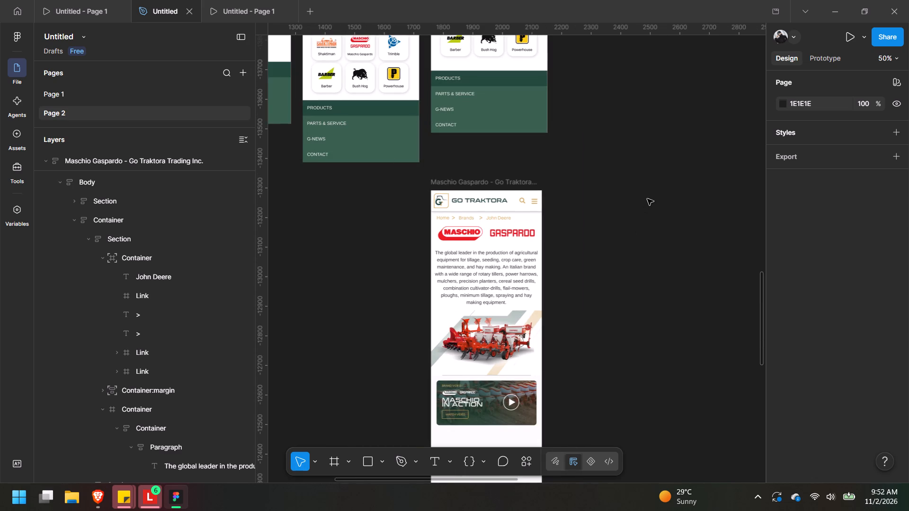
{"action": "scroll", "coordinate": [646, 201], "scroll_direction": "down", "scroll_amount": 10}
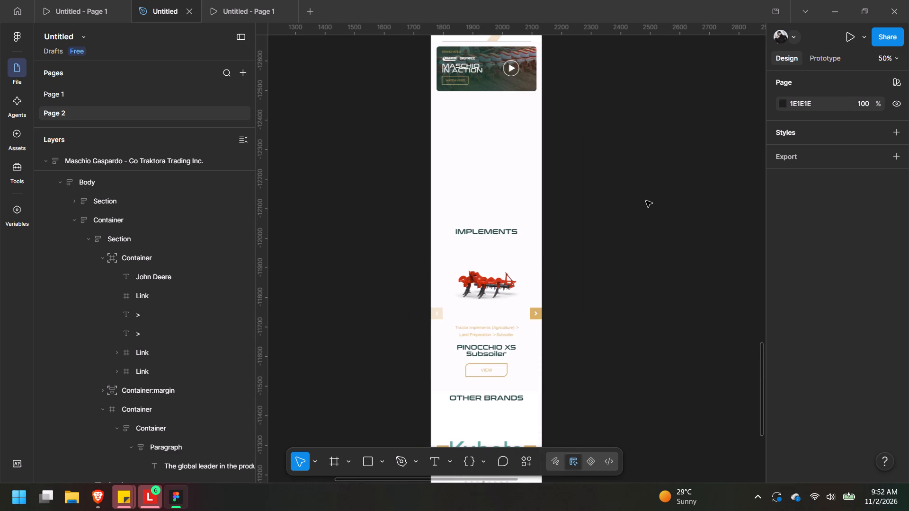
{"action": "key", "text": "t"}
{"action": "left_click", "coordinate": [493, 331]}
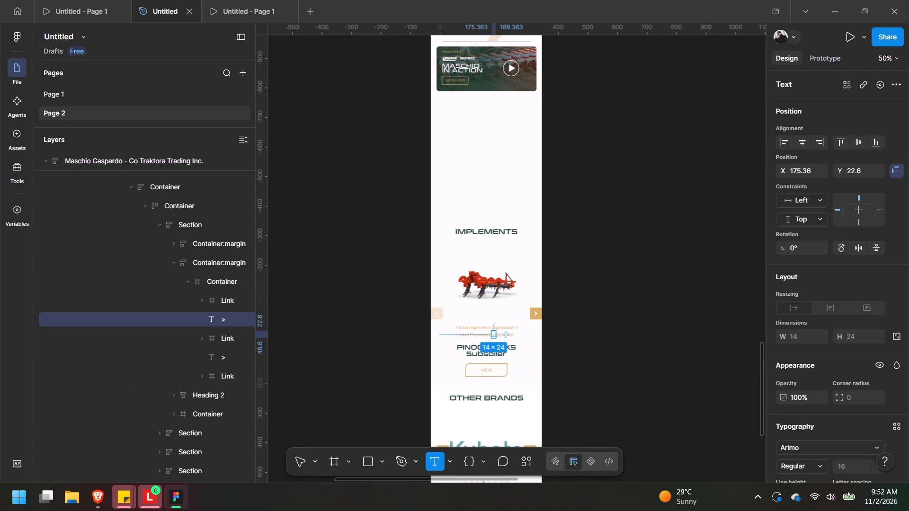
{"action": "scroll", "coordinate": [908, 364], "scroll_direction": "down", "scroll_amount": 2}
{"action": "left_click", "coordinate": [506, 334]}
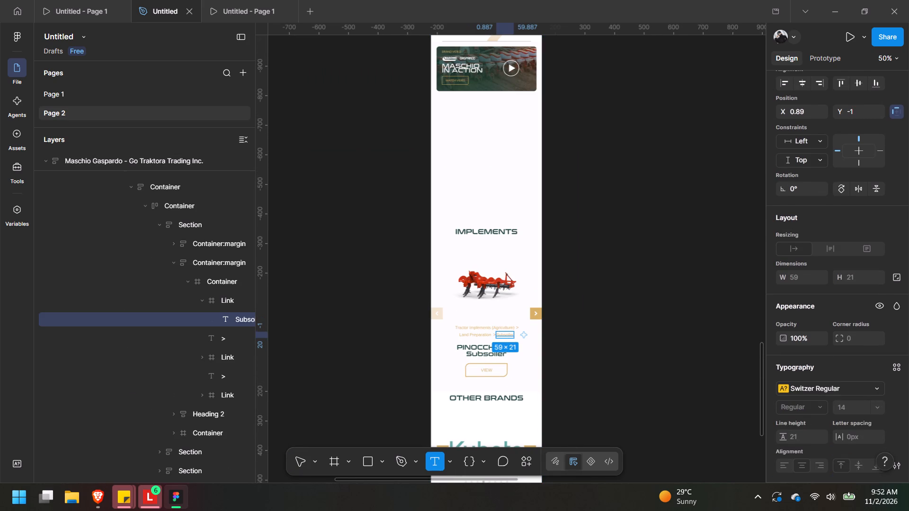
{"action": "left_click", "coordinate": [479, 326]}
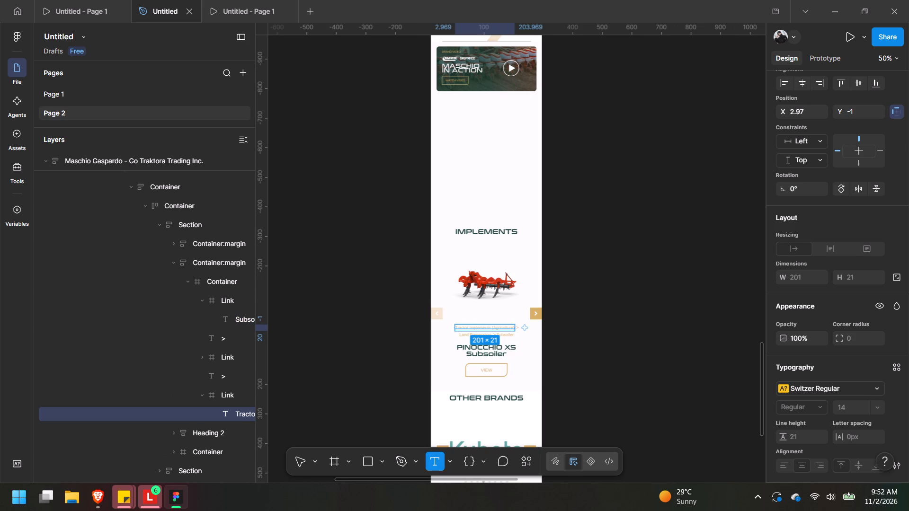
Set the font size of the video banner's BRAND VIDEO label to 14.
{"action": "middle_click_drag", "start_coordinate": [570, 217], "coordinate": [570, 423]}
{"action": "key", "text": "ctrl+equal"}
{"action": "key", "text": "ctrl+equal"}
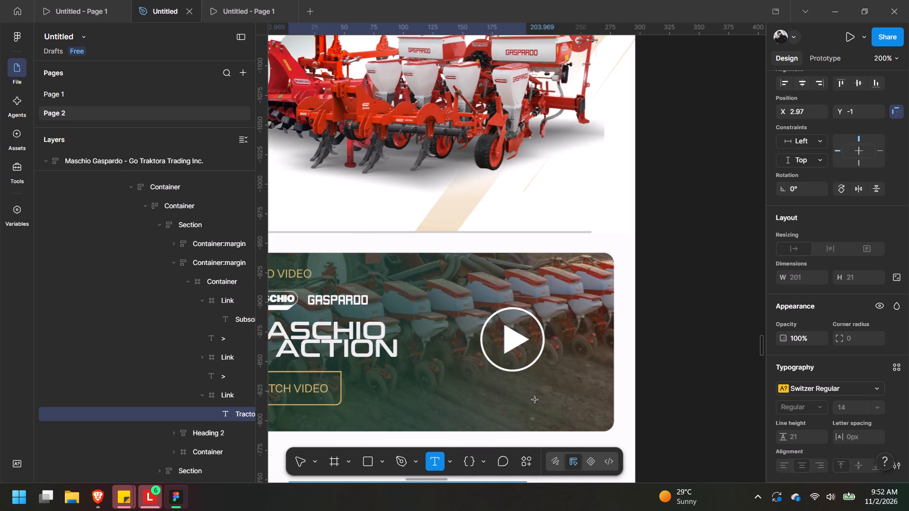
{"action": "middle_click_drag", "start_coordinate": [358, 249], "coordinate": [517, 228]}
{"action": "key", "text": "t"}
{"action": "left_click", "coordinate": [461, 249]}
{"action": "left_click_drag", "start_coordinate": [477, 252], "coordinate": [354, 259]}
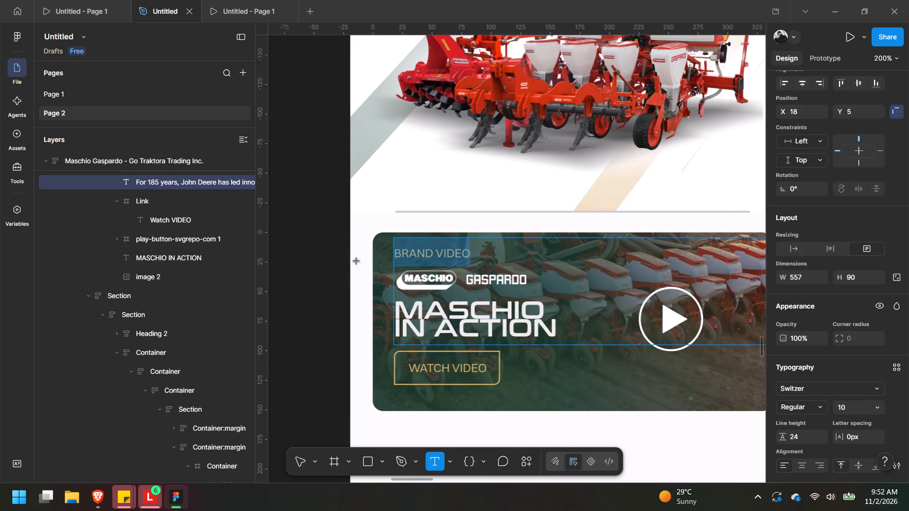
{"action": "left_click", "coordinate": [877, 408]}
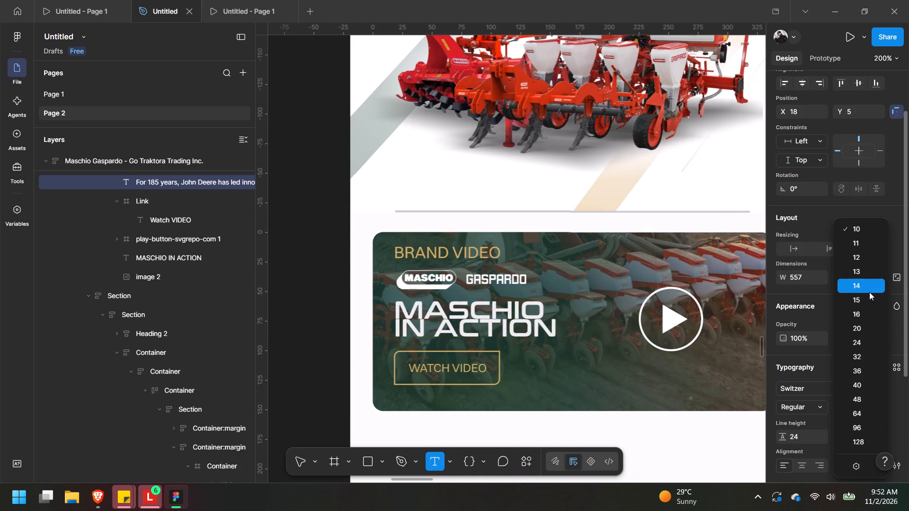
{"action": "left_click", "coordinate": [869, 292]}
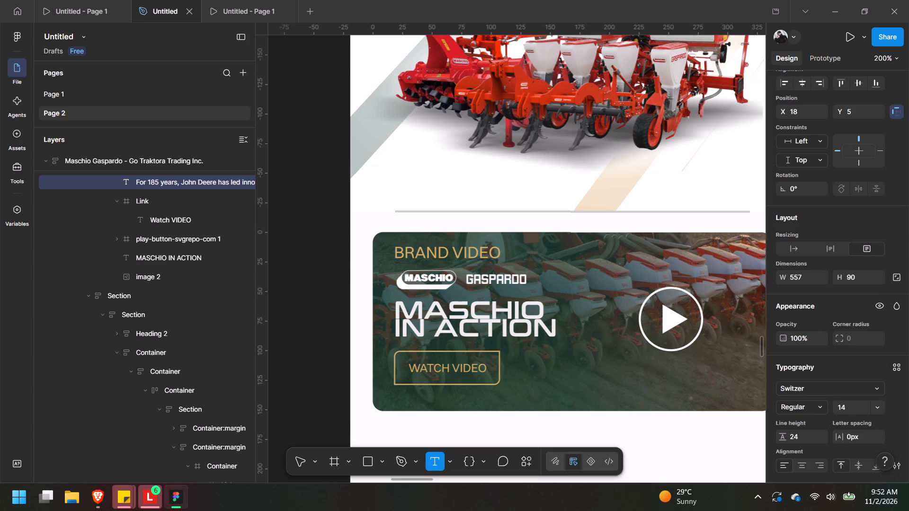
Set the font size of the WATCH VIDEO label in the banner's button to 14.
{"action": "left_click", "coordinate": [435, 374]}
{"action": "left_click", "coordinate": [451, 368]}
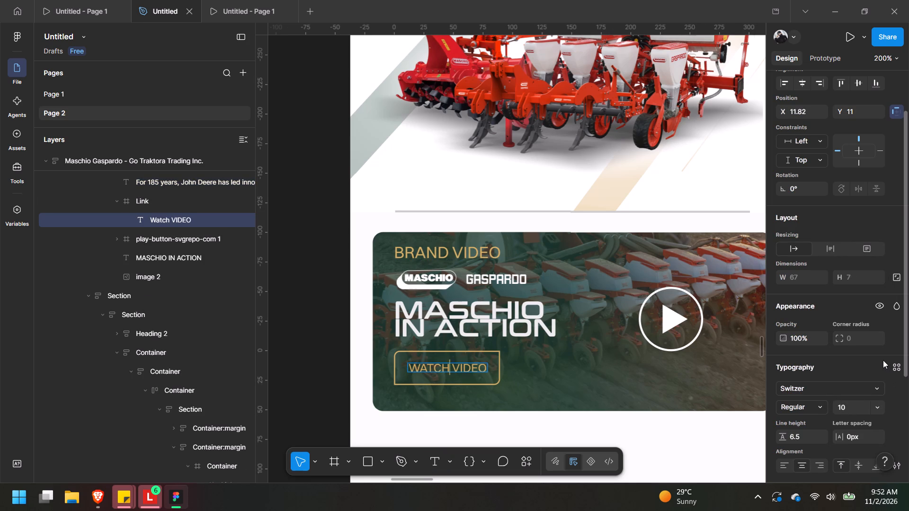
{"action": "key", "text": "ctrl+a"}
{"action": "left_click", "coordinate": [879, 404]}
{"action": "left_click", "coordinate": [861, 283]}
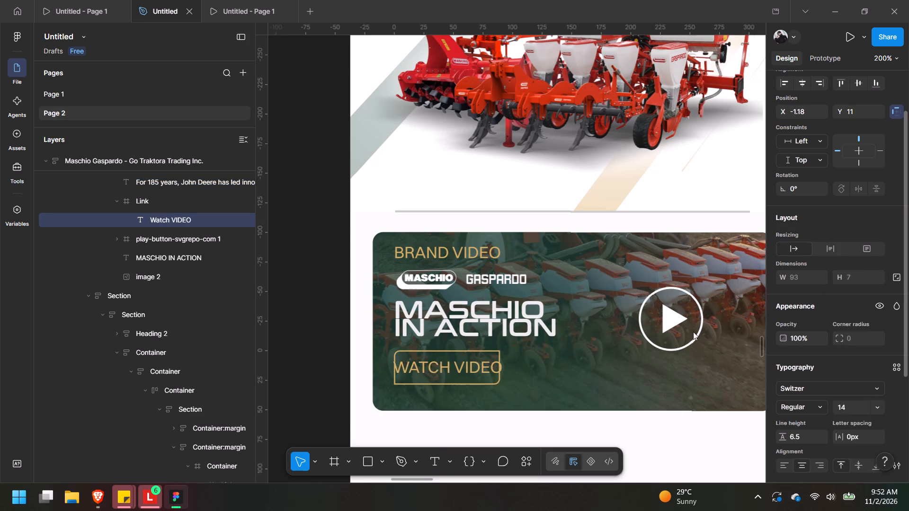
Widen the WATCH VIDEO button frame to 114 × 29 and centre its label inside the outline.
{"action": "left_click", "coordinate": [495, 355]}
{"action": "left_click", "coordinate": [499, 353]}
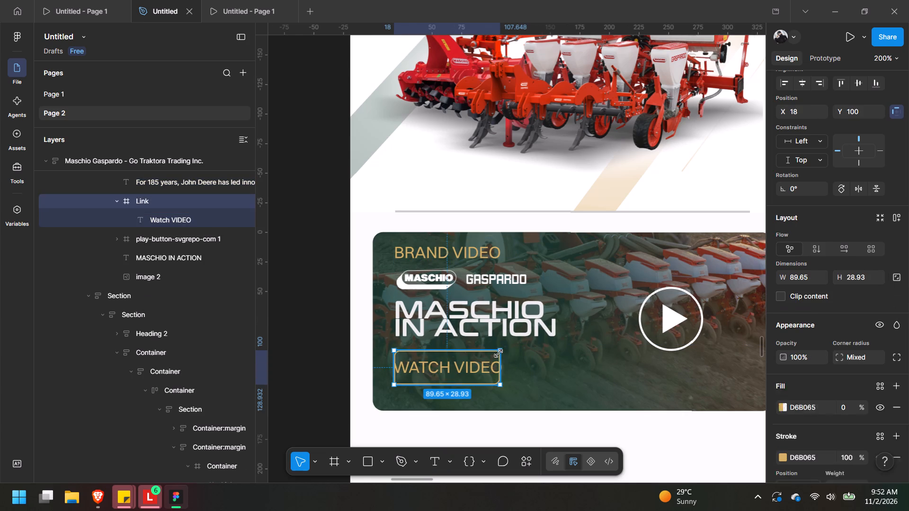
{"action": "left_click_drag", "start_coordinate": [499, 358], "coordinate": [522, 356]}
{"action": "left_click_drag", "start_coordinate": [514, 364], "coordinate": [507, 367]}
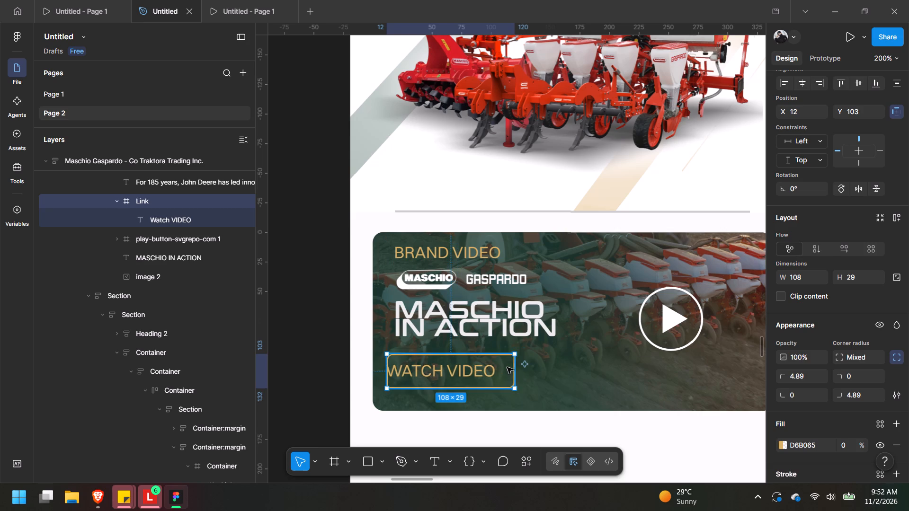
{"action": "key", "text": "ctrl+z"}
{"action": "left_click_drag", "start_coordinate": [395, 361], "coordinate": [388, 363]}
{"action": "triple_click", "coordinate": [402, 365]}
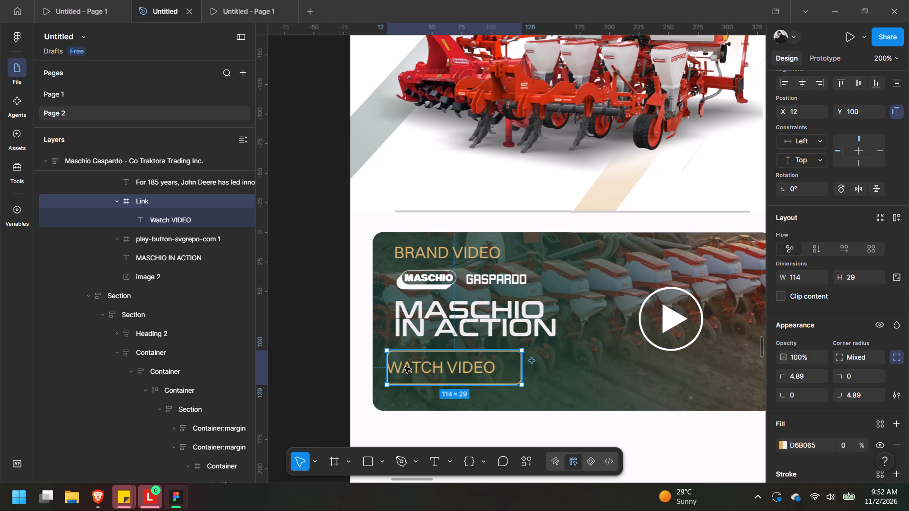
{"action": "left_click_drag", "start_coordinate": [422, 367], "coordinate": [438, 366]}
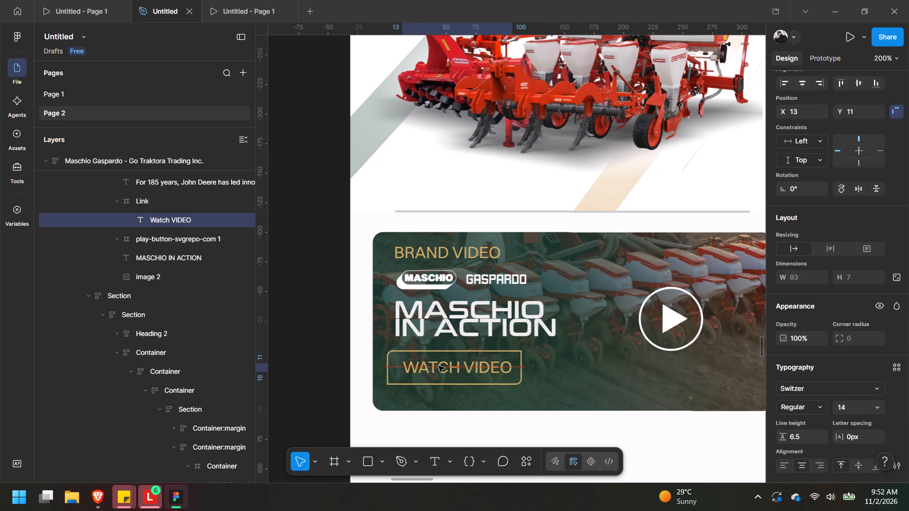
{"action": "left_click_drag", "start_coordinate": [438, 366], "coordinate": [436, 367]}
Move the WATCH VIDEO button into line with the banner's other text at X 18, Y 100.
{"action": "left_click_drag", "start_coordinate": [513, 353], "coordinate": [519, 350]}
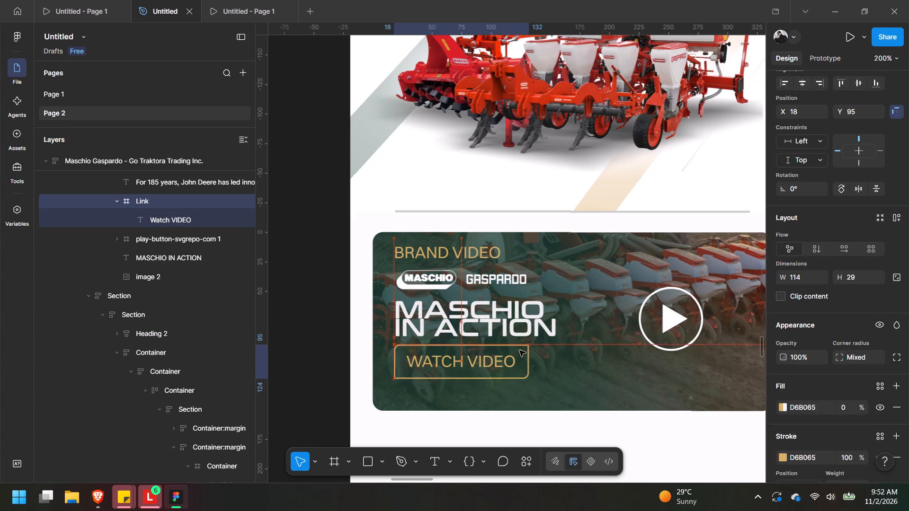
{"action": "left_click_drag", "start_coordinate": [519, 350], "coordinate": [521, 355]}
{"action": "left_click", "coordinate": [593, 163]}
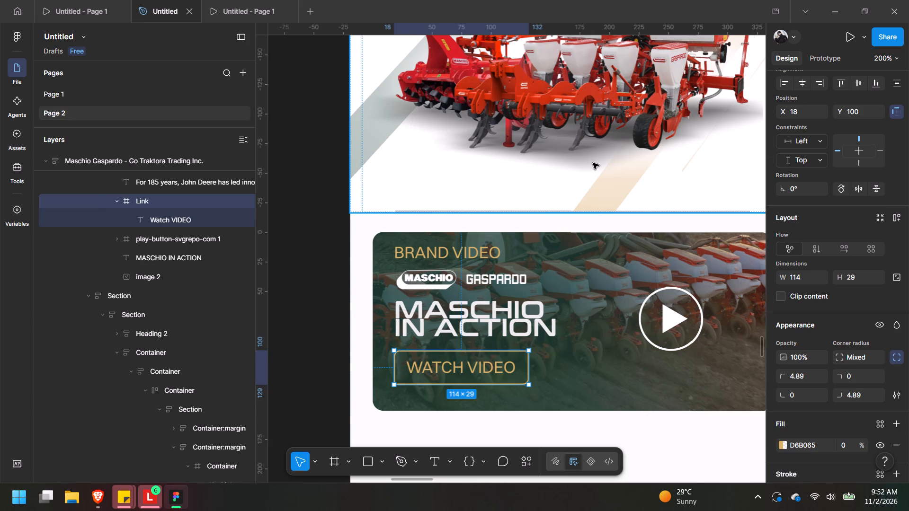
Review the banner against the rest of the mobile page and examine the IMPLEMENTS heading's text properties.
{"action": "key", "text": "ctrl+minus"}
{"action": "left_click", "coordinate": [689, 279]}
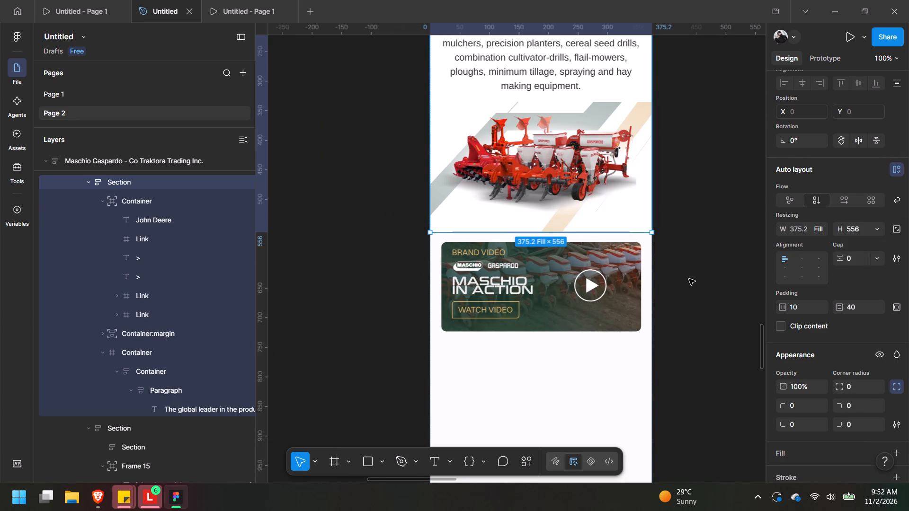
{"action": "double_click", "coordinate": [496, 253]}
{"action": "left_click", "coordinate": [496, 274]}
{"action": "triple_click", "coordinate": [498, 280]}
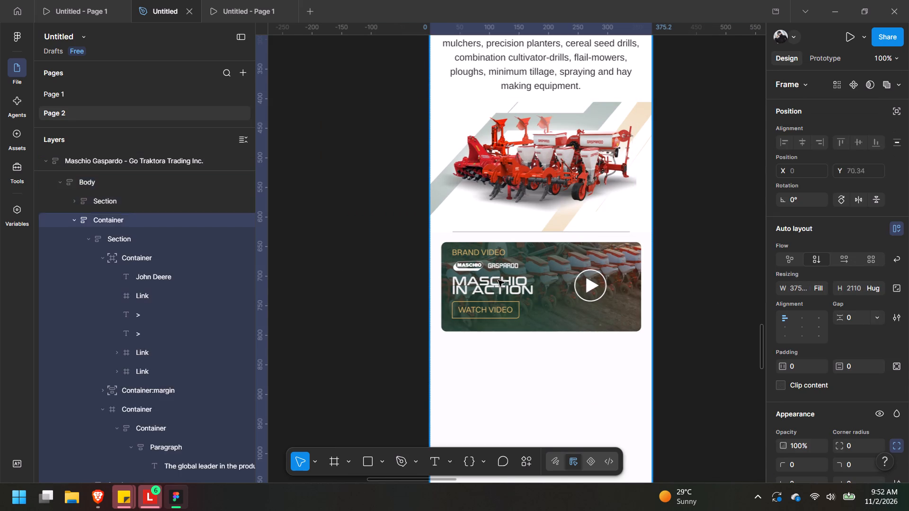
{"action": "double_click", "coordinate": [500, 288]}
{"action": "key", "text": "t"}
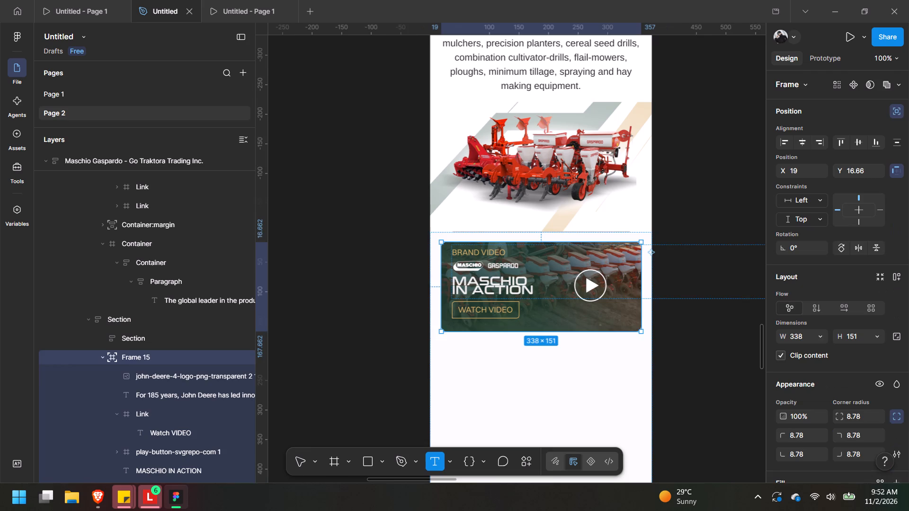
{"action": "left_click", "coordinate": [501, 286]}
{"action": "middle_click_drag", "start_coordinate": [561, 137], "coordinate": [543, 306]}
{"action": "middle_click_drag", "start_coordinate": [619, 91], "coordinate": [575, 178]}
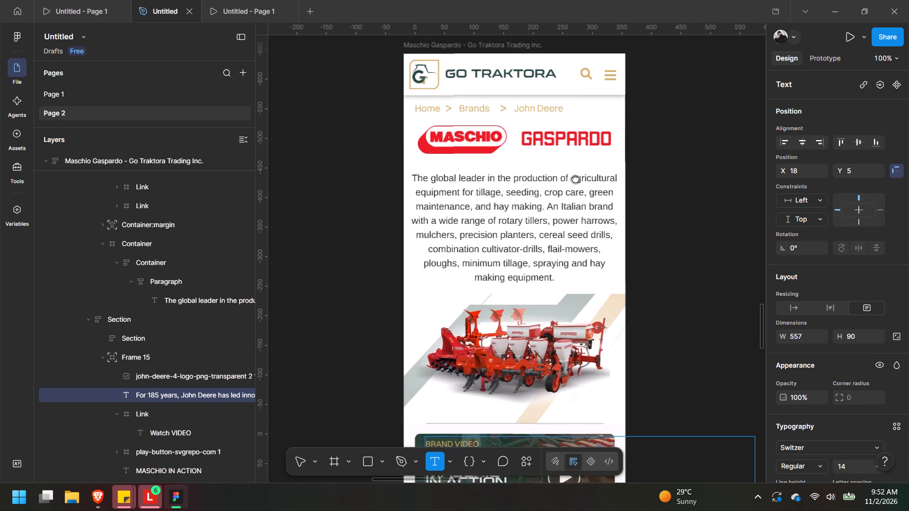
{"action": "middle_click_drag", "start_coordinate": [575, 178], "coordinate": [631, 0]}
{"action": "middle_click_drag", "start_coordinate": [615, 406], "coordinate": [540, 84]}
{"action": "middle_click_drag", "start_coordinate": [592, 322], "coordinate": [642, 69]}
{"action": "scroll", "coordinate": [597, 312], "scroll_direction": "up", "scroll_amount": 1}
{"action": "left_click", "coordinate": [551, 115]}
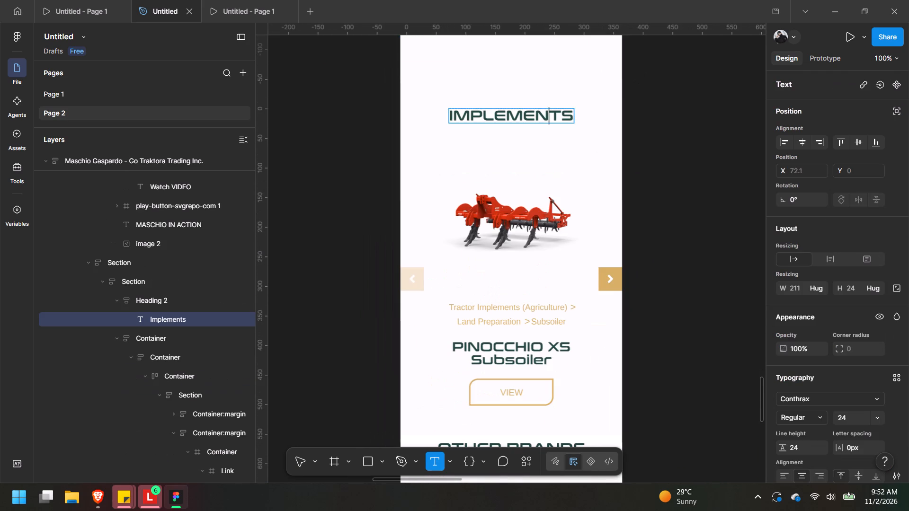
{"action": "middle_click_drag", "start_coordinate": [562, 70], "coordinate": [553, 291]}
{"action": "middle_click_drag", "start_coordinate": [516, 106], "coordinate": [536, 286]}
Set the banner's MASCHIO IN ACTION heading to font size 24 and widen its text box to 183.
{"action": "left_click", "coordinate": [490, 185]}
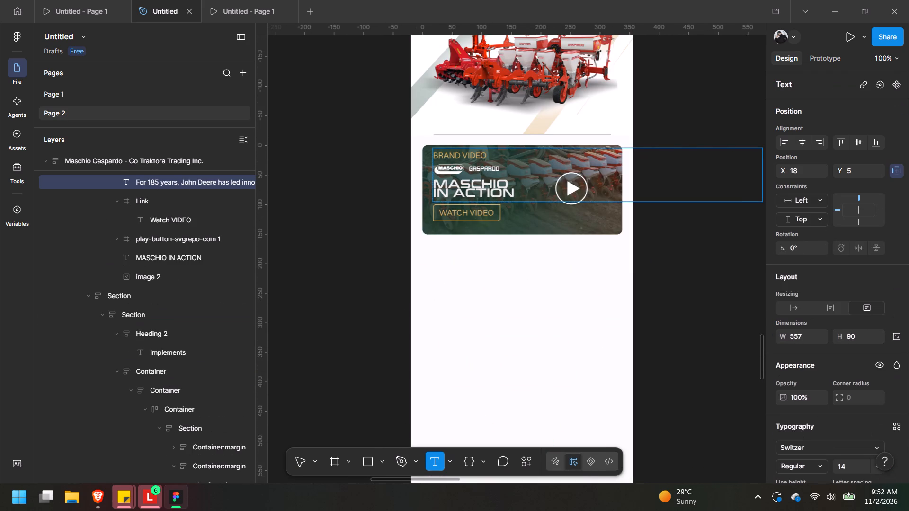
{"action": "double_click", "coordinate": [496, 190]}
{"action": "key", "text": "Escape"}
{"action": "left_click", "coordinate": [500, 190]}
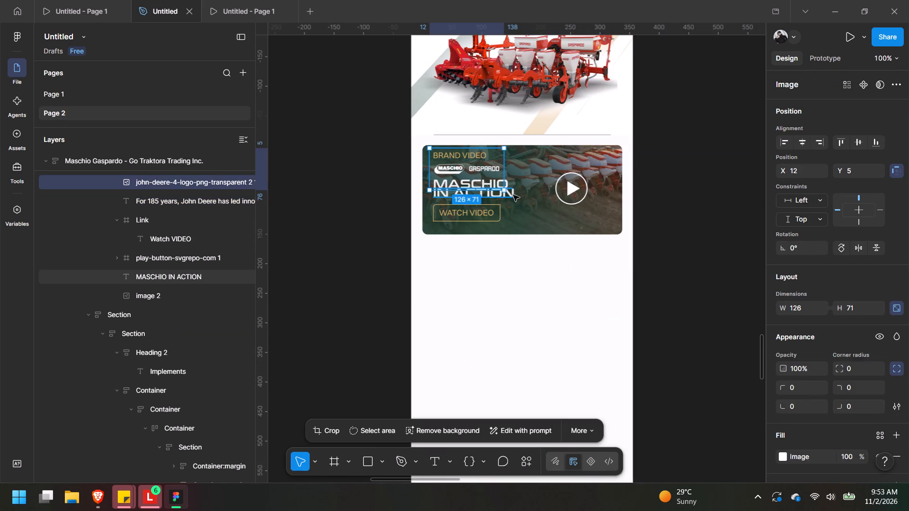
{"action": "left_click", "coordinate": [518, 195]}
{"action": "triple_click", "coordinate": [513, 194]}
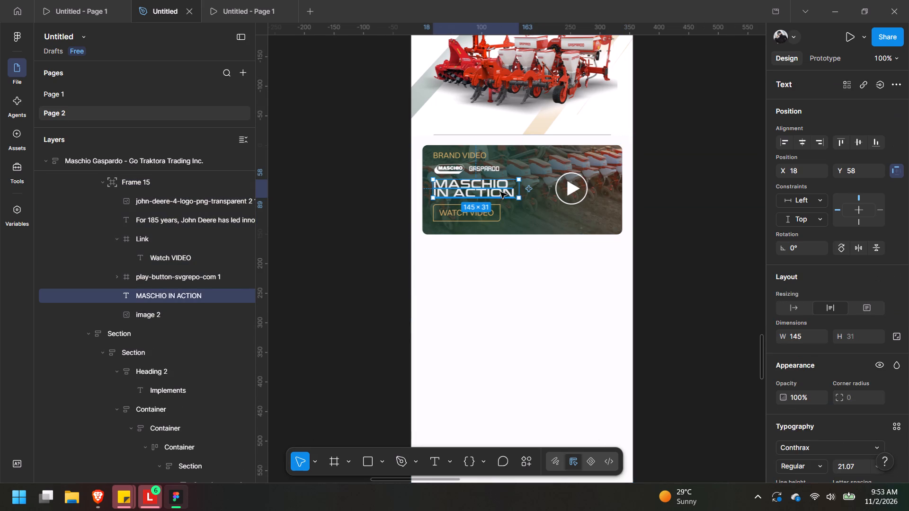
{"action": "left_click", "coordinate": [500, 192]}
{"action": "scroll", "coordinate": [908, 408], "scroll_direction": "down", "scroll_amount": 2}
{"action": "left_click", "coordinate": [877, 409]}
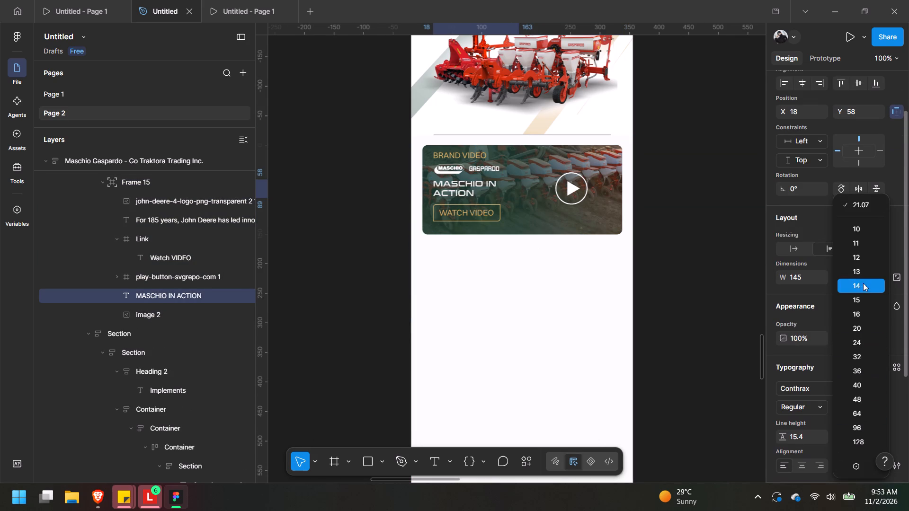
{"action": "left_click", "coordinate": [866, 342]}
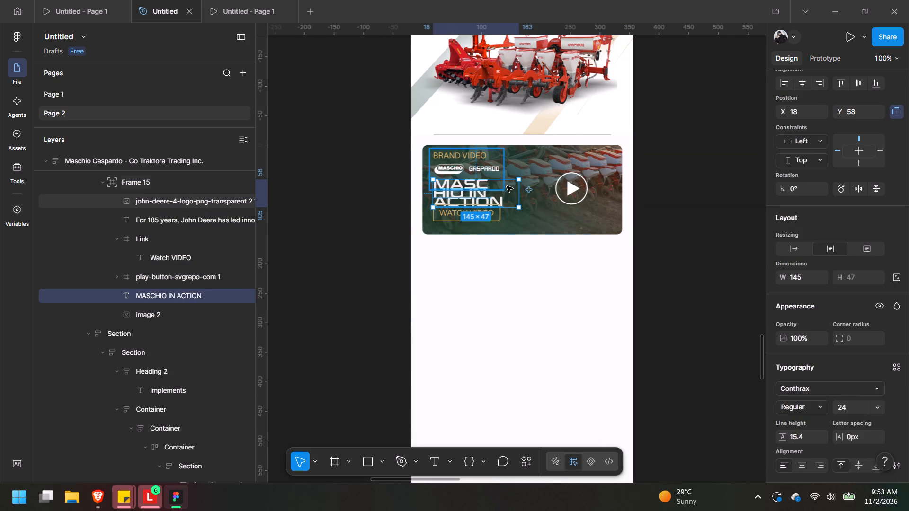
{"action": "left_click_drag", "start_coordinate": [520, 191], "coordinate": [542, 191]}
{"action": "left_click", "coordinate": [651, 188]}
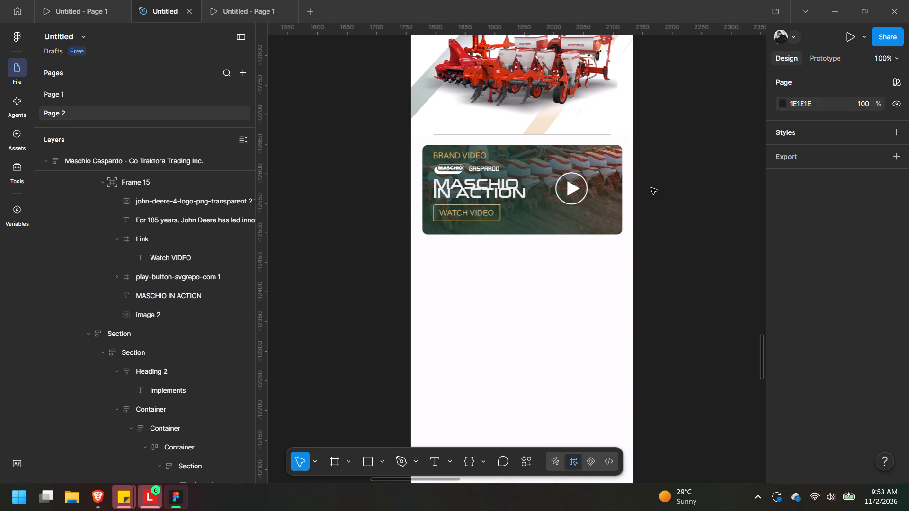
Set the line height of the banner's MASCHIO IN ACTION heading to 14.
{"action": "triple_click", "coordinate": [485, 188]}
{"action": "double_click", "coordinate": [485, 188]}
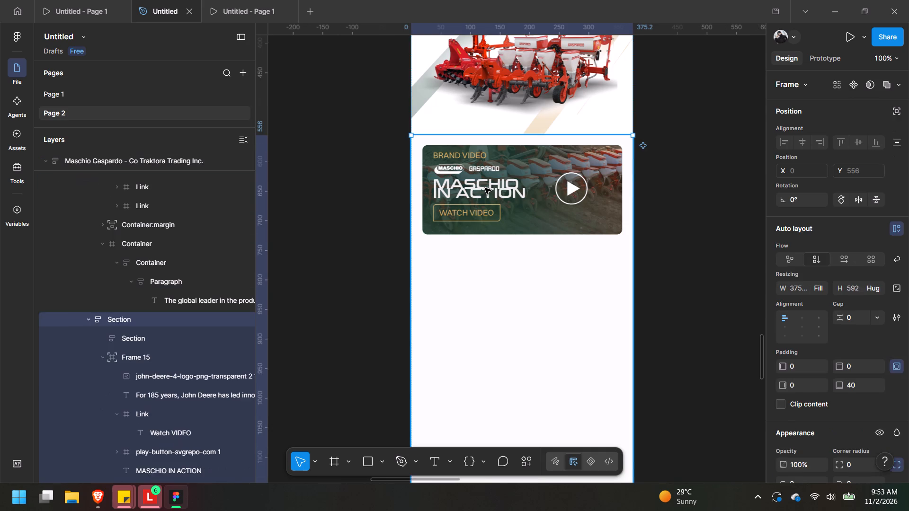
{"action": "double_click", "coordinate": [485, 188]}
{"action": "left_click", "coordinate": [525, 193]}
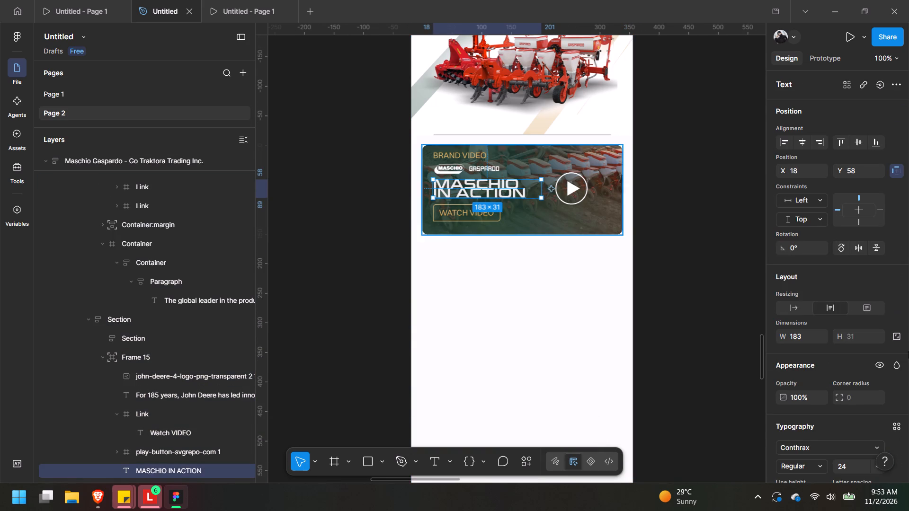
{"action": "scroll", "coordinate": [891, 364], "scroll_direction": "down", "scroll_amount": 2}
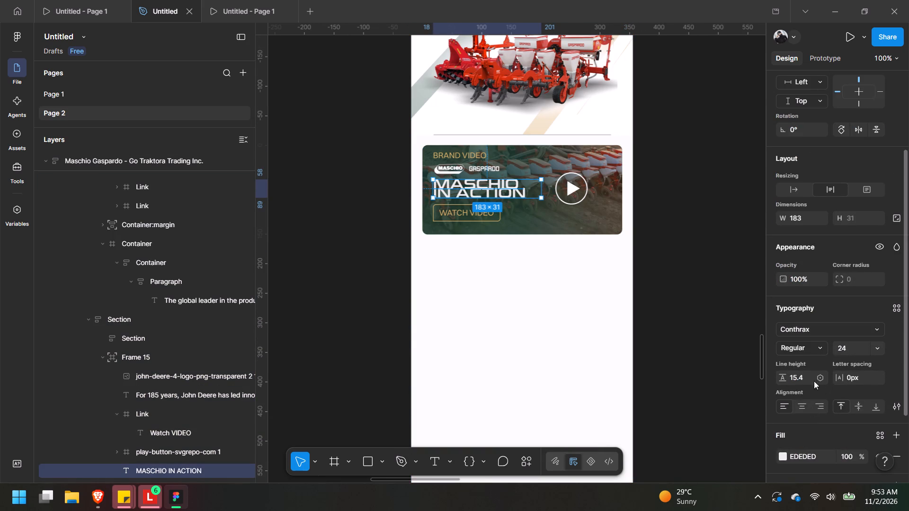
{"action": "left_click", "coordinate": [801, 379]}
{"action": "type", "text": "14"}
{"action": "key", "text": "Return"}
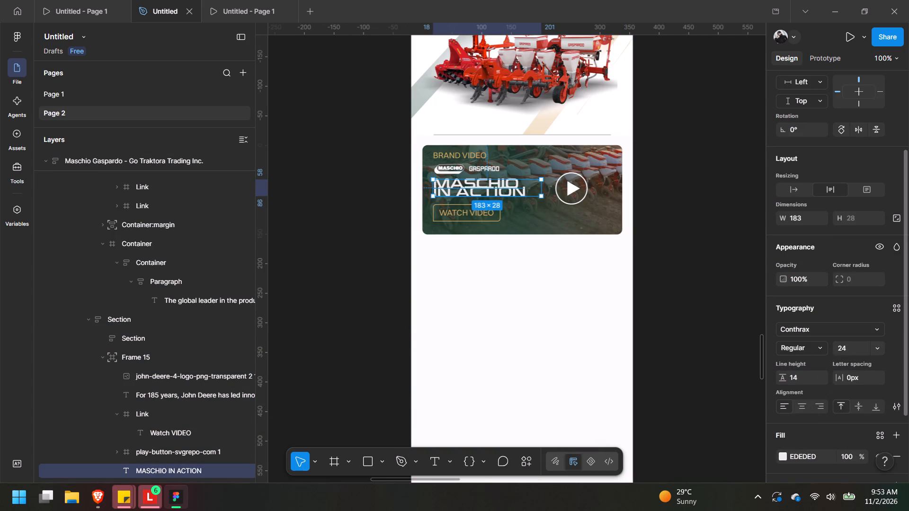
Set the line height of the banner's MASCHIO IN ACTION heading to 20 and shift the heading up to about Y 53.
{"action": "left_click", "coordinate": [790, 378]}
{"action": "type", "text": "20"}
{"action": "key", "text": "Return"}
{"action": "left_click", "coordinate": [486, 196]}
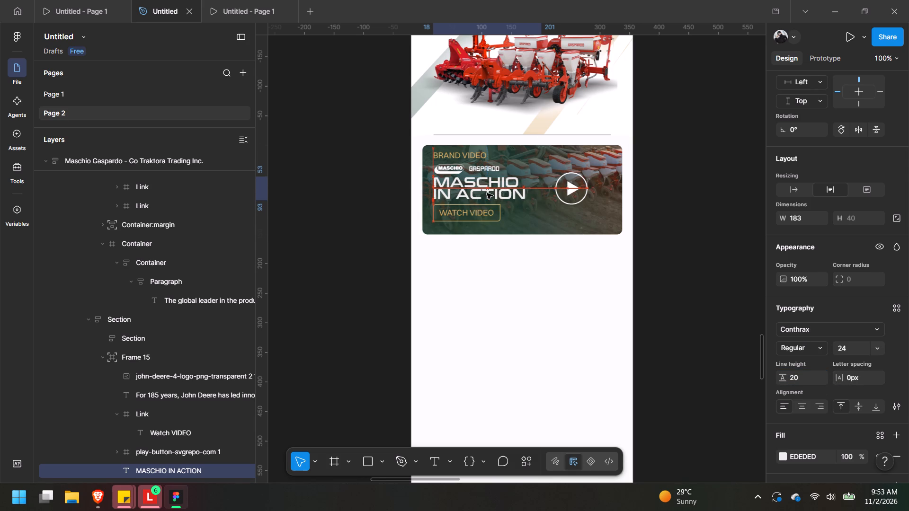
{"action": "left_click", "coordinate": [655, 166]}
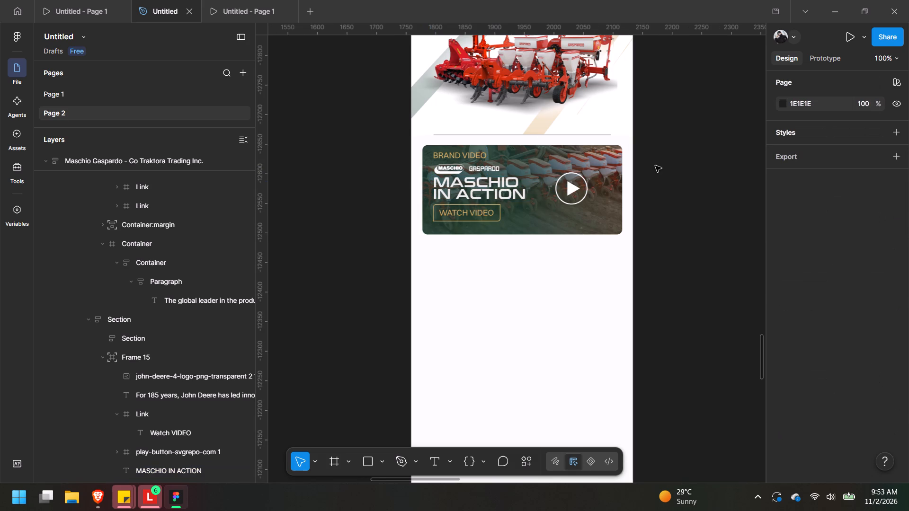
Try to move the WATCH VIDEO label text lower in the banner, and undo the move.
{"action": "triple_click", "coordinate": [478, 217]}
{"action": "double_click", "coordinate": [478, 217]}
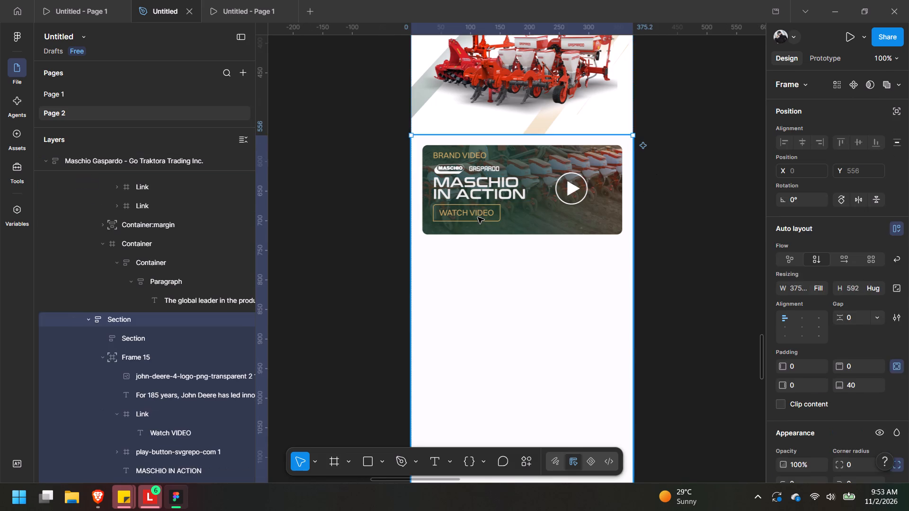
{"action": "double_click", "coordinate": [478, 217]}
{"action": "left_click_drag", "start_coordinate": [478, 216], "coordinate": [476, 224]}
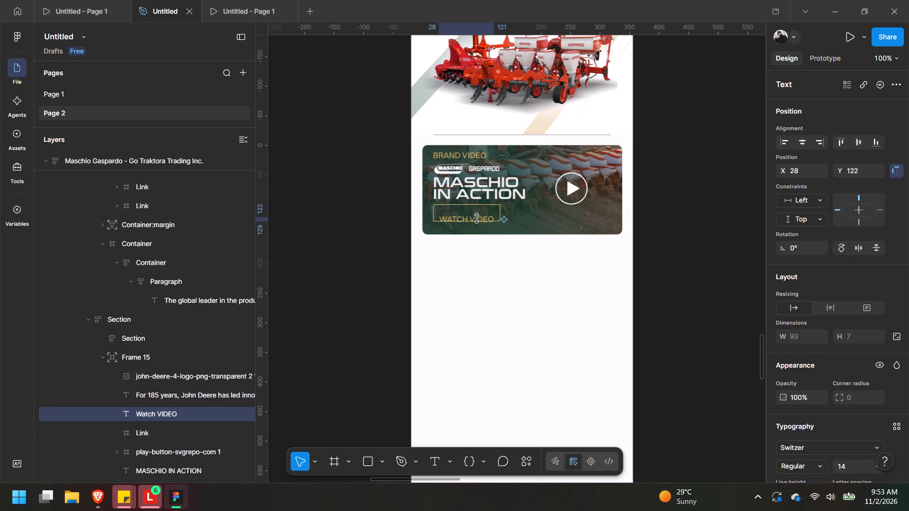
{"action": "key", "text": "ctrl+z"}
Move the whole WATCH VIDEO button down to about Y 107 in the banner, keeping it at X 18.
{"action": "left_click", "coordinate": [535, 206]}
{"action": "triple_click", "coordinate": [494, 207]}
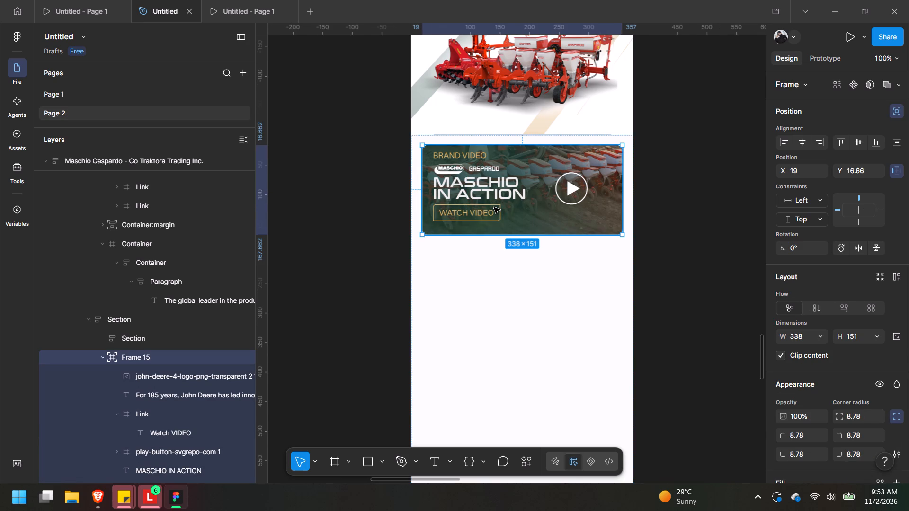
{"action": "left_click", "coordinate": [494, 207]}
{"action": "left_click", "coordinate": [492, 208]}
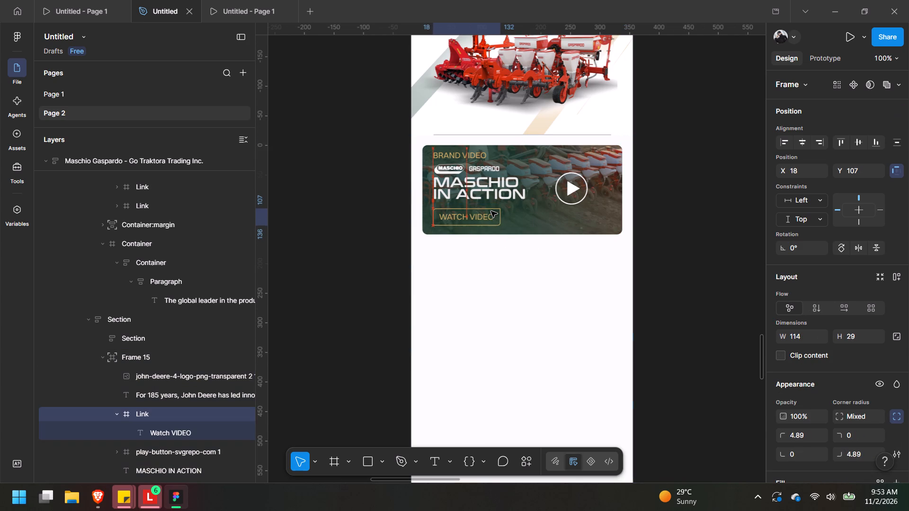
{"action": "left_click", "coordinate": [570, 311]}
{"action": "left_click", "coordinate": [733, 266]}
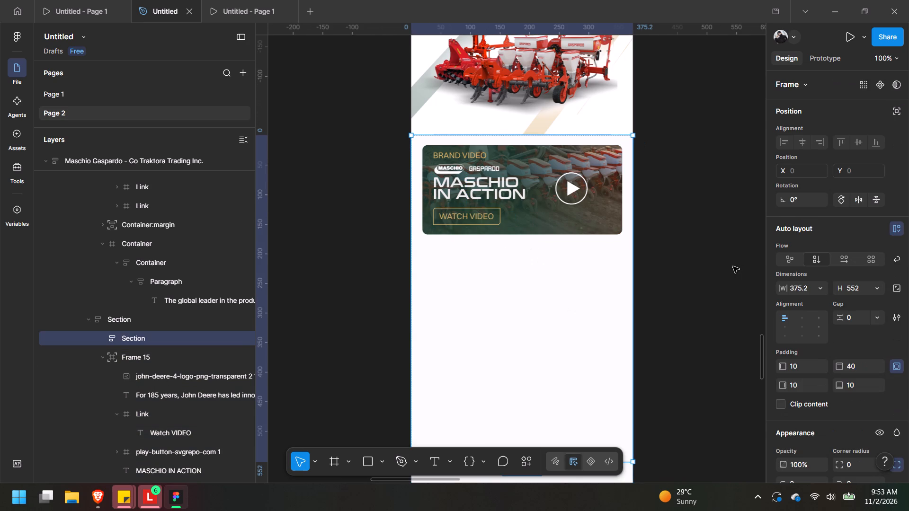
Review the mobile Maschio Gaspardo page from its header through the video banner to the IMPLEMENTS and OTHER BRANDS sections.
{"action": "key", "text": "ctrl+minus"}
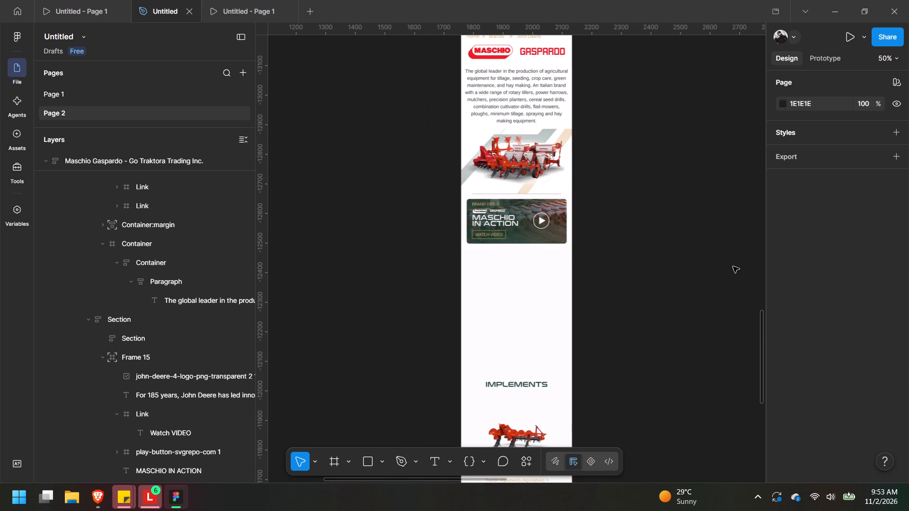
{"action": "scroll", "coordinate": [682, 208], "scroll_direction": "down", "scroll_amount": 4}
{"action": "scroll", "coordinate": [659, 211], "scroll_direction": "up", "scroll_amount": 1}
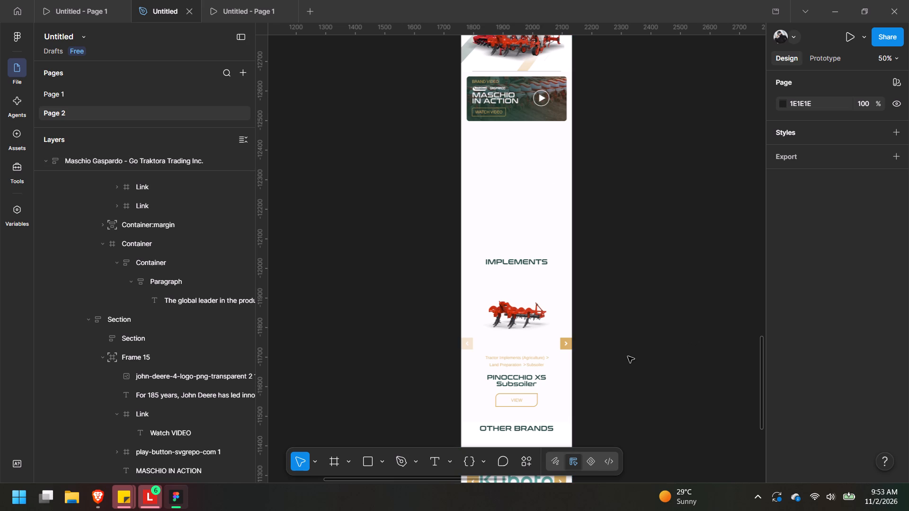
{"action": "middle_click_drag", "start_coordinate": [632, 167], "coordinate": [599, 279]}
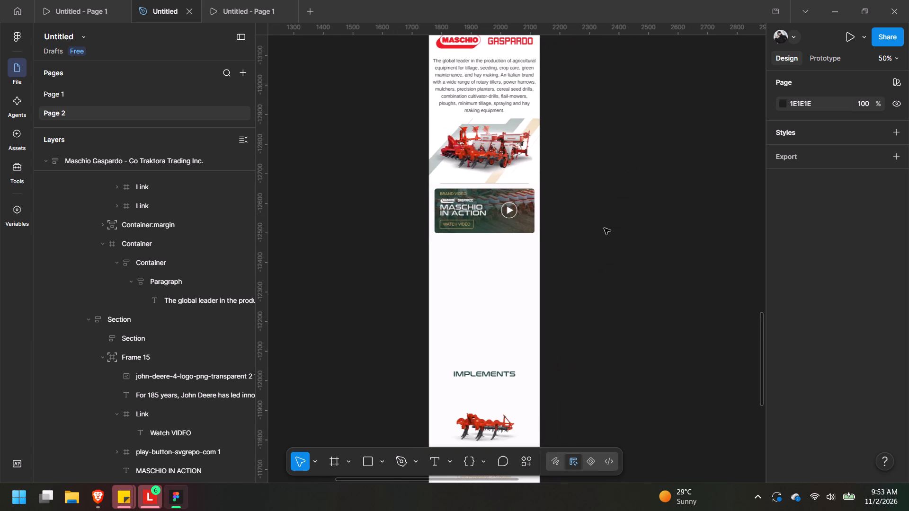
{"action": "middle_click_drag", "start_coordinate": [610, 136], "coordinate": [607, 227]}
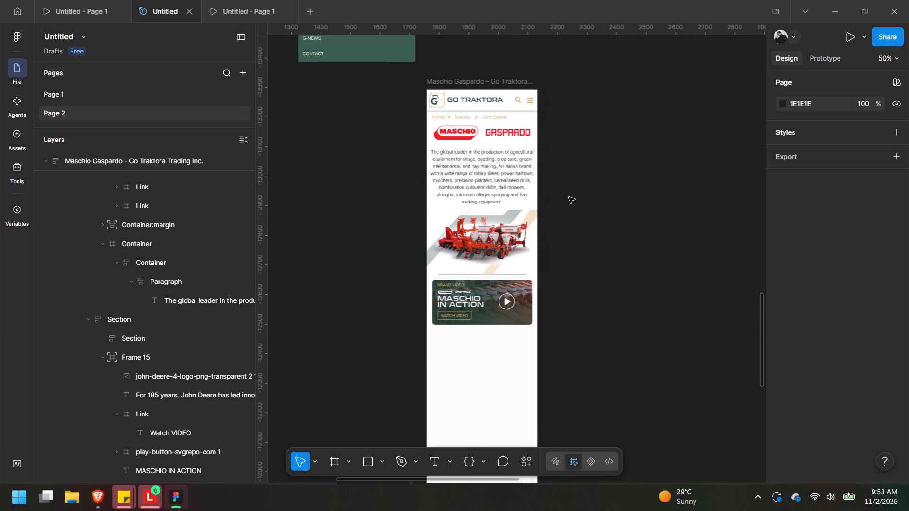
{"action": "middle_click_drag", "start_coordinate": [619, 359], "coordinate": [594, 70]}
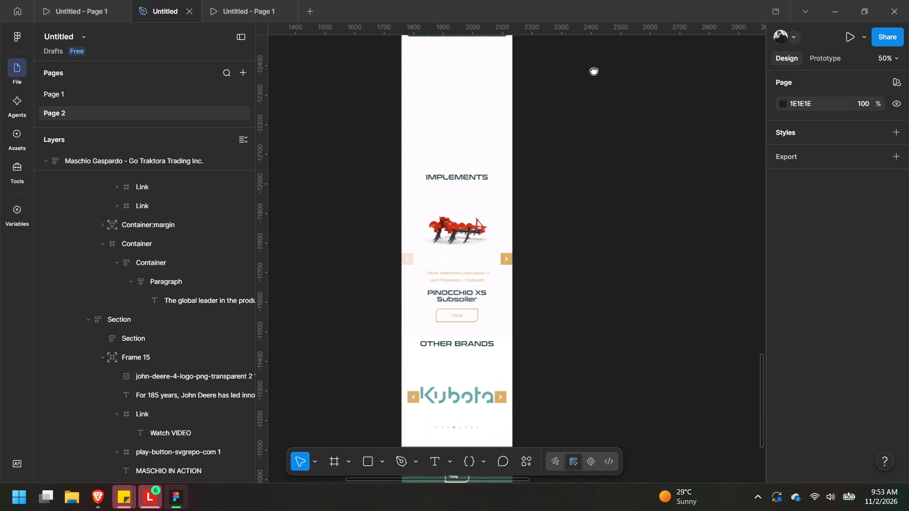
{"action": "middle_click_drag", "start_coordinate": [594, 70], "coordinate": [577, 422]}
{"action": "scroll", "coordinate": [578, 351], "scroll_direction": "up", "scroll_amount": 1}
Examine the text properties of the mobile page's John Deere breadcrumb and of the Trimble entry in Frame 5.
{"action": "key", "text": "t"}
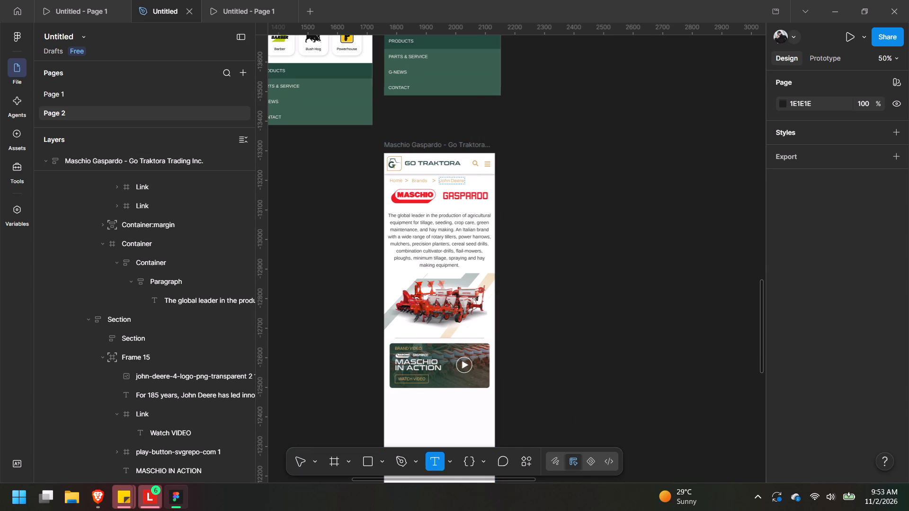
{"action": "left_click", "coordinate": [449, 181]}
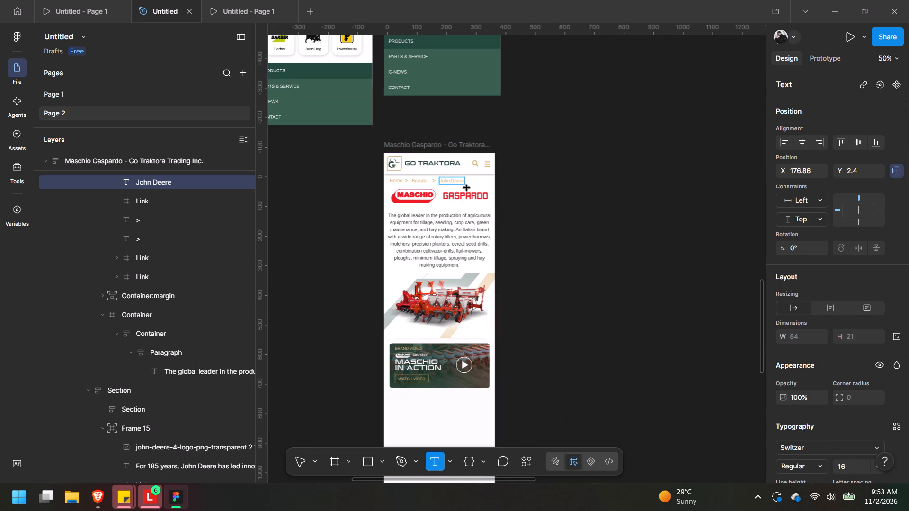
{"action": "scroll", "coordinate": [388, 186], "scroll_direction": "up", "scroll_amount": 1}
{"action": "middle_click_drag", "start_coordinate": [393, 186], "coordinate": [486, 336]}
{"action": "middle_click_drag", "start_coordinate": [513, 215], "coordinate": [524, 294]}
{"action": "middle_click_drag", "start_coordinate": [481, 258], "coordinate": [521, 249]}
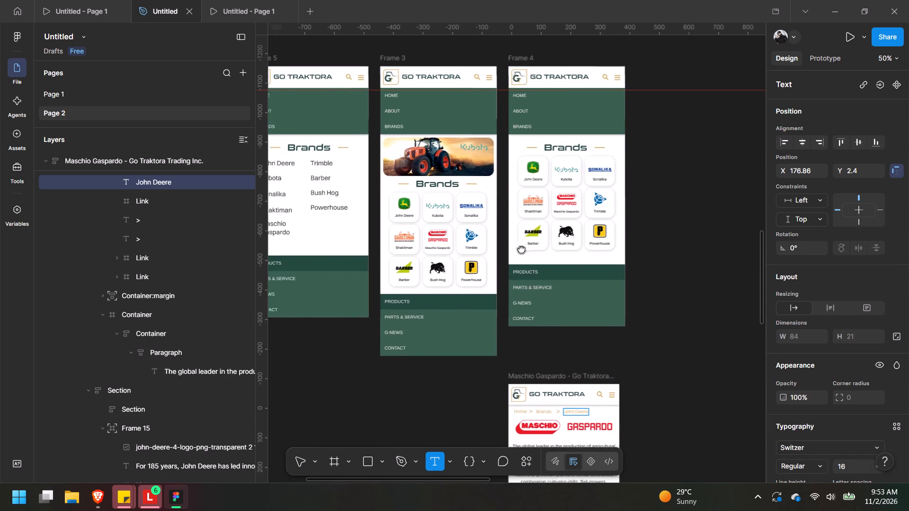
{"action": "middle_click_drag", "start_coordinate": [521, 249], "coordinate": [569, 233]}
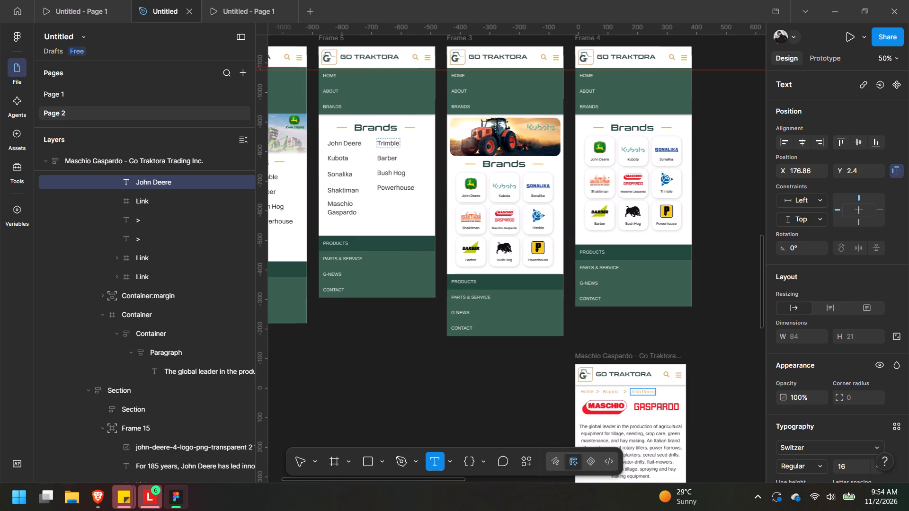
{"action": "left_click", "coordinate": [391, 145]}
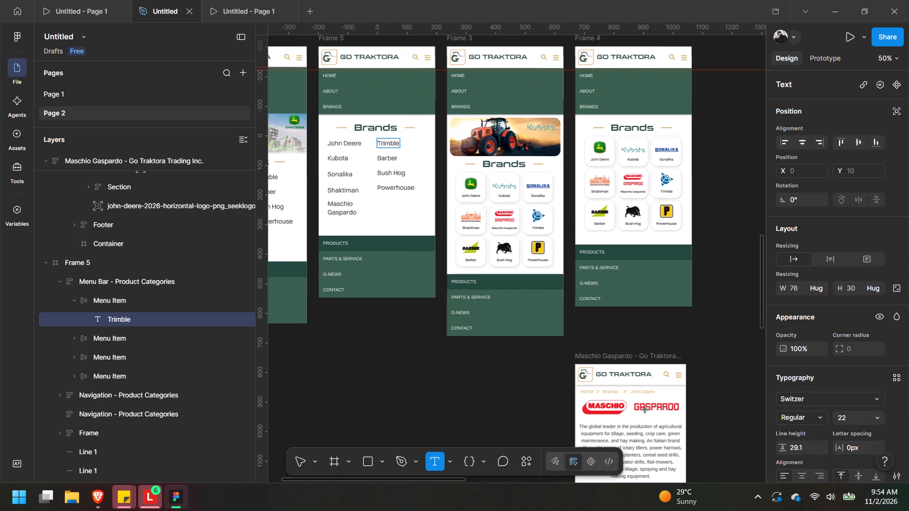
Compare the mobile Maschio Gaspardo page with the menu frames above and examine the area between its video banner and IMPLEMENTS.
{"action": "middle_click_drag", "start_coordinate": [643, 421], "coordinate": [529, 390]}
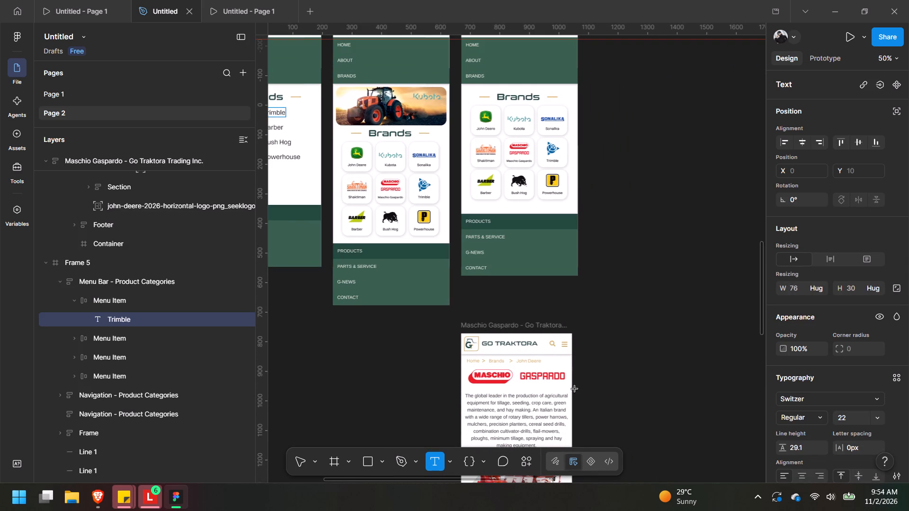
{"action": "middle_click_drag", "start_coordinate": [604, 397], "coordinate": [560, 194]}
{"action": "middle_click_drag", "start_coordinate": [509, 86], "coordinate": [561, 285]}
{"action": "scroll", "coordinate": [558, 178], "scroll_direction": "up", "scroll_amount": 1}
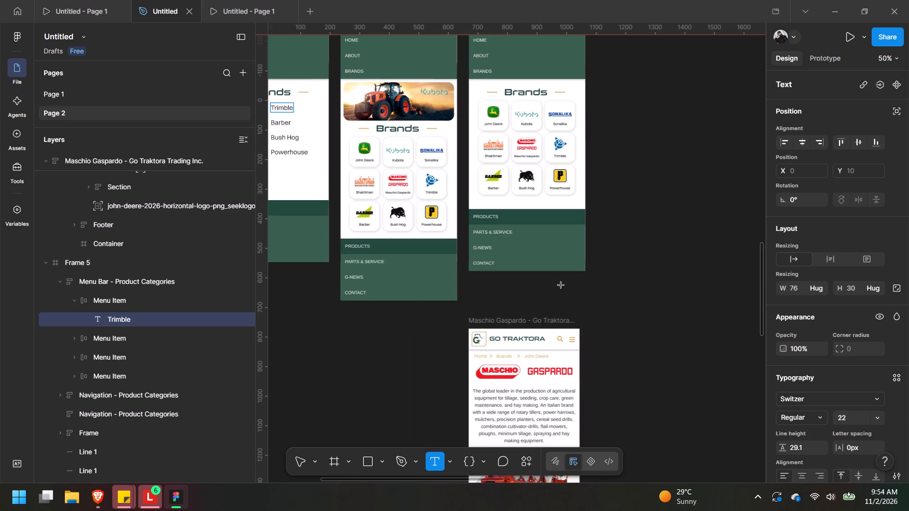
{"action": "middle_click_drag", "start_coordinate": [585, 396], "coordinate": [533, 230]}
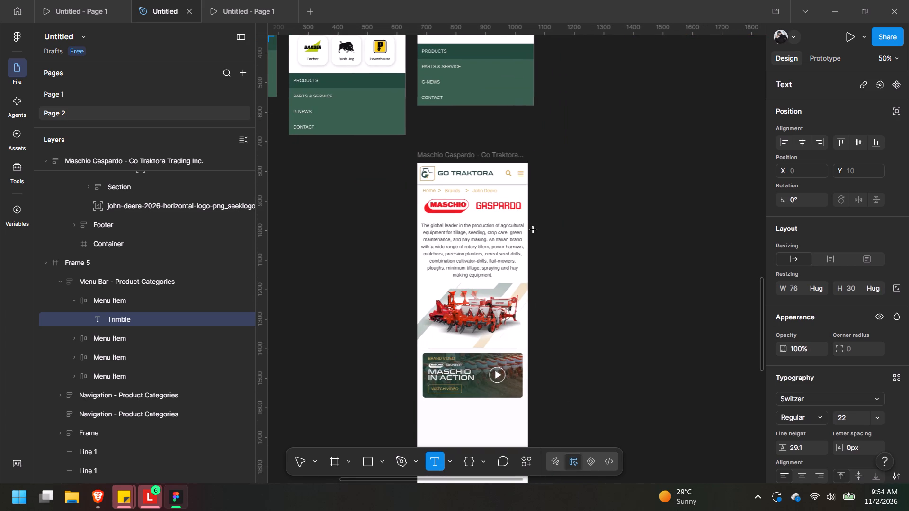
{"action": "scroll", "coordinate": [533, 230], "scroll_direction": "down", "scroll_amount": 3}
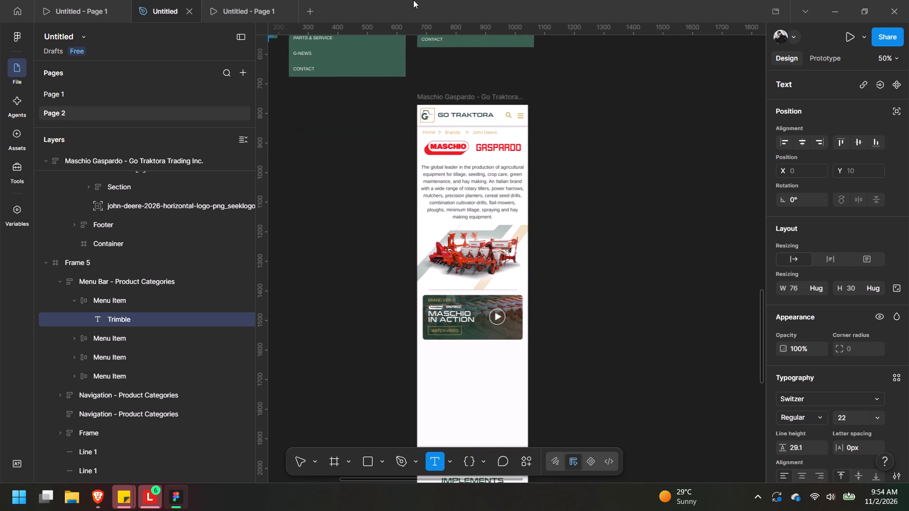
{"action": "scroll", "coordinate": [544, 367], "scroll_direction": "down", "scroll_amount": 7}
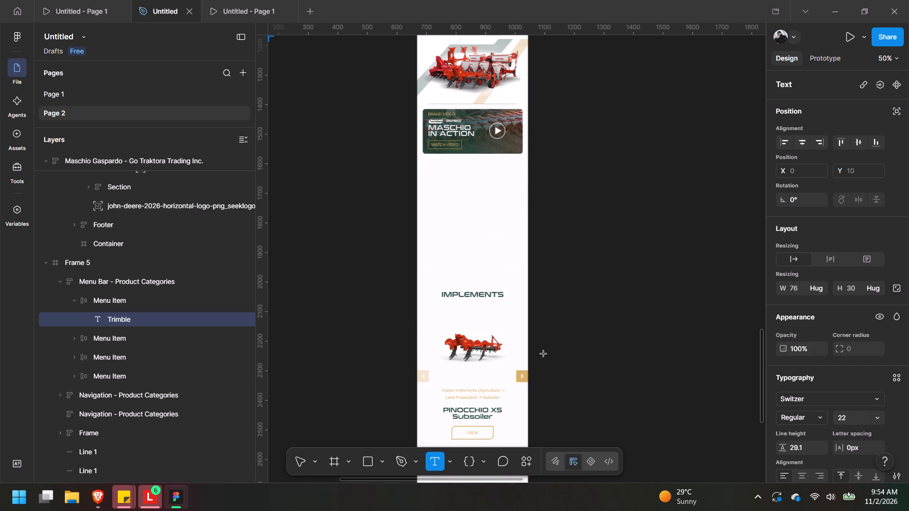
{"action": "scroll", "coordinate": [544, 354], "scroll_direction": "down", "scroll_amount": 2}
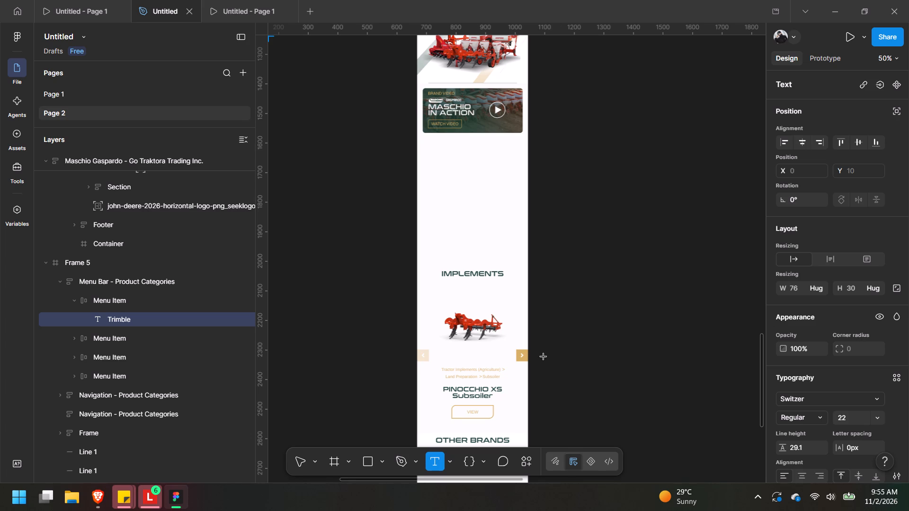
Copy the FEATURED PRODUCTS section, including its heading and product card, from the desktop Maschio Gaspardo page.
{"action": "middle_click_drag", "start_coordinate": [574, 156], "coordinate": [289, 431]}
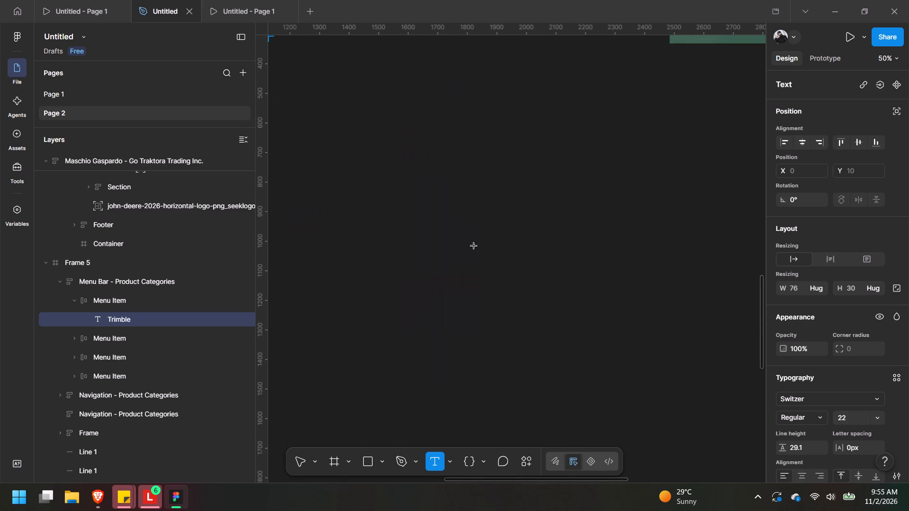
{"action": "middle_click_drag", "start_coordinate": [576, 172], "coordinate": [247, 510]}
{"action": "middle_click_drag", "start_coordinate": [504, 164], "coordinate": [409, 504]}
{"action": "middle_click_drag", "start_coordinate": [471, 143], "coordinate": [547, 328]}
{"action": "middle_click_drag", "start_coordinate": [574, 301], "coordinate": [604, 413]}
{"action": "scroll", "coordinate": [600, 307], "scroll_direction": "up", "scroll_amount": 1}
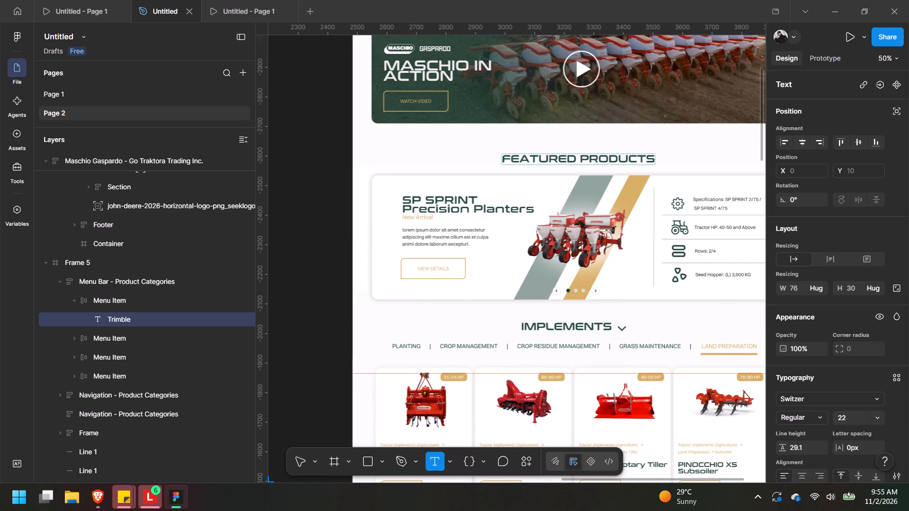
{"action": "left_click", "coordinate": [598, 156]}
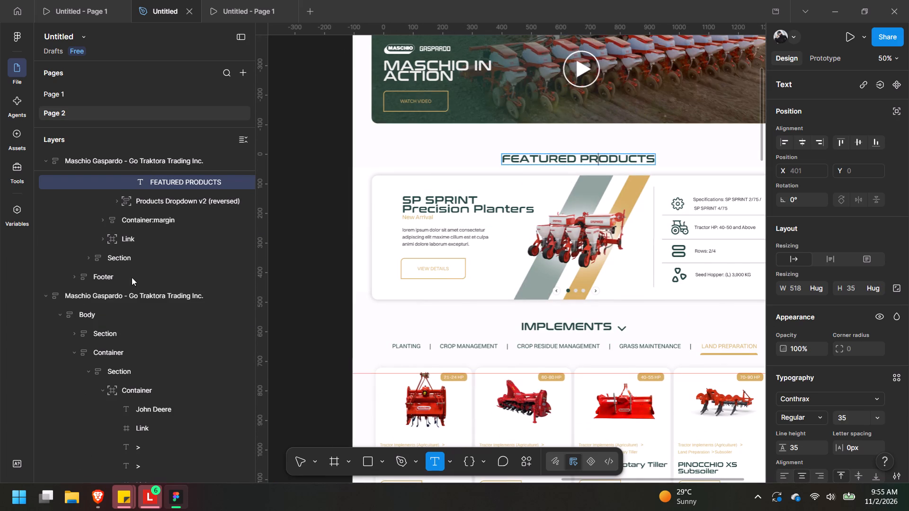
{"action": "scroll", "coordinate": [130, 278], "scroll_direction": "up", "scroll_amount": 2}
{"action": "left_click", "coordinate": [145, 256]}
{"action": "key", "text": "ctrl+c"}
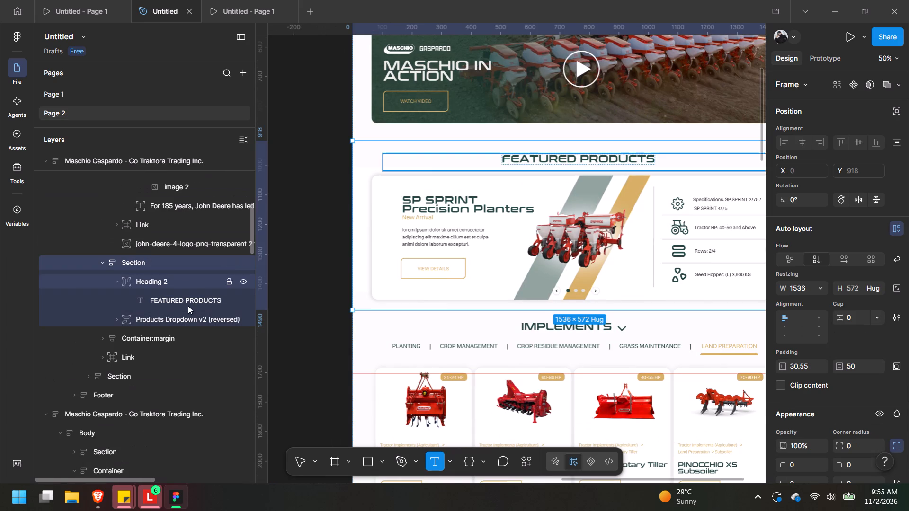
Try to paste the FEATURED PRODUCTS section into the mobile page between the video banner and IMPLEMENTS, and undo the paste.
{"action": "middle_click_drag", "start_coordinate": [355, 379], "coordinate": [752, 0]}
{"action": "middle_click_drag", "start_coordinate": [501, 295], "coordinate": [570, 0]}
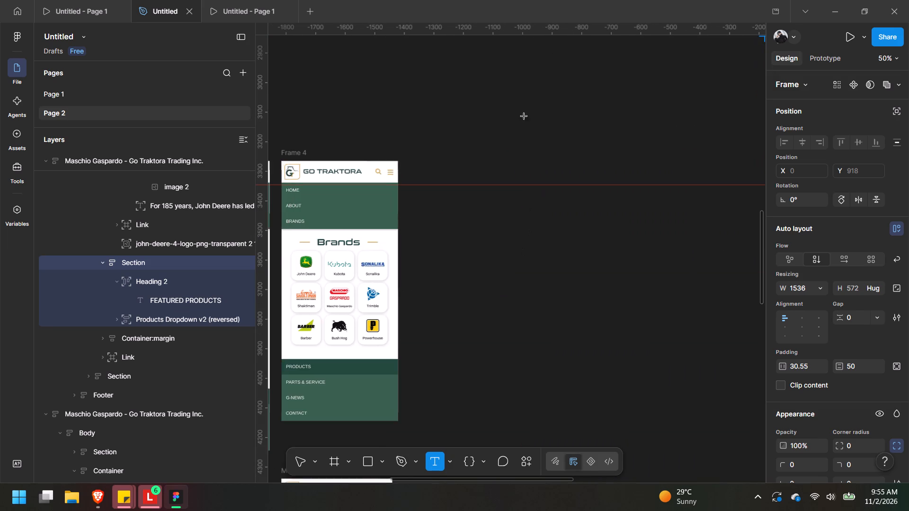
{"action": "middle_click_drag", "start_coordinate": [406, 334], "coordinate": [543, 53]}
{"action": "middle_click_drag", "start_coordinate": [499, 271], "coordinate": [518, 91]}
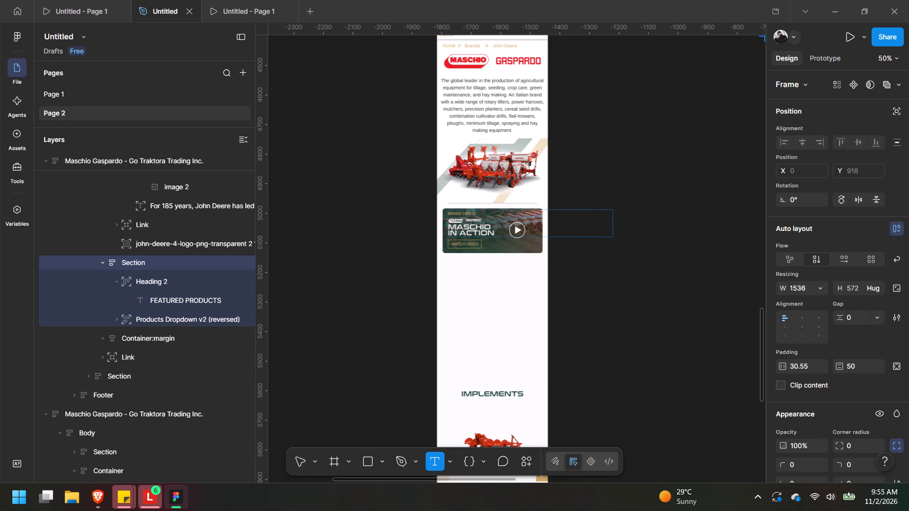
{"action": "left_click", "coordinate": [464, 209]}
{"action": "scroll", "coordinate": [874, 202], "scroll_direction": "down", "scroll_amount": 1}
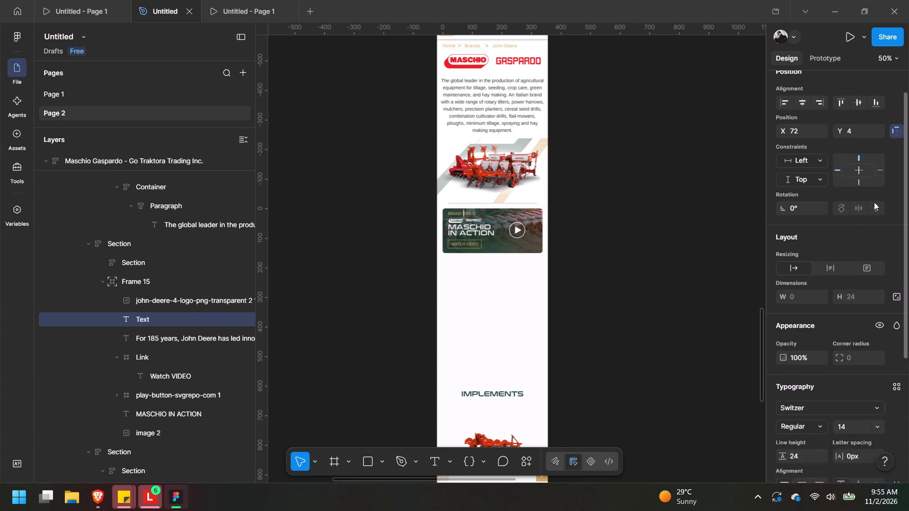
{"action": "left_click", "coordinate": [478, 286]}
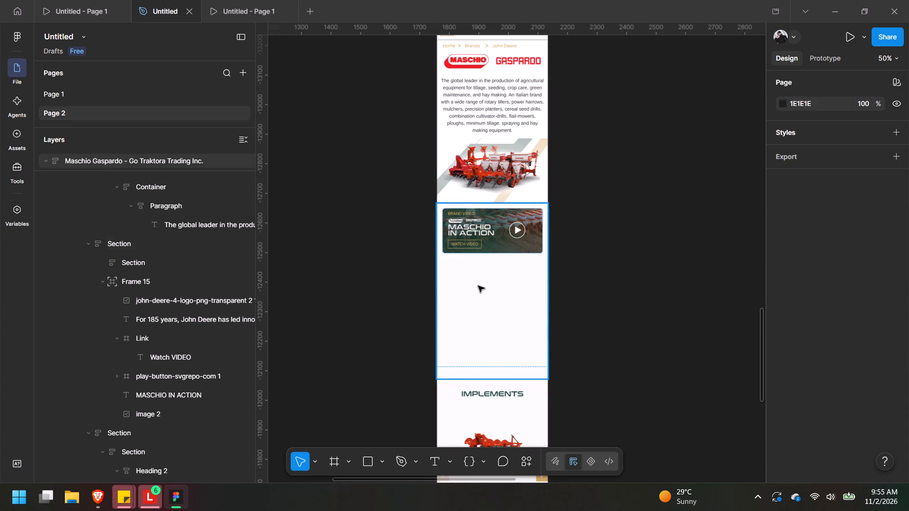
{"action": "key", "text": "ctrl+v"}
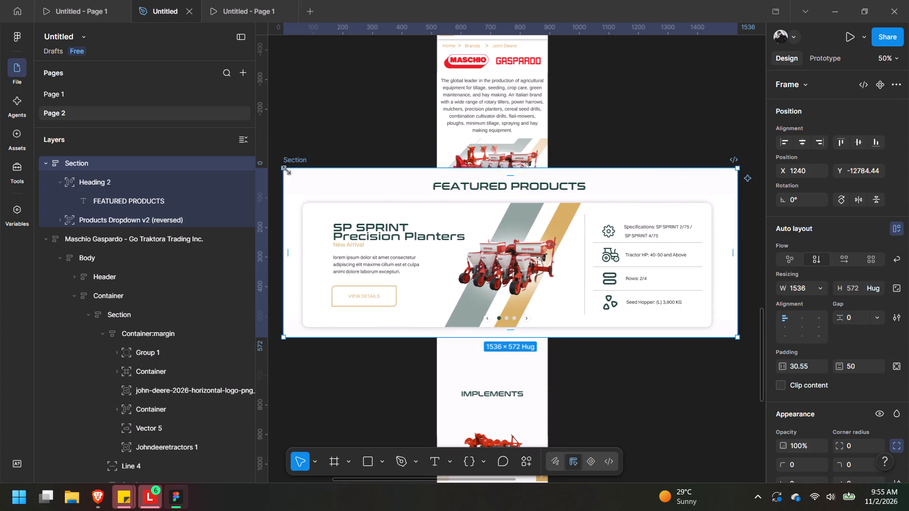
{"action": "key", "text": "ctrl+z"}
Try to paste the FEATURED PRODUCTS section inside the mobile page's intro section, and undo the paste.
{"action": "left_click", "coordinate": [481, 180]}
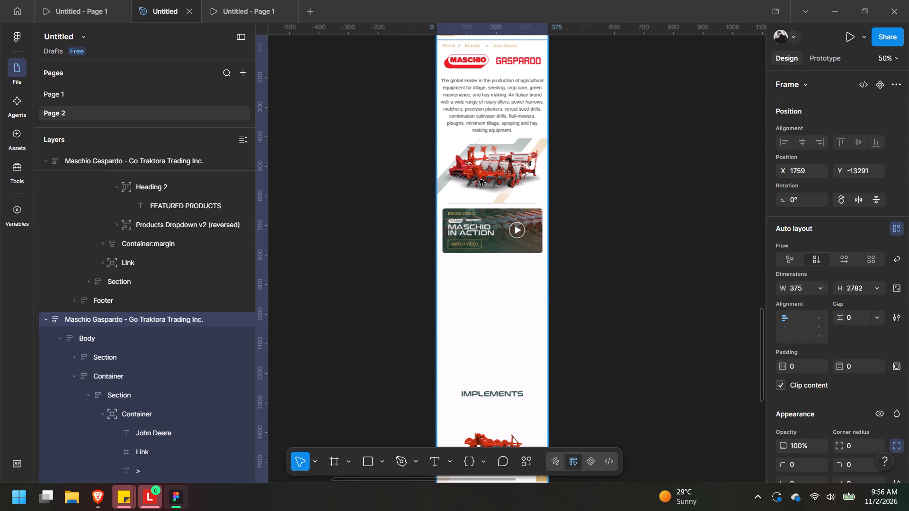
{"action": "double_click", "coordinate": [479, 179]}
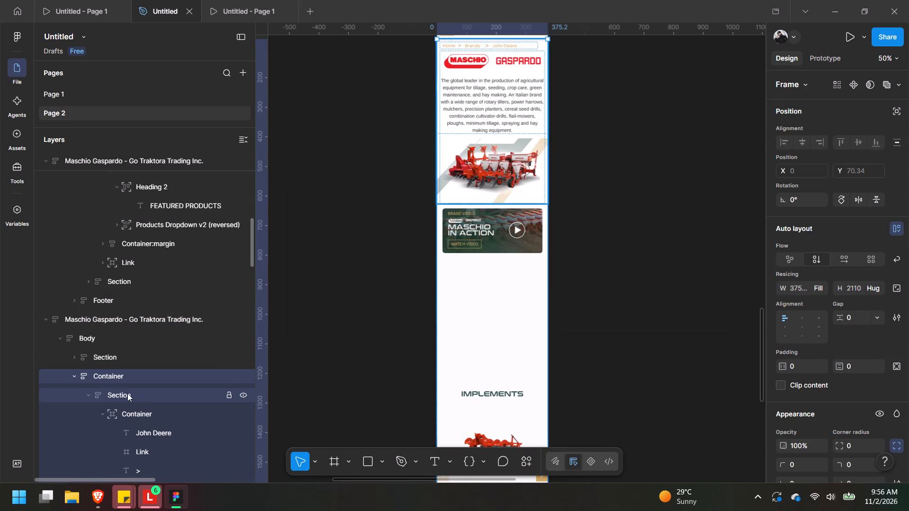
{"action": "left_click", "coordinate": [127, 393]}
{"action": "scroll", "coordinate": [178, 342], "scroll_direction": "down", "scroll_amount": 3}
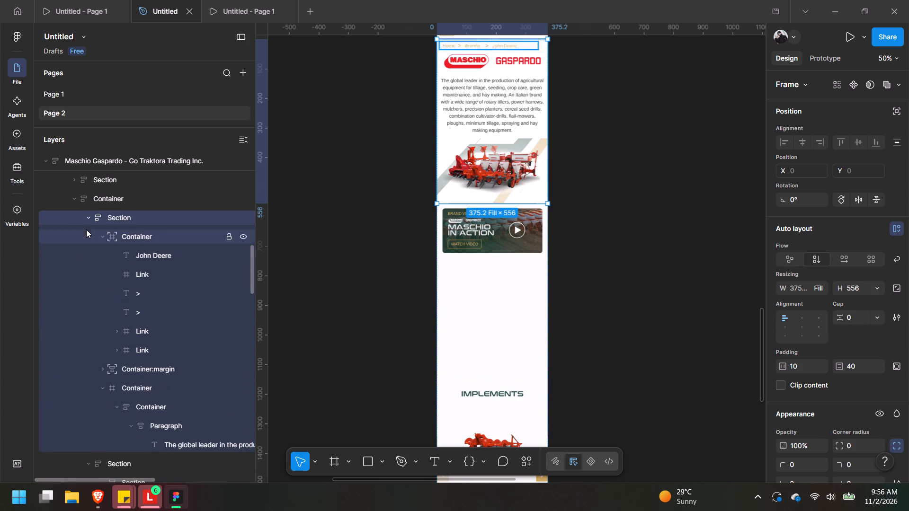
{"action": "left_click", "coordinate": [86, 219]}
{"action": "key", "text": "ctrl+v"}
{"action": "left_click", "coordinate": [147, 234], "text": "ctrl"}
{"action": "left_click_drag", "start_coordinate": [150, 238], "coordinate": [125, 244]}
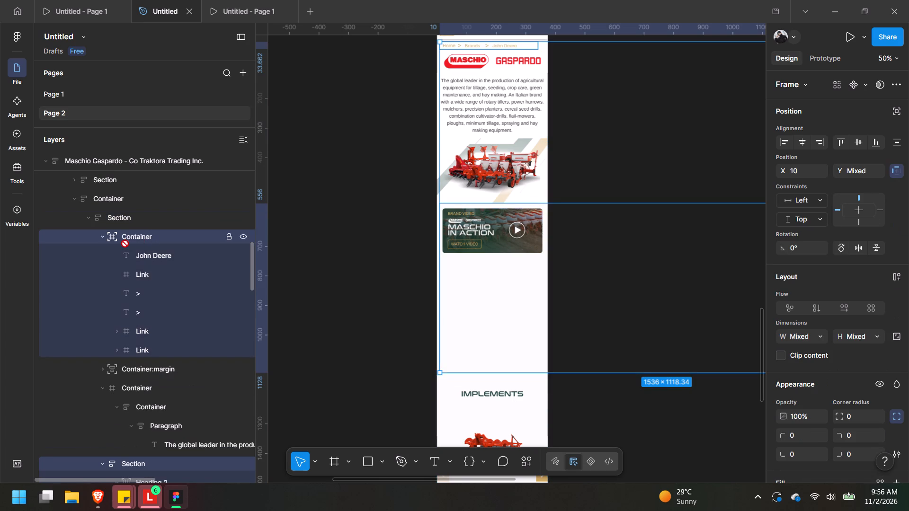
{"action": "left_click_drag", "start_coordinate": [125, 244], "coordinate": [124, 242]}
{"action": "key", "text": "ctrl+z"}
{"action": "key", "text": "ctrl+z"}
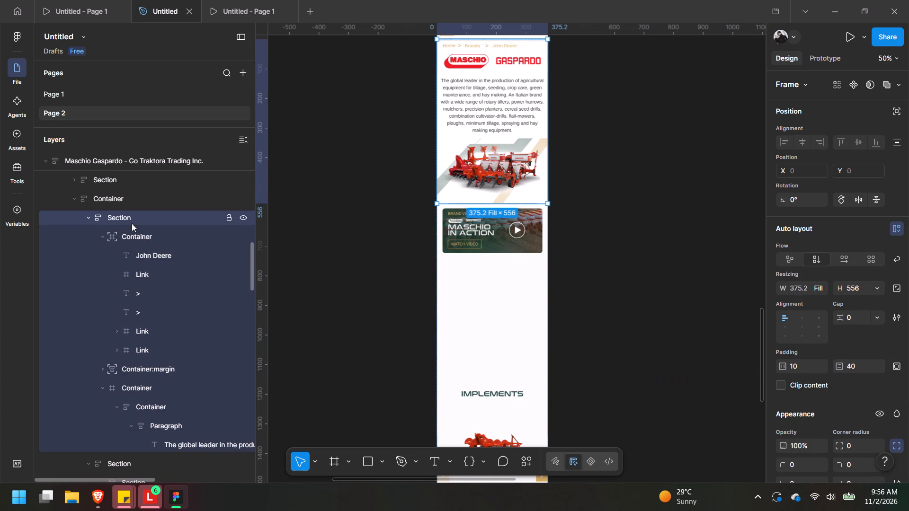
Paste the FEATURED PRODUCTS section into the mobile page's main container and place it between the video banner's section and the IMPLEMENTS section.
{"action": "left_click", "coordinate": [135, 204]}
{"action": "key", "text": "ctrl+v"}
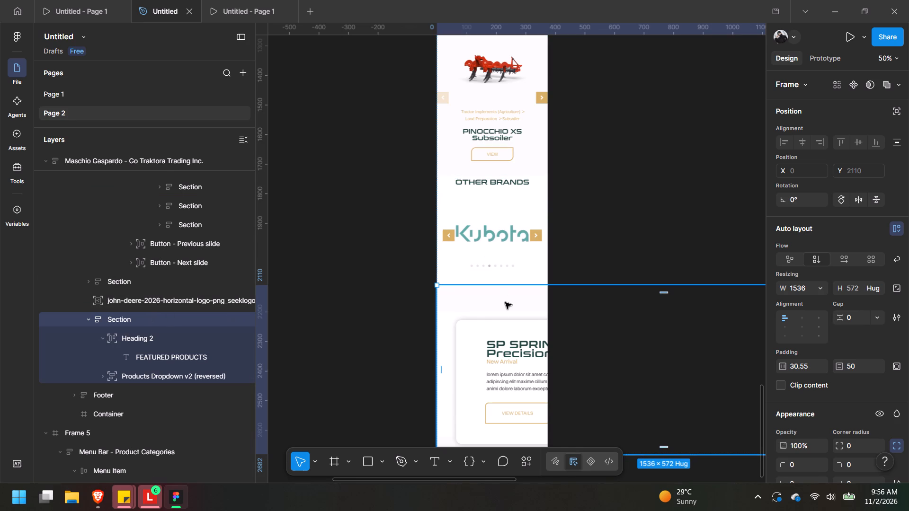
{"action": "left_click_drag", "start_coordinate": [134, 318], "coordinate": [158, 191]}
{"action": "scroll", "coordinate": [173, 201], "scroll_direction": "up", "scroll_amount": 1}
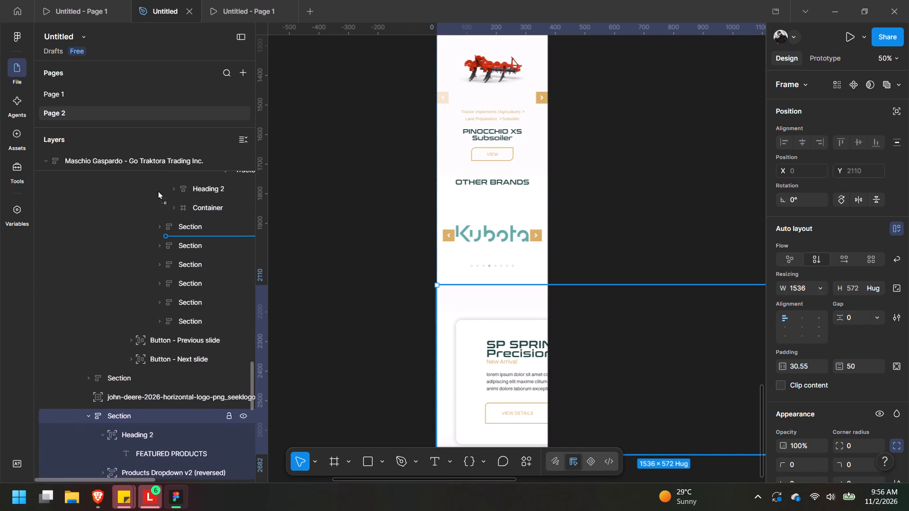
{"action": "left_click_drag", "start_coordinate": [158, 191], "coordinate": [154, 236]}
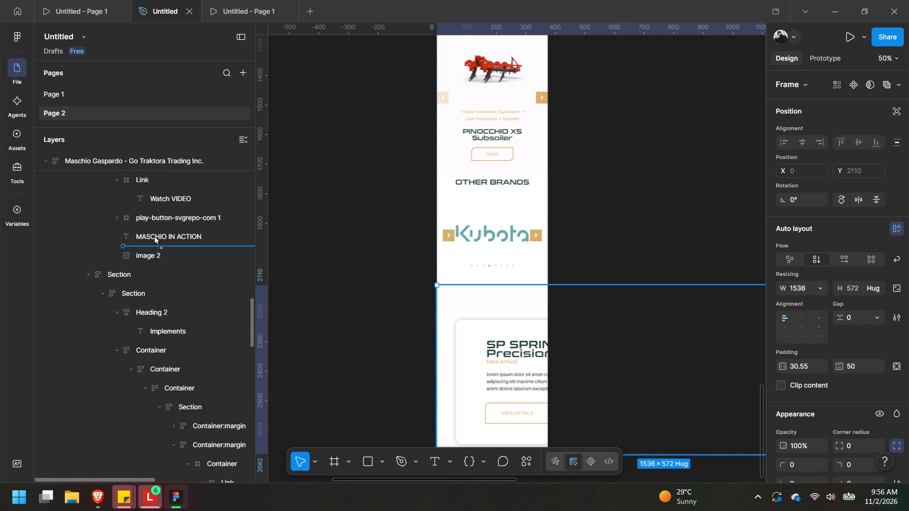
{"action": "left_click_drag", "start_coordinate": [154, 236], "coordinate": [129, 375]}
{"action": "scroll", "coordinate": [523, 165], "scroll_direction": "down", "scroll_amount": 3}
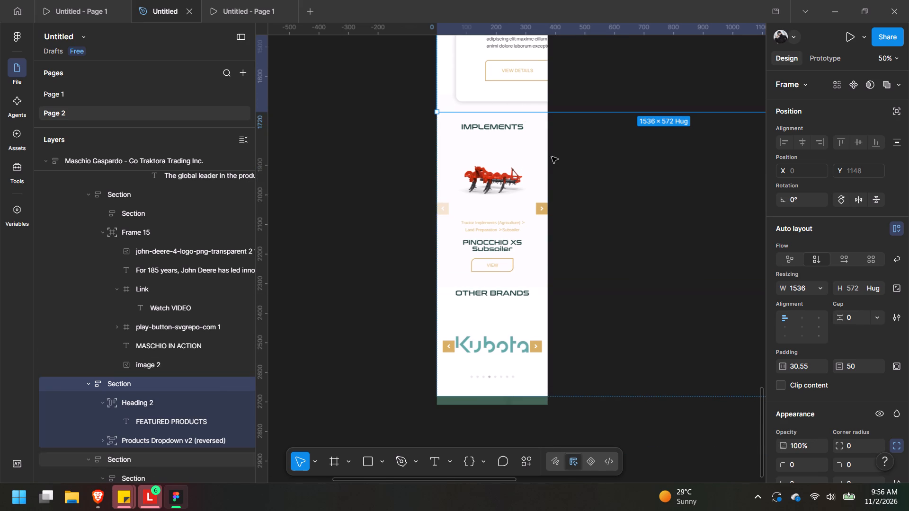
Shorten the section holding the video banner to a height of about 197, just below the banner.
{"action": "middle_click_drag", "start_coordinate": [567, 193], "coordinate": [466, 300]}
{"action": "middle_click_drag", "start_coordinate": [428, 133], "coordinate": [490, 297]}
{"action": "middle_click_drag", "start_coordinate": [529, 277], "coordinate": [484, 338]}
{"action": "left_click", "coordinate": [381, 219]}
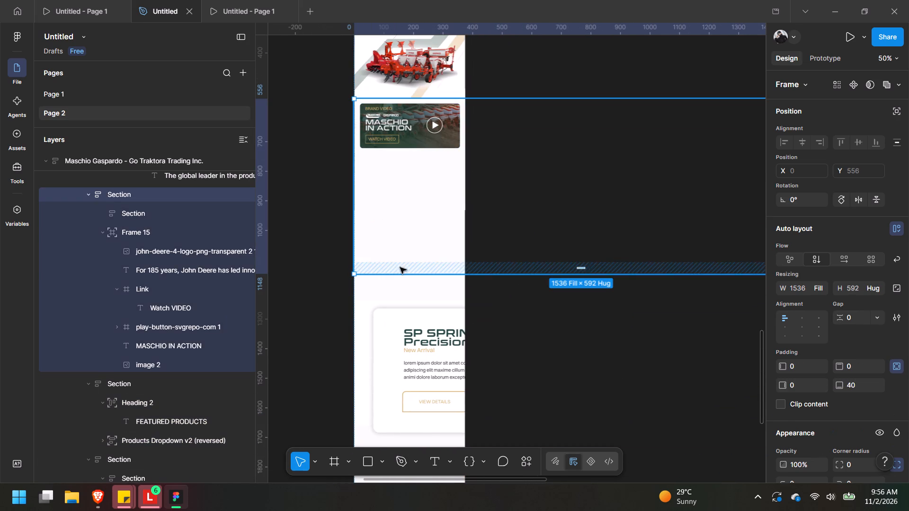
{"action": "left_click_drag", "start_coordinate": [405, 277], "coordinate": [411, 154]}
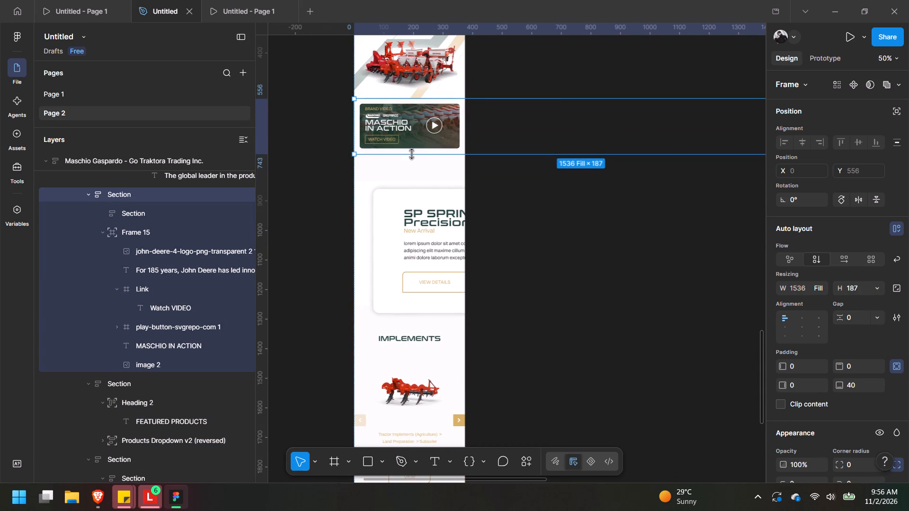
{"action": "left_click_drag", "start_coordinate": [411, 154], "coordinate": [411, 157]}
Scale the FEATURED PRODUCTS section down with the Scale tool to about 375 × 178, filling the mobile page's width.
{"action": "left_click", "coordinate": [442, 203]}
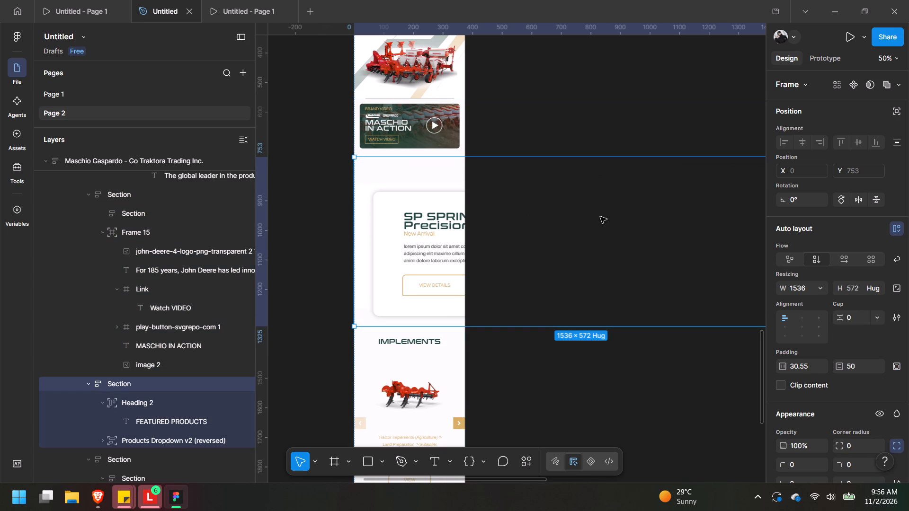
{"action": "scroll", "coordinate": [604, 234], "scroll_direction": "down", "scroll_amount": 1}
{"action": "left_click", "coordinate": [309, 463]}
{"action": "left_click", "coordinate": [314, 459]}
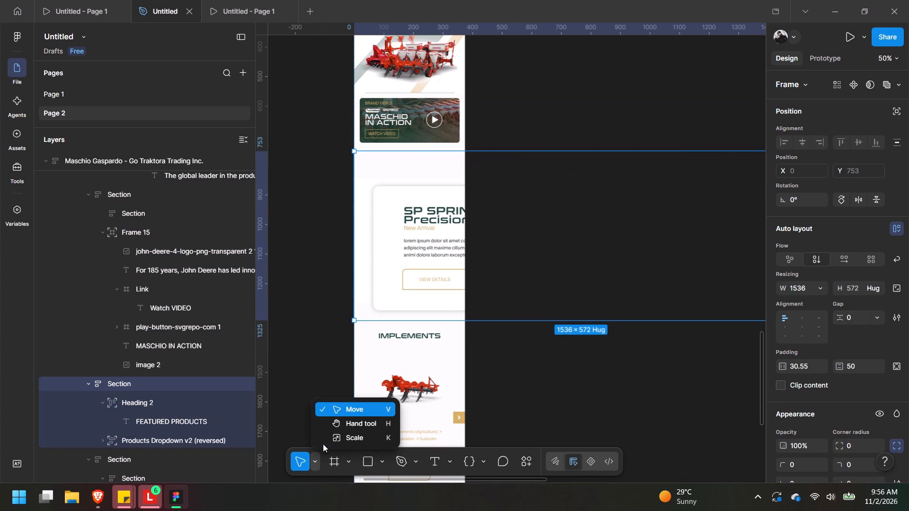
{"action": "left_click", "coordinate": [339, 437]}
{"action": "middle_click_drag", "start_coordinate": [448, 371], "coordinate": [365, 388]}
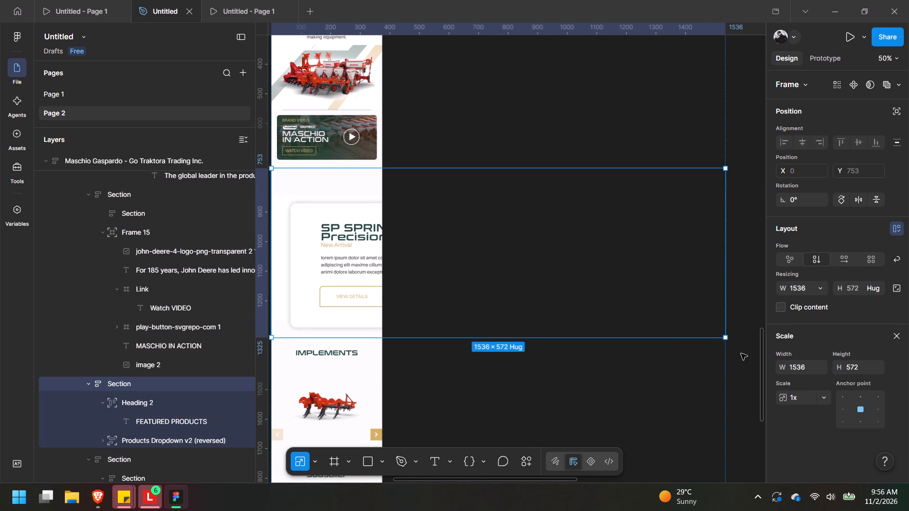
{"action": "left_click_drag", "start_coordinate": [723, 341], "coordinate": [418, 239]}
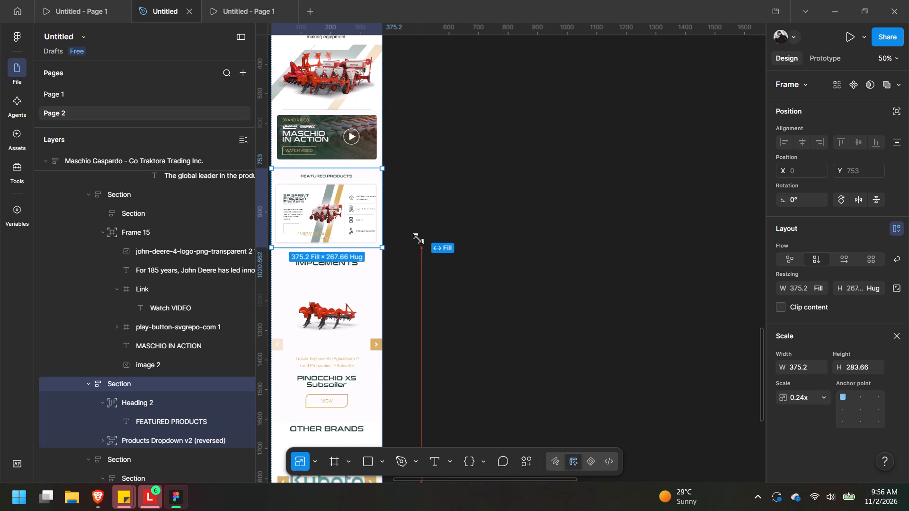
{"action": "left_click_drag", "start_coordinate": [418, 239], "coordinate": [428, 272]}
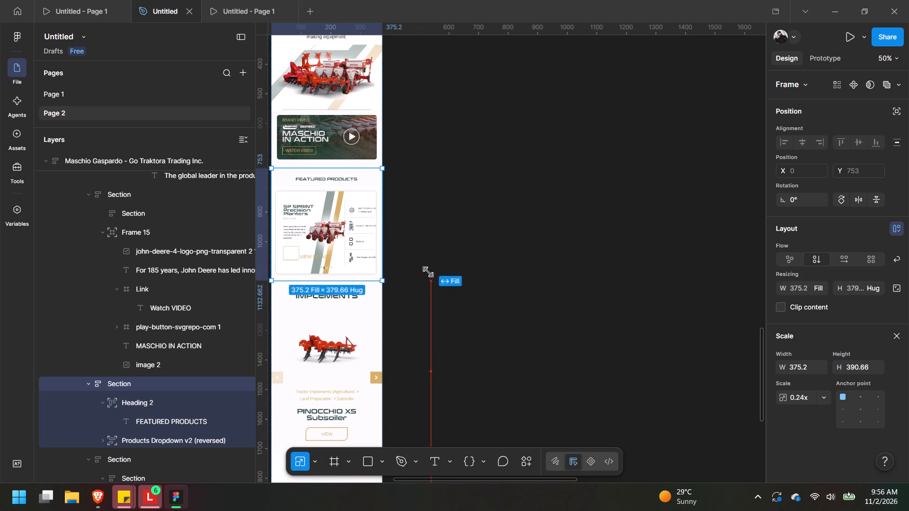
{"action": "left_click_drag", "start_coordinate": [428, 272], "coordinate": [413, 213]}
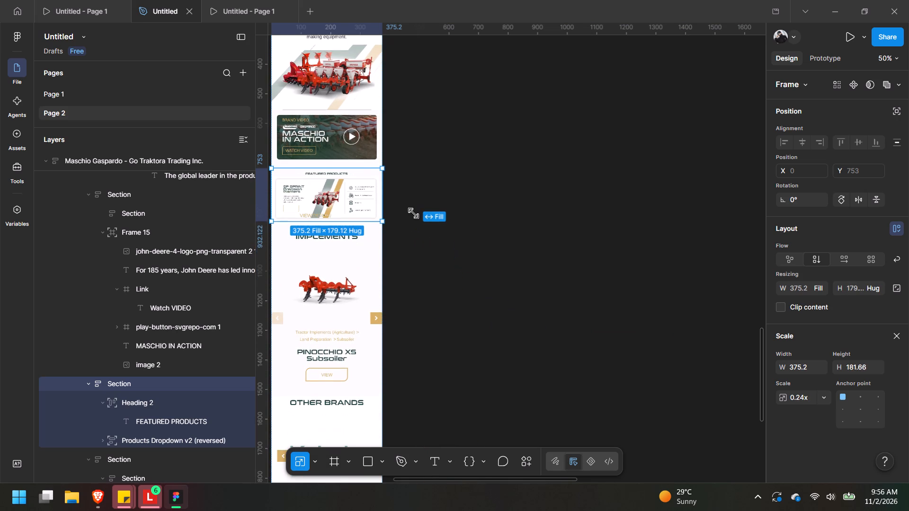
{"action": "left_click_drag", "start_coordinate": [413, 213], "coordinate": [413, 211]}
Examine the scaled FEATURED PRODUCTS section up close and check the IMPLEMENTS heading's text settings.
{"action": "middle_click_drag", "start_coordinate": [374, 187], "coordinate": [528, 181]}
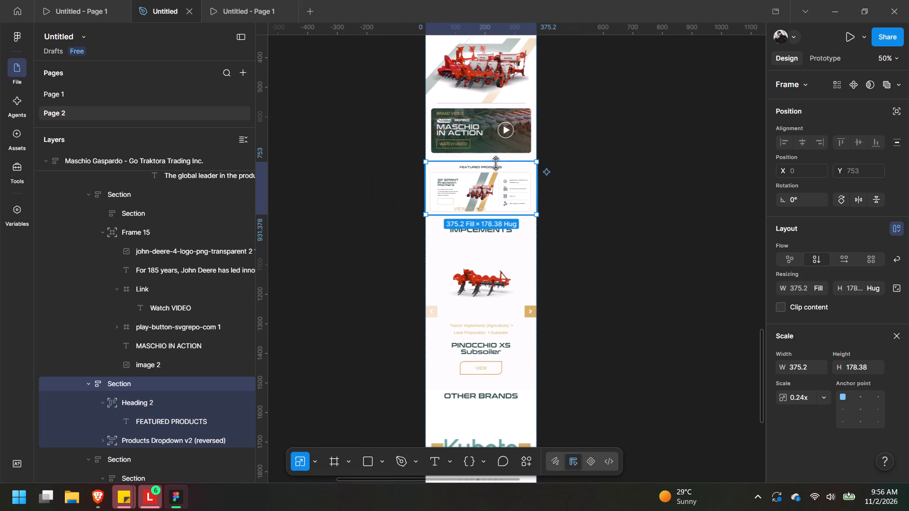
{"action": "scroll", "coordinate": [566, 304], "scroll_direction": "up", "scroll_amount": 5}
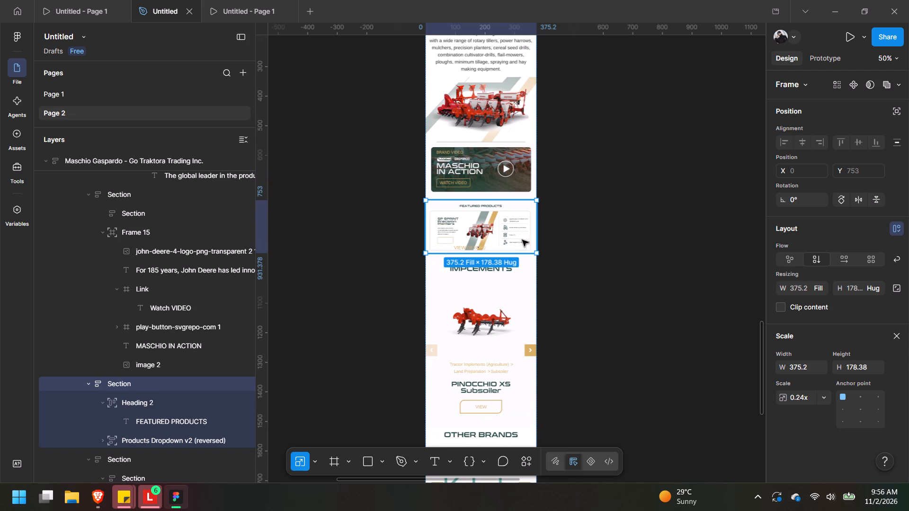
{"action": "key", "text": "ctrl+equal"}
{"action": "key", "text": "ctrl+equal"}
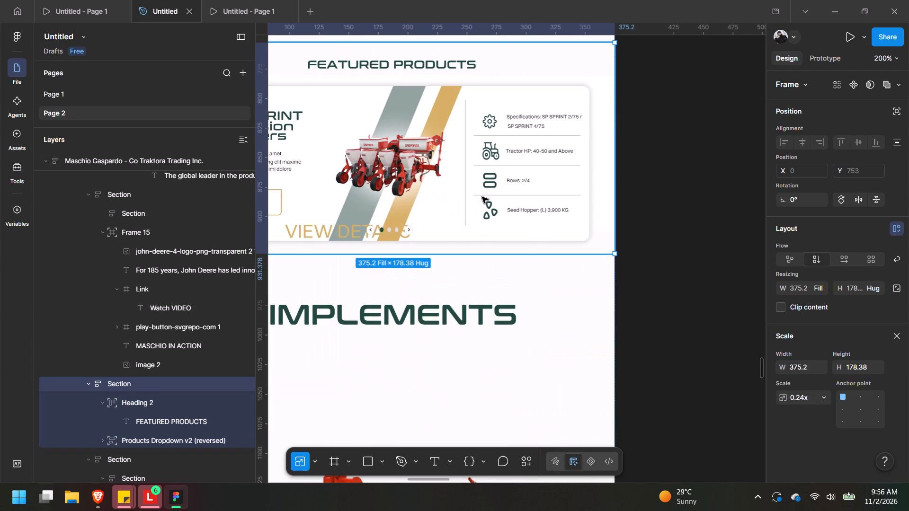
{"action": "middle_click_drag", "start_coordinate": [467, 125], "coordinate": [559, 174]}
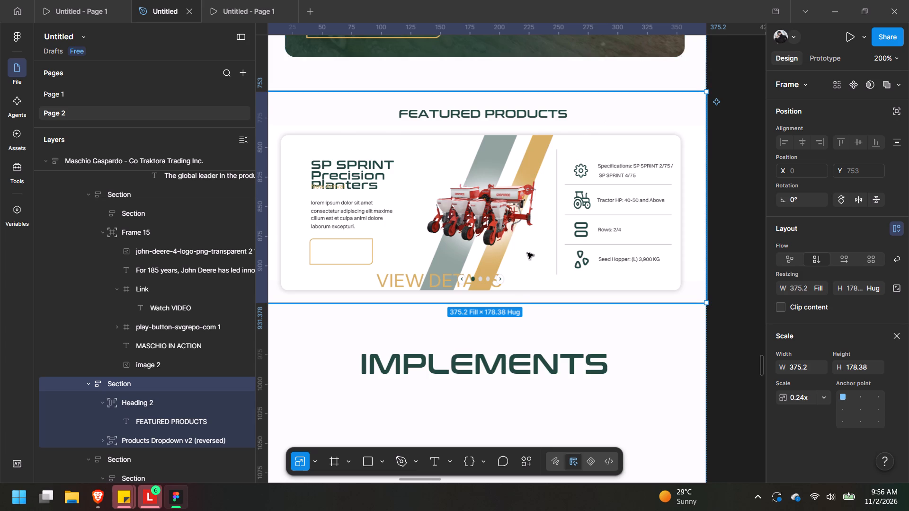
{"action": "scroll", "coordinate": [513, 181], "scroll_direction": "up", "scroll_amount": 4}
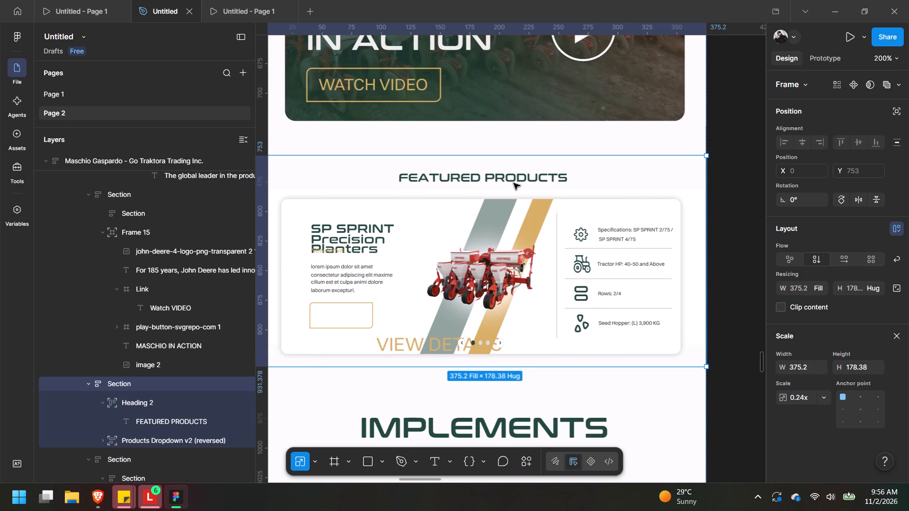
{"action": "scroll", "coordinate": [514, 183], "scroll_direction": "up", "scroll_amount": 1}
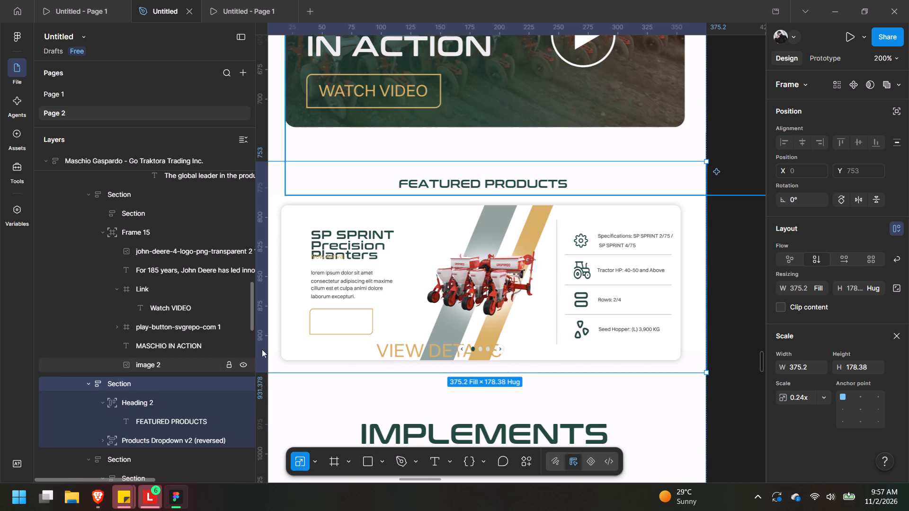
{"action": "triple_click", "coordinate": [486, 428]}
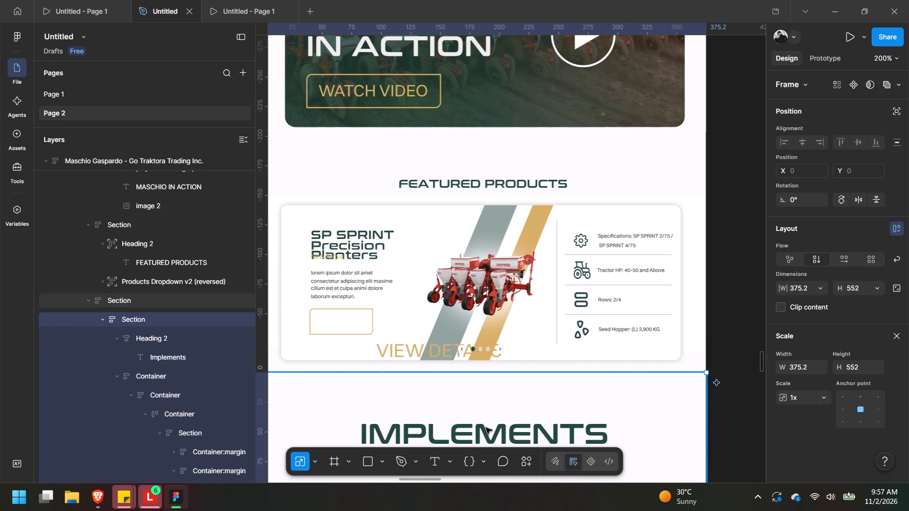
{"action": "key", "text": "t"}
{"action": "left_click", "coordinate": [491, 432]}
Set the FEATURED PRODUCTS heading's font size to 24, leaving no stray text object beside the page.
{"action": "left_click", "coordinate": [452, 182]}
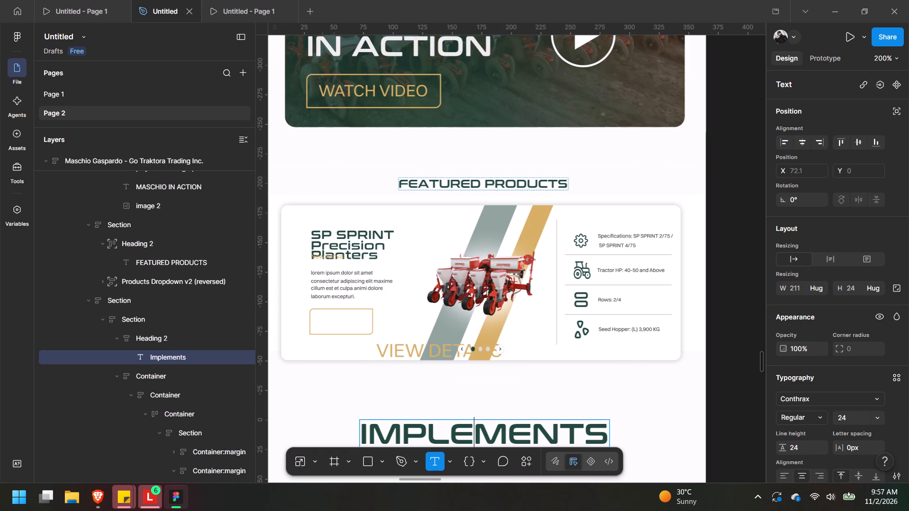
{"action": "key", "text": "ctrl+a"}
{"action": "left_click", "coordinate": [870, 415]}
{"action": "left_click", "coordinate": [879, 417]}
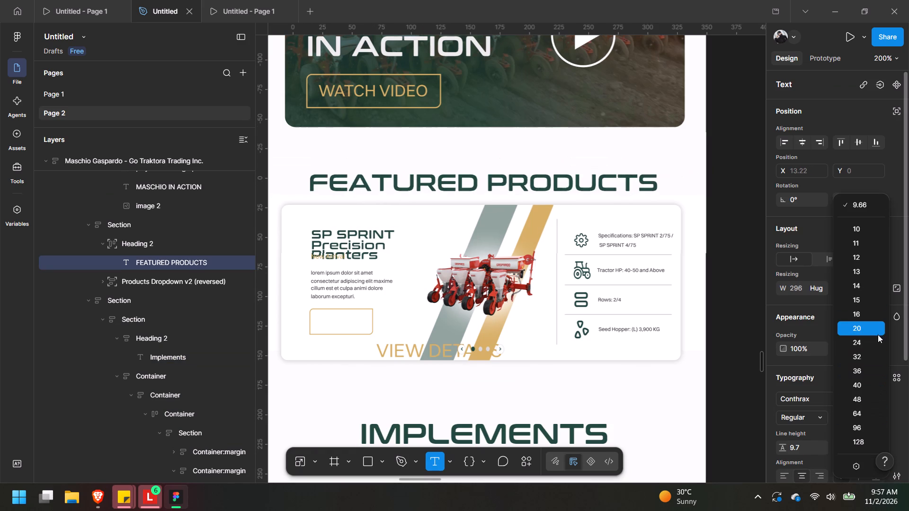
{"action": "left_click", "coordinate": [868, 341]}
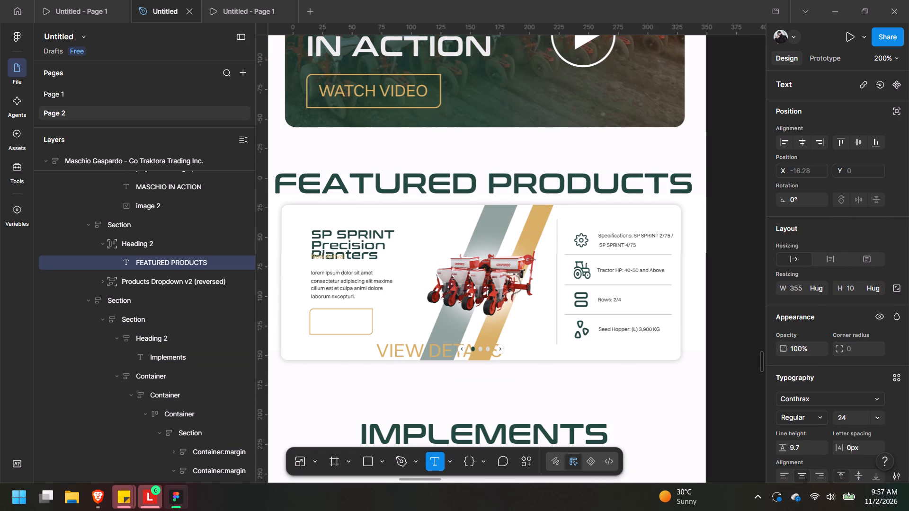
{"action": "left_click", "coordinate": [605, 181]}
{"action": "left_click", "coordinate": [721, 178]}
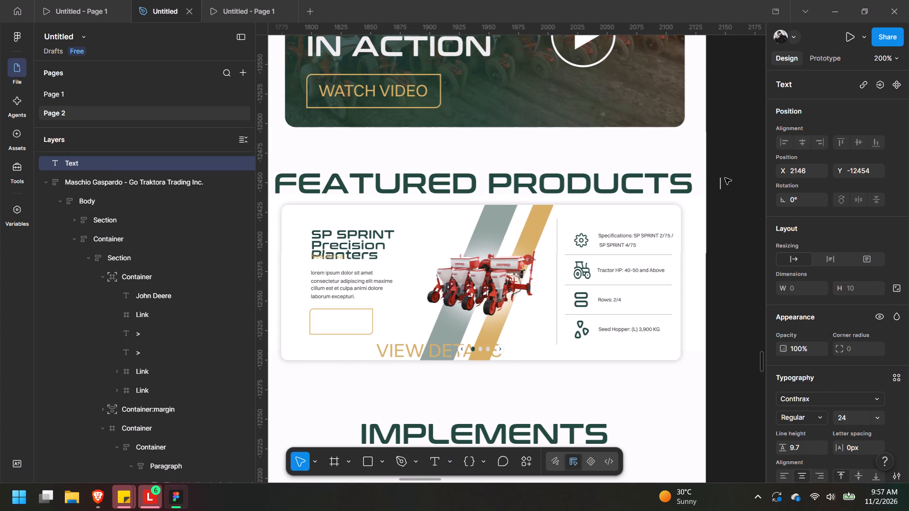
{"action": "key", "text": "ctrl+z"}
Break the FEATURED PRODUCTS heading into two lines, with FEATURED on the first and PRODUCTS on the second.
{"action": "key", "text": "ctrl+minus"}
{"action": "key", "text": "ctrl+minus"}
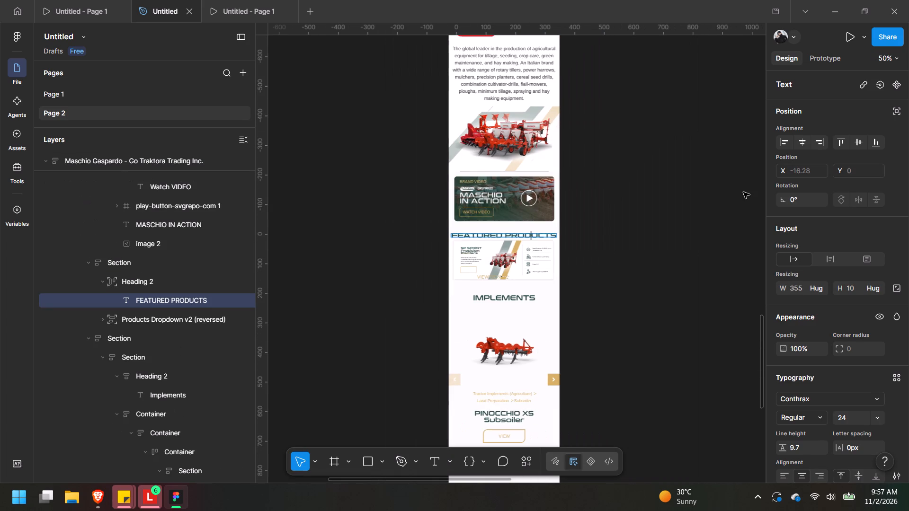
{"action": "key", "text": "ctrl+equal"}
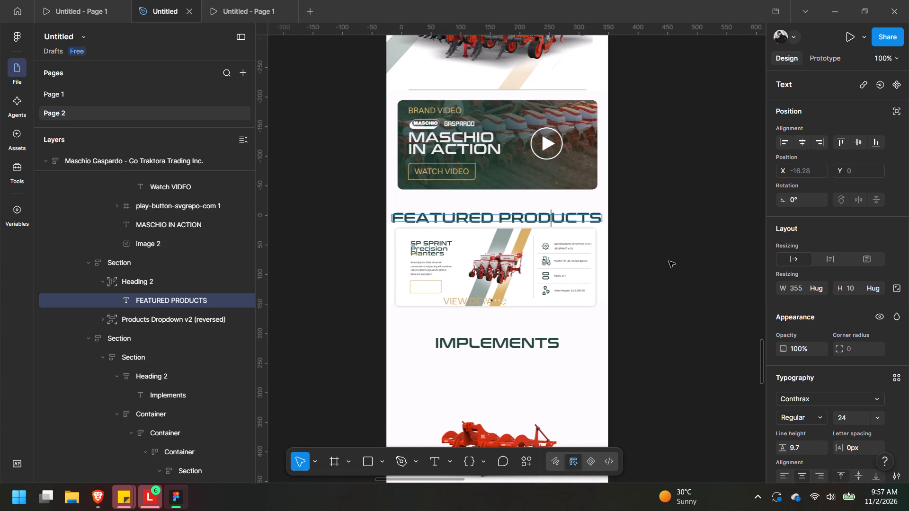
{"action": "left_click", "coordinate": [498, 220]}
{"action": "left_click", "coordinate": [494, 220]}
{"action": "key", "text": "Return"}
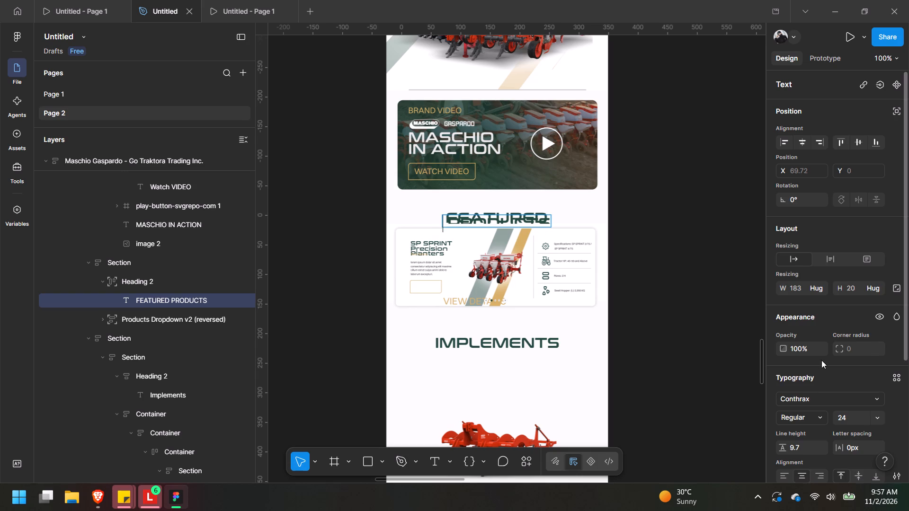
Set the line height of the whole FEATURED PRODUCTS heading to 20.
{"action": "scroll", "coordinate": [811, 359], "scroll_direction": "down", "scroll_amount": 2}
{"action": "left_click", "coordinate": [799, 329]}
{"action": "type", "text": "20"}
{"action": "key", "text": "Return"}
{"action": "left_click", "coordinate": [502, 216]}
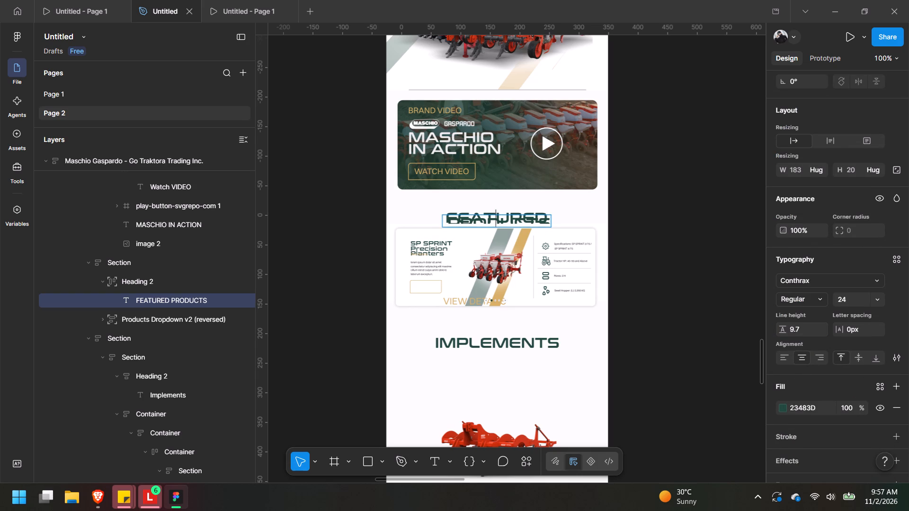
{"action": "key", "text": "ctrl+a"}
{"action": "left_click", "coordinate": [812, 325]}
{"action": "type", "text": "20"}
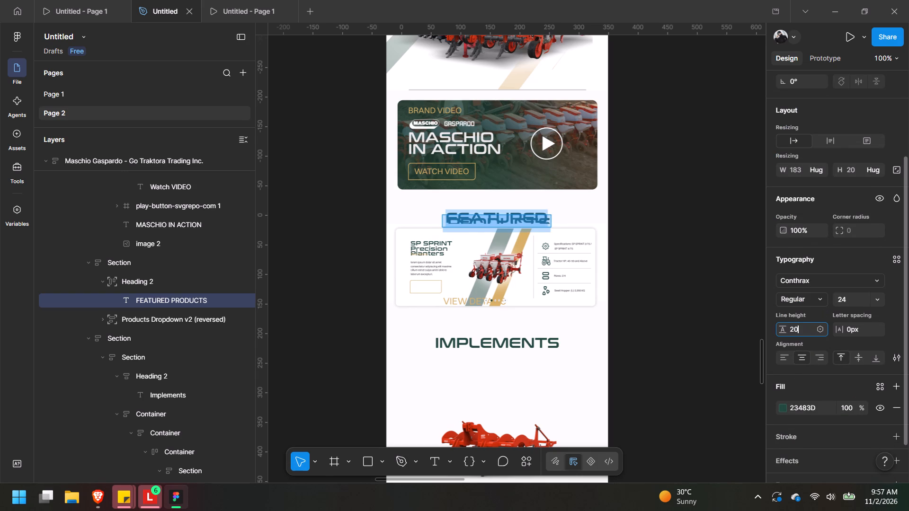
{"action": "key", "text": "Return"}
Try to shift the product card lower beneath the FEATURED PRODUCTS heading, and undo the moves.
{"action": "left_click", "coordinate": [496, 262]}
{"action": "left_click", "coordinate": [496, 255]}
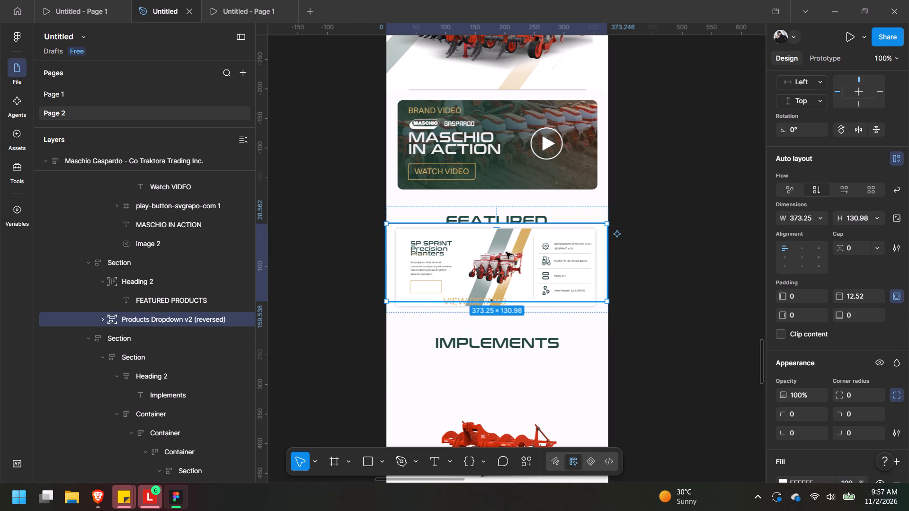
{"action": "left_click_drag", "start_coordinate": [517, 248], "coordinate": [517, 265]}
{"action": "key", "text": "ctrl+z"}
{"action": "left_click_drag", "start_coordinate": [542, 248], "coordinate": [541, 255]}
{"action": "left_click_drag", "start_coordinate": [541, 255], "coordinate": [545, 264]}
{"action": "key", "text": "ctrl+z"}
Extend the section holding the FEATURED PRODUCTS heading and product card downward to a height of 269.
{"action": "left_click", "coordinate": [530, 321]}
{"action": "left_click_drag", "start_coordinate": [536, 312], "coordinate": [532, 371]}
{"action": "left_click", "coordinate": [593, 225]}
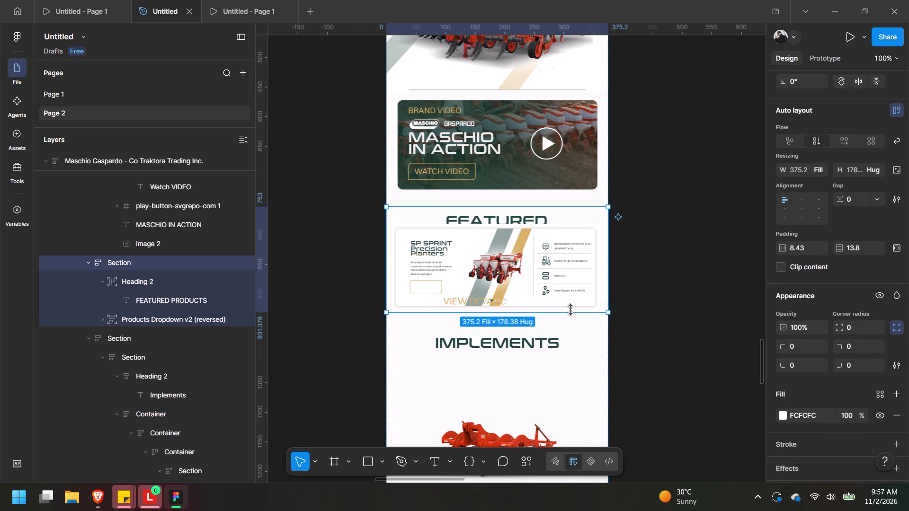
{"action": "left_click_drag", "start_coordinate": [571, 310], "coordinate": [570, 365]}
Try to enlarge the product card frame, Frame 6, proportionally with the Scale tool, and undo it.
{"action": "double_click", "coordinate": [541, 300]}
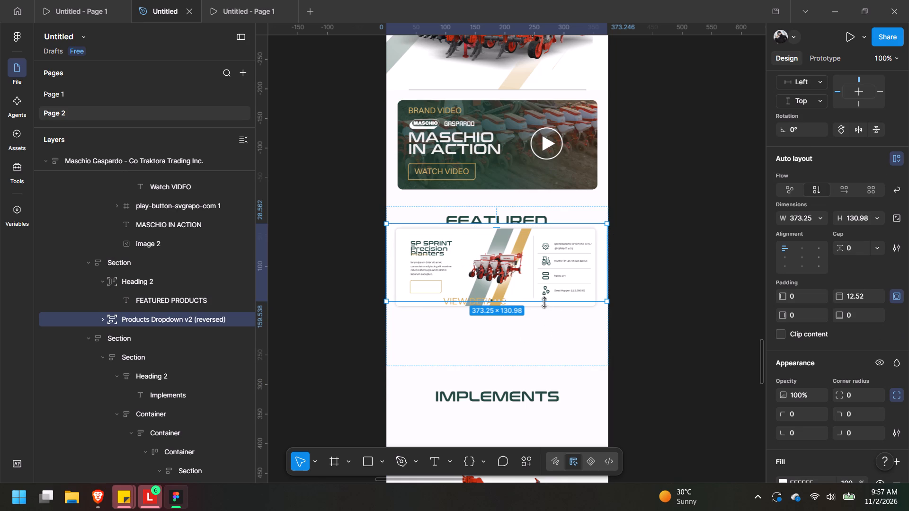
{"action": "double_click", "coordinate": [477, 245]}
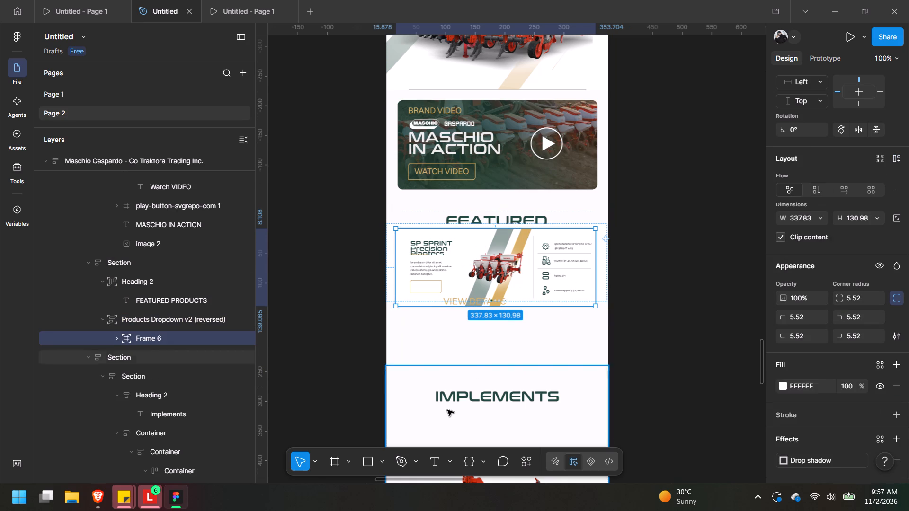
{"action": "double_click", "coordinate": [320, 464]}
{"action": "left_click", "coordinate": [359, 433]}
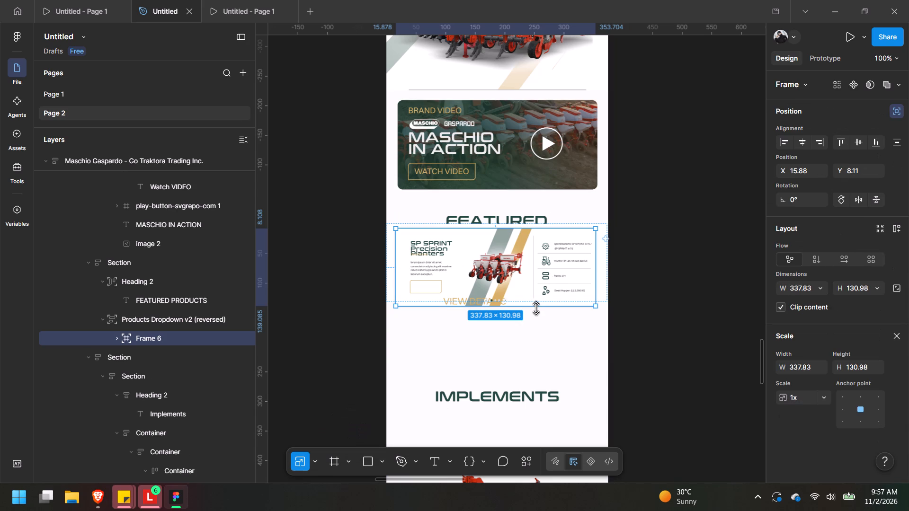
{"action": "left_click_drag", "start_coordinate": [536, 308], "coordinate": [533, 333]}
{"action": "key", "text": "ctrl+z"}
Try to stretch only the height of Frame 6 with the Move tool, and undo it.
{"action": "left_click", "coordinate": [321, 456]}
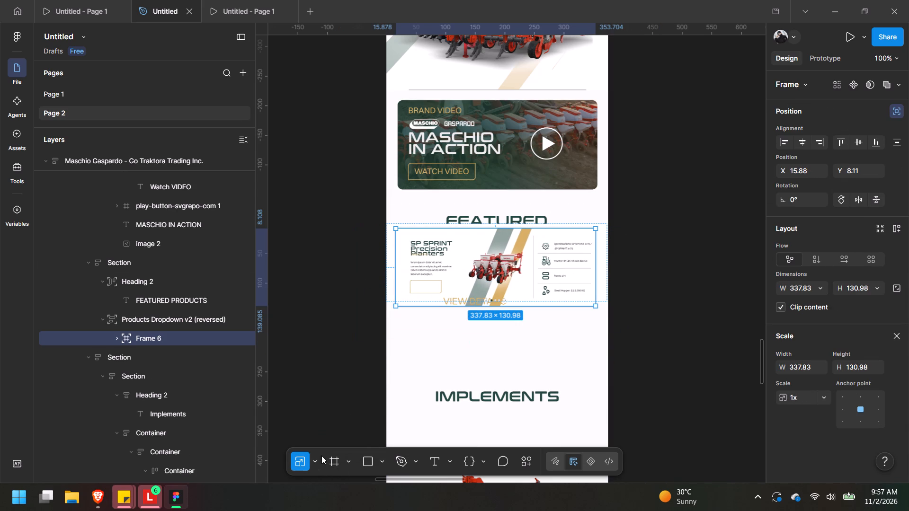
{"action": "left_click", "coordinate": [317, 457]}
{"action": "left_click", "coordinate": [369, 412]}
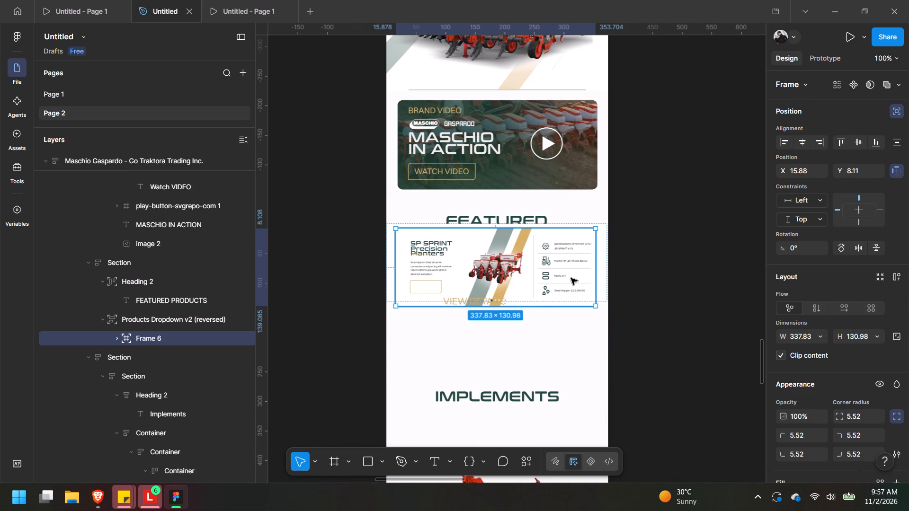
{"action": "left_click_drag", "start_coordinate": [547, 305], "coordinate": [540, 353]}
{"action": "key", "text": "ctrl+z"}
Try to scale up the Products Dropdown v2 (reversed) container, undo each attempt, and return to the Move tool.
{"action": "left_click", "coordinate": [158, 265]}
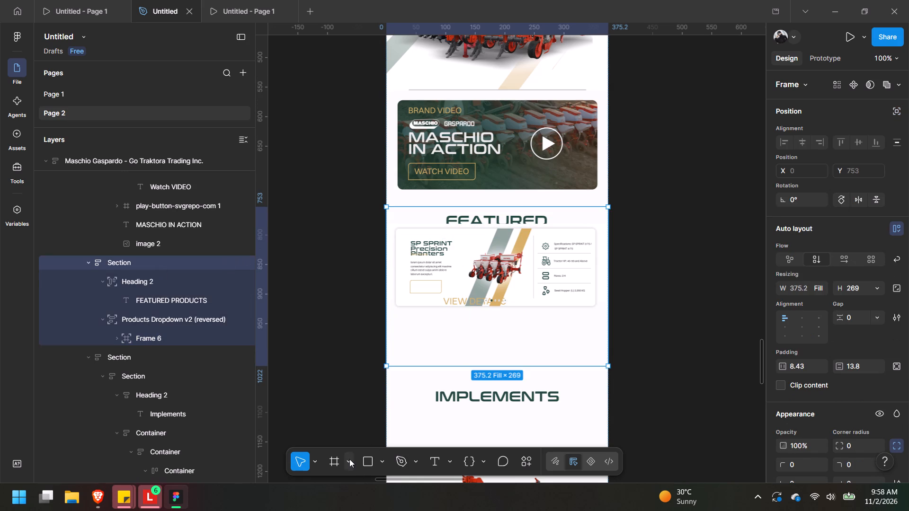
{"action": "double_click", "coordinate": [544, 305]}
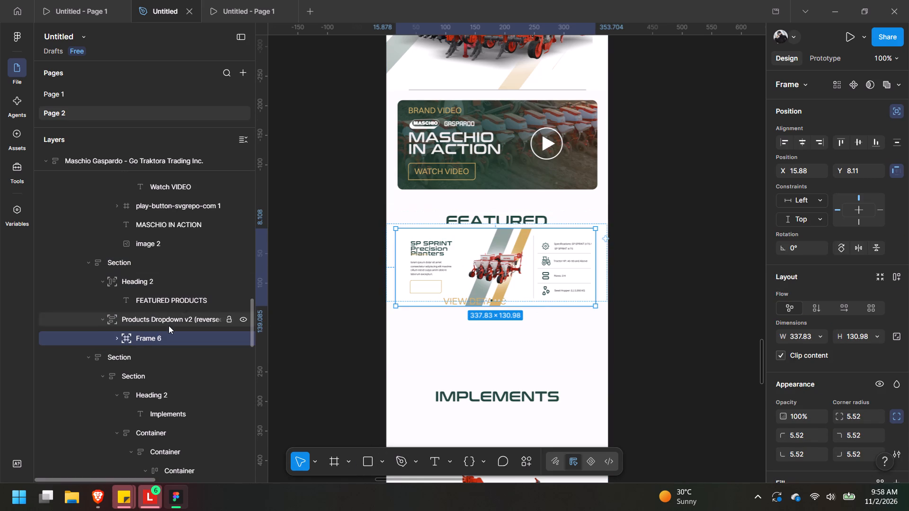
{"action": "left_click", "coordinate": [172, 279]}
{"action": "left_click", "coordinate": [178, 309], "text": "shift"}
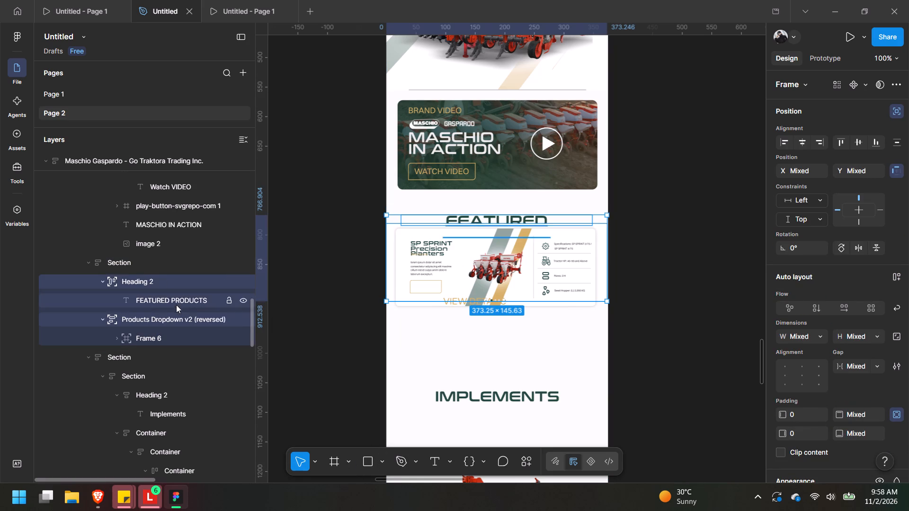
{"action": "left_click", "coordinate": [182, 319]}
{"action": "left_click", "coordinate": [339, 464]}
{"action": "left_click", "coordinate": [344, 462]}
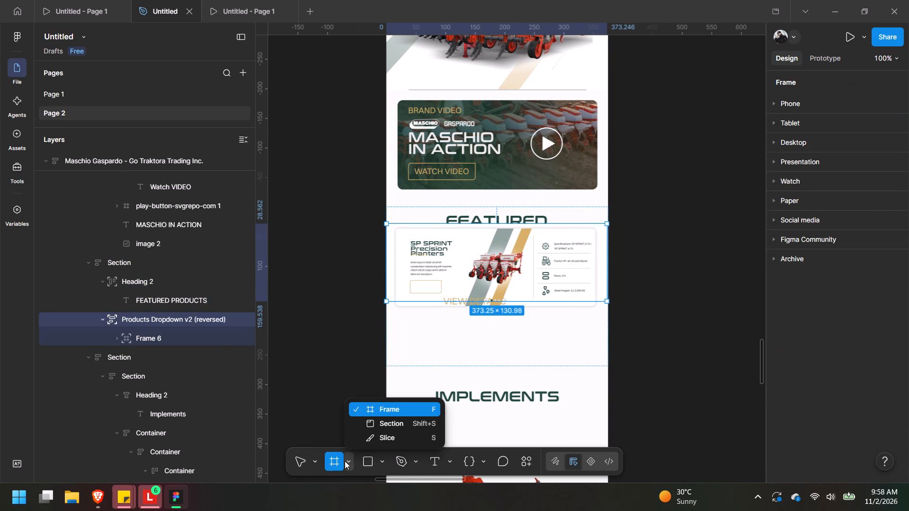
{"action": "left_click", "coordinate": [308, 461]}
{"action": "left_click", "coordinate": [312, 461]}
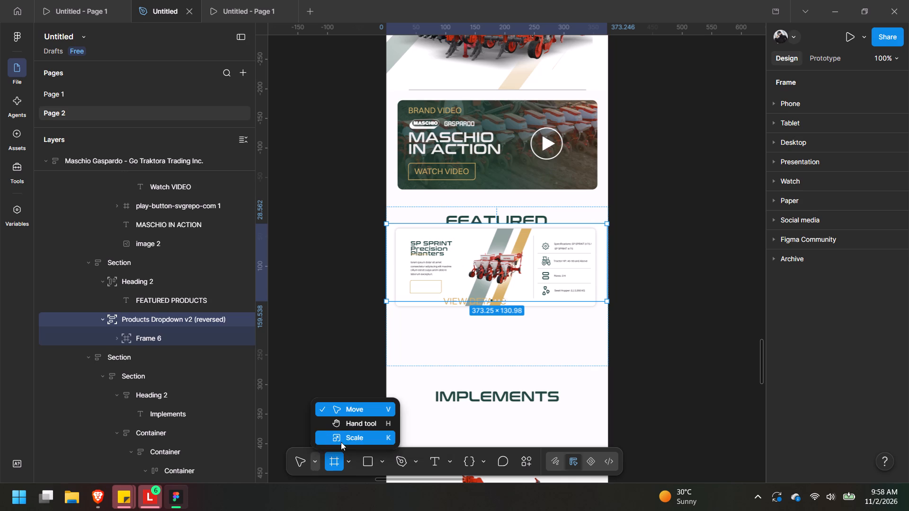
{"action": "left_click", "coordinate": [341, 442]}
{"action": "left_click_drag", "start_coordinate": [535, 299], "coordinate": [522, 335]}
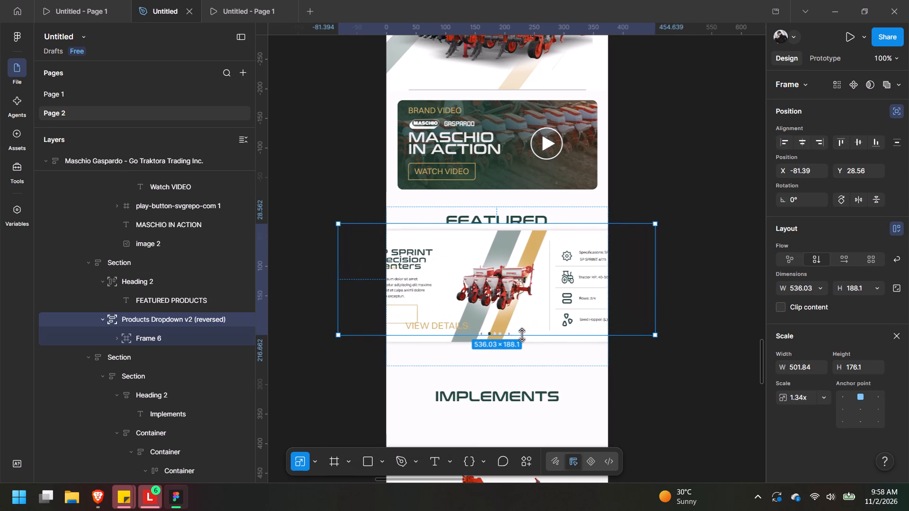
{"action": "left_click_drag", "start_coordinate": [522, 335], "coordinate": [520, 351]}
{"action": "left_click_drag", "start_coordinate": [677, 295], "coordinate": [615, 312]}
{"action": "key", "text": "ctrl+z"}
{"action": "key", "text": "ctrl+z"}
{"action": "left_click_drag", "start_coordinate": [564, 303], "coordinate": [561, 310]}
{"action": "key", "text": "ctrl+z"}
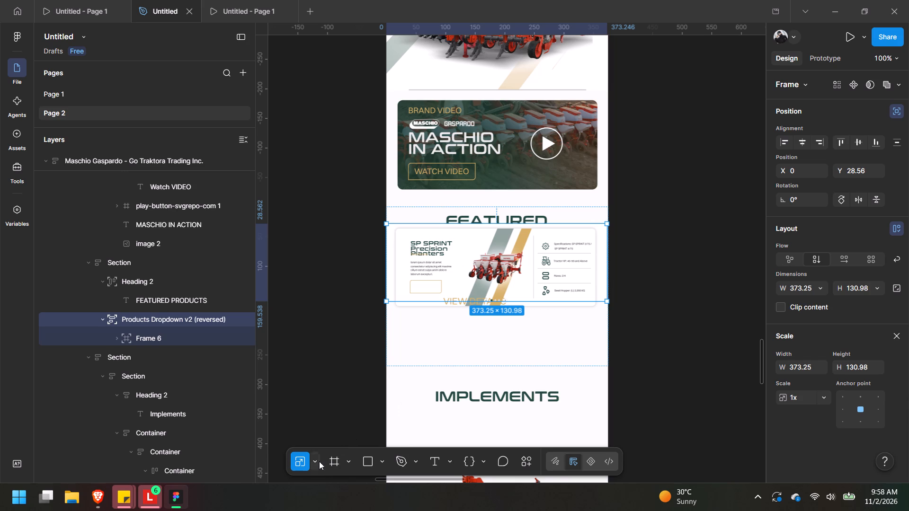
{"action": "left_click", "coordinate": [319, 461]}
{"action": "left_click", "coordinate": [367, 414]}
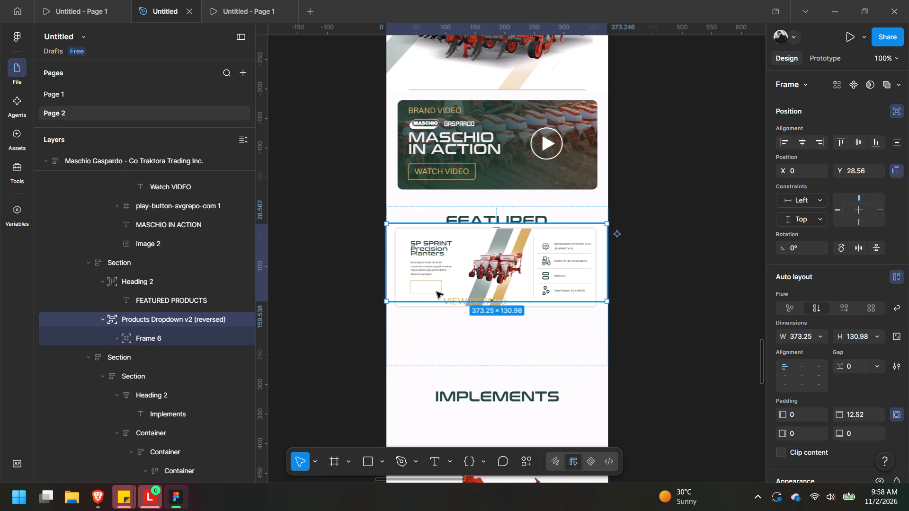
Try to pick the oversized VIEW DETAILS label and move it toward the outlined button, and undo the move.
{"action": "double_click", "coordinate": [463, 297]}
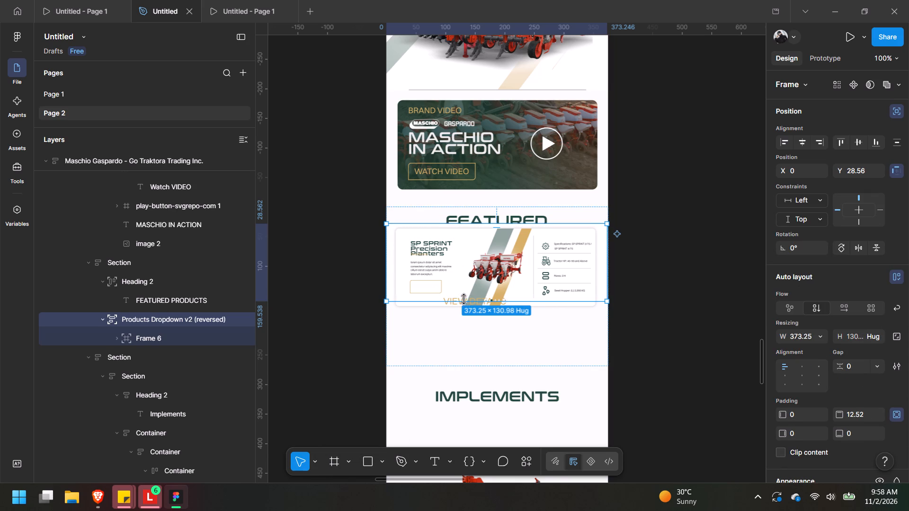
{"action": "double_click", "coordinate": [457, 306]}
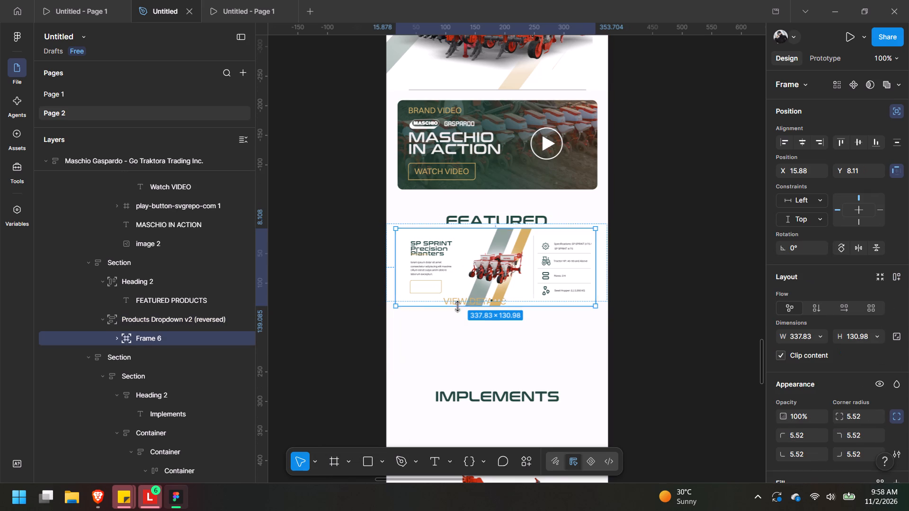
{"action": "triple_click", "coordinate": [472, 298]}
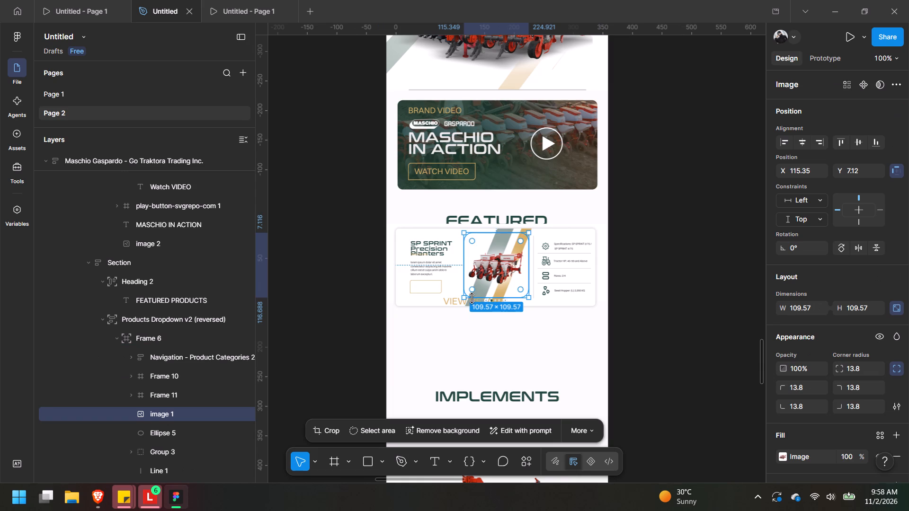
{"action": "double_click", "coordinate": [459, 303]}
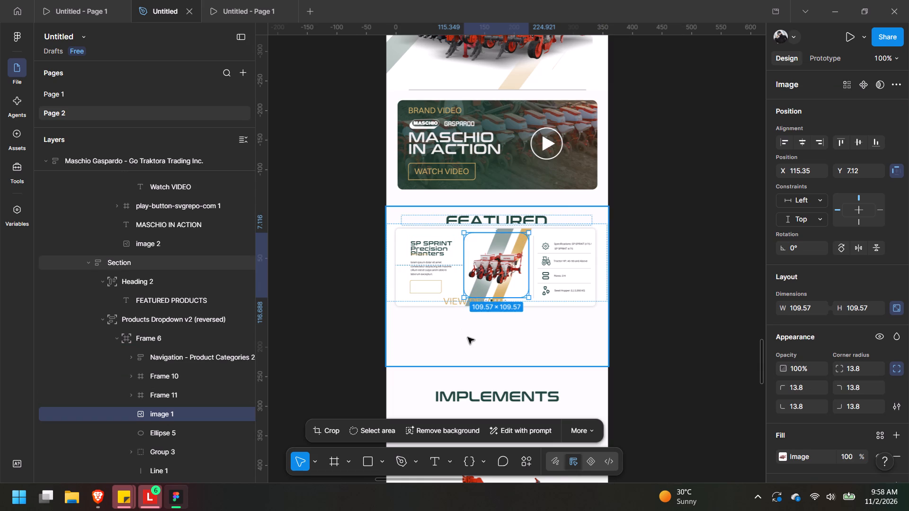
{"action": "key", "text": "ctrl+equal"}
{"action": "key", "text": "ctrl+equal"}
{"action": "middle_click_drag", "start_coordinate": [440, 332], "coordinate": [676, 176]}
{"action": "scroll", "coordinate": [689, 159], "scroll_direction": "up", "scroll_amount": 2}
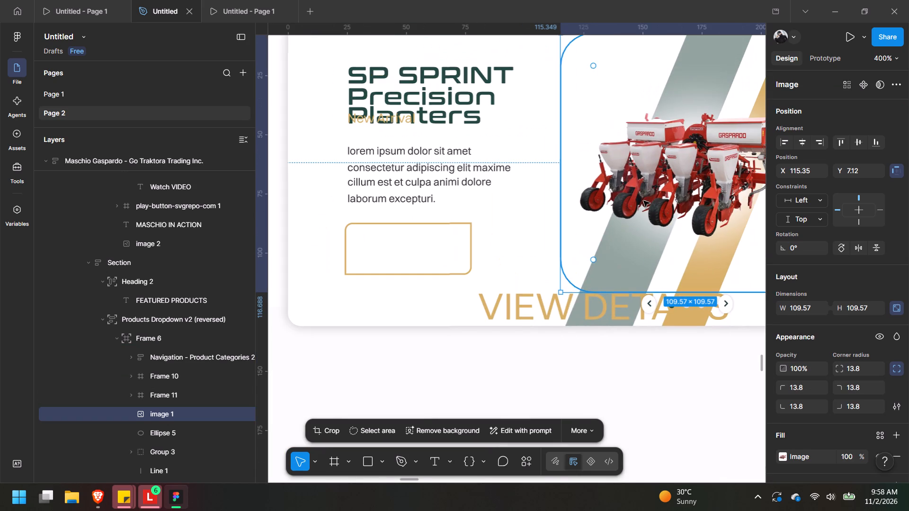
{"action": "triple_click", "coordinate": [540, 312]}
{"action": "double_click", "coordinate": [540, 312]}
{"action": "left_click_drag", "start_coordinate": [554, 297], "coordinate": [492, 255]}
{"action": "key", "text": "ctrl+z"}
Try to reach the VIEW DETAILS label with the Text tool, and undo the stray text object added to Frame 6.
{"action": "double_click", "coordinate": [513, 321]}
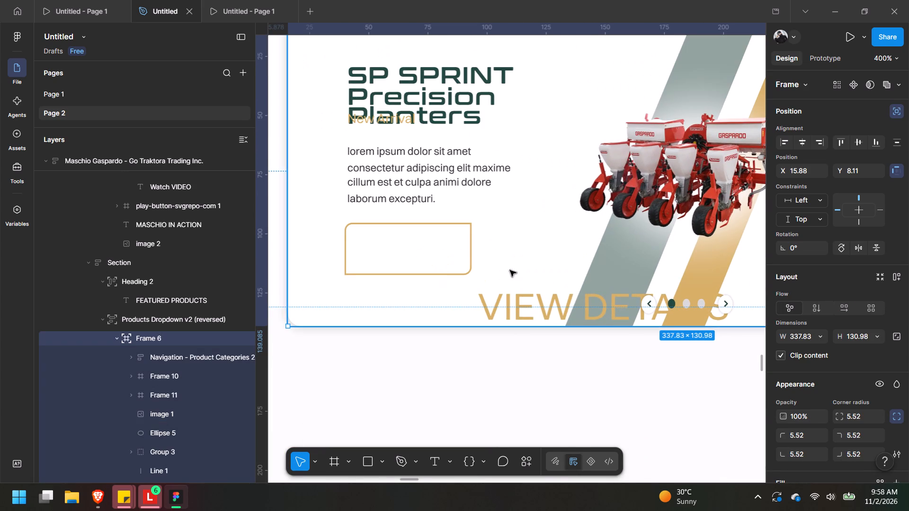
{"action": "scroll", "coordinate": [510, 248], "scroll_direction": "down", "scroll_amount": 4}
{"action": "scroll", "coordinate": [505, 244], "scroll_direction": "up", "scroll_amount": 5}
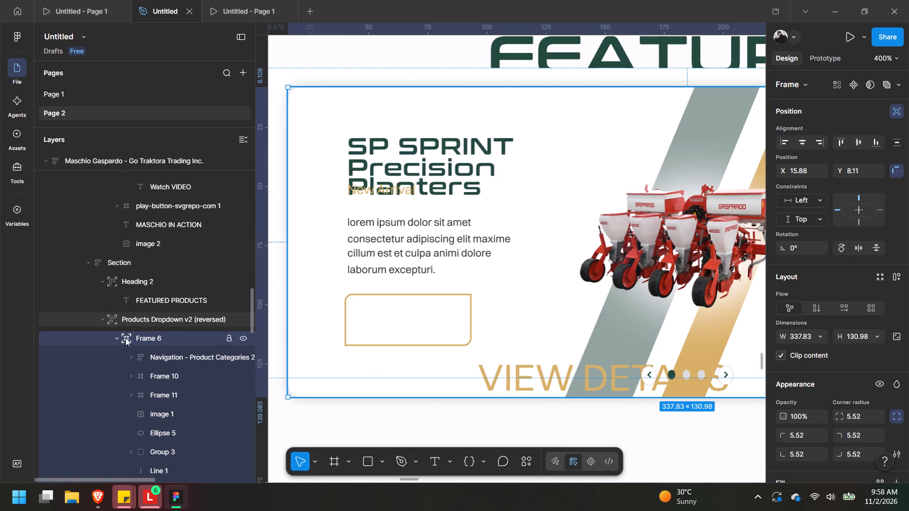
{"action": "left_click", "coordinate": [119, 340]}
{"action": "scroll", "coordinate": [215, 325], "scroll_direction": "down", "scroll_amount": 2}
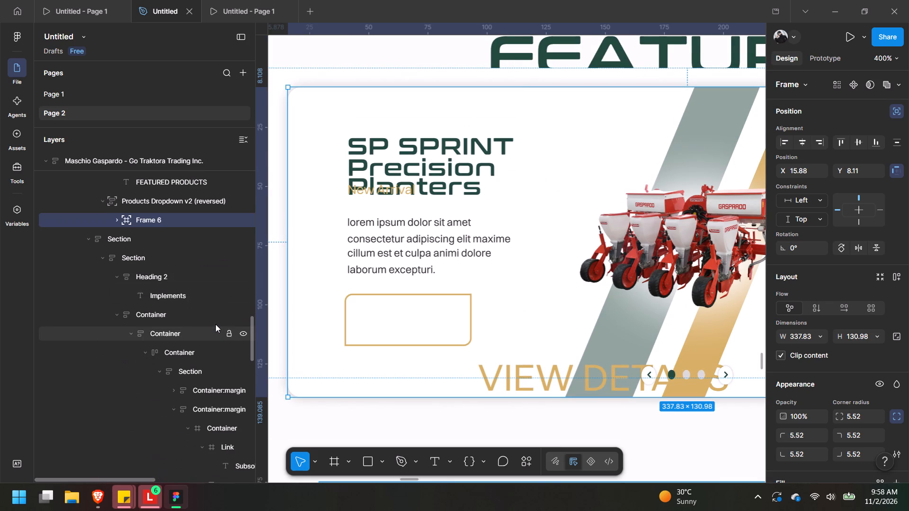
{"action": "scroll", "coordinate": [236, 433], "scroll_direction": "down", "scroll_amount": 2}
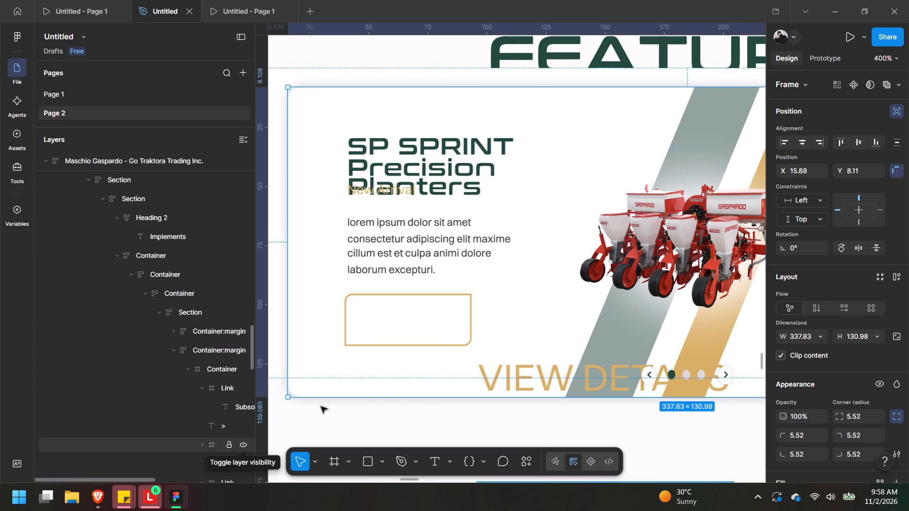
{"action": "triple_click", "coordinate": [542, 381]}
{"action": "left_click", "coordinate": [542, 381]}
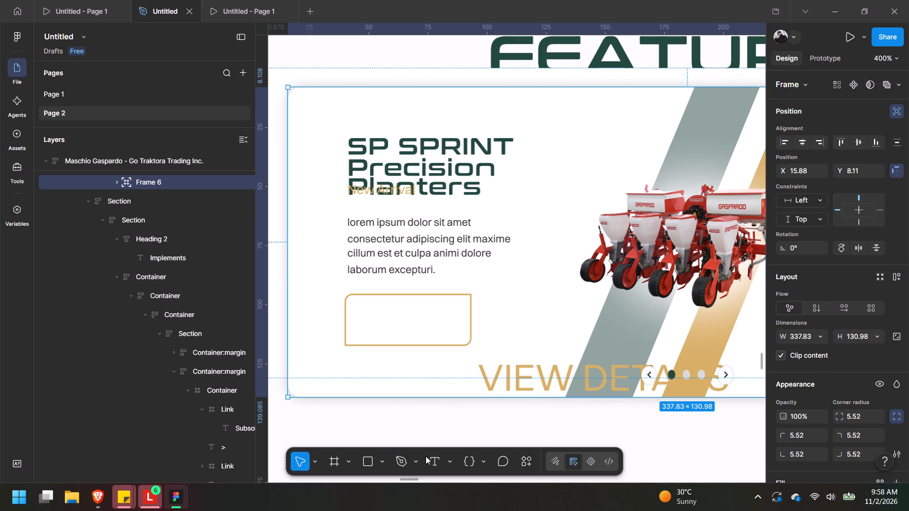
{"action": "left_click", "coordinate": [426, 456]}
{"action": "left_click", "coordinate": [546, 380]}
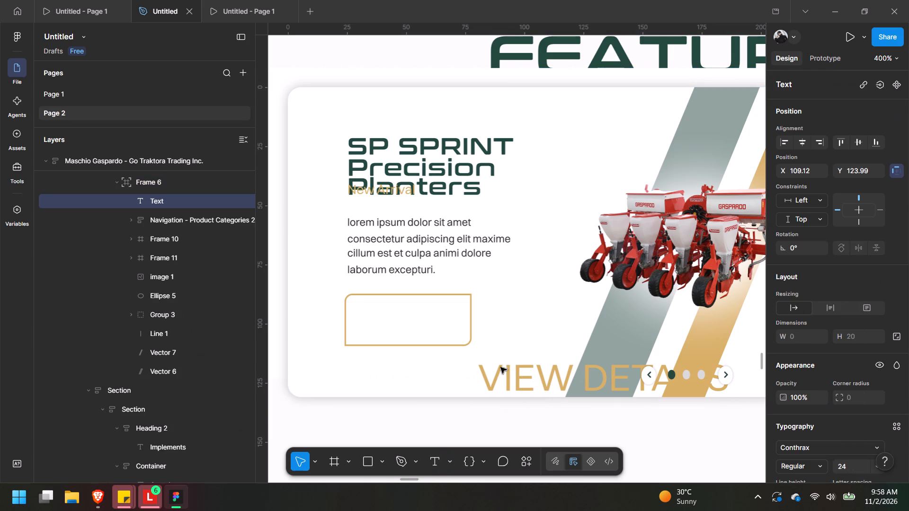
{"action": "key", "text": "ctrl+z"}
Inspect the layers of the FEATURED PRODUCTS section, including Frame 11, the heading text and Group 3.
{"action": "double_click", "coordinate": [493, 288]}
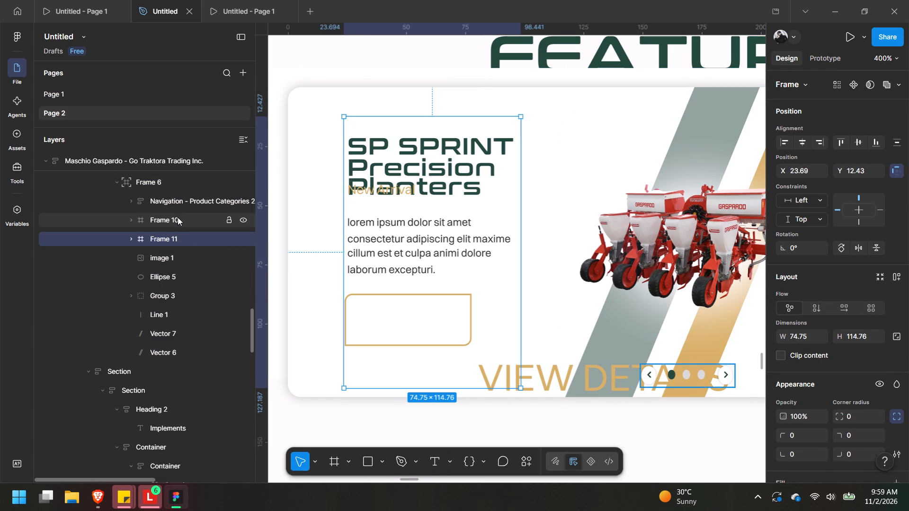
{"action": "scroll", "coordinate": [187, 248], "scroll_direction": "up", "scroll_amount": 1}
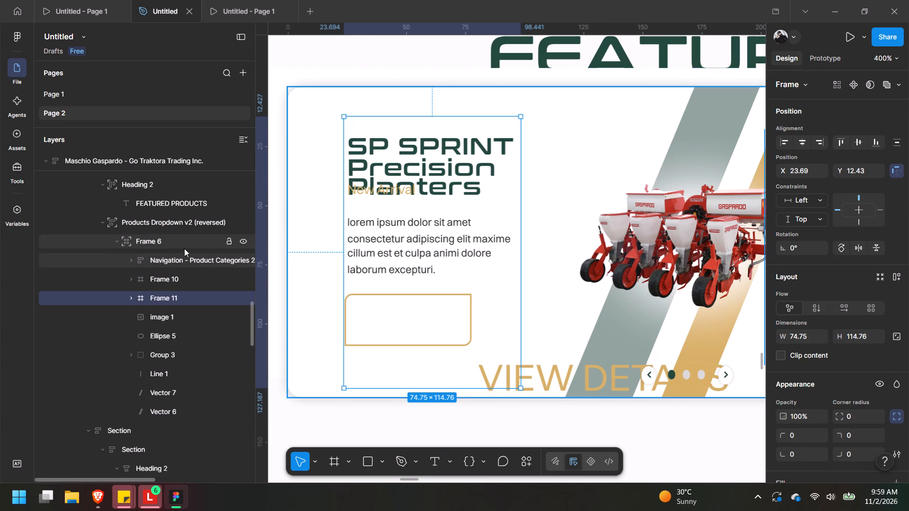
{"action": "left_click", "coordinate": [179, 209]}
{"action": "scroll", "coordinate": [174, 214], "scroll_direction": "up", "scroll_amount": 2}
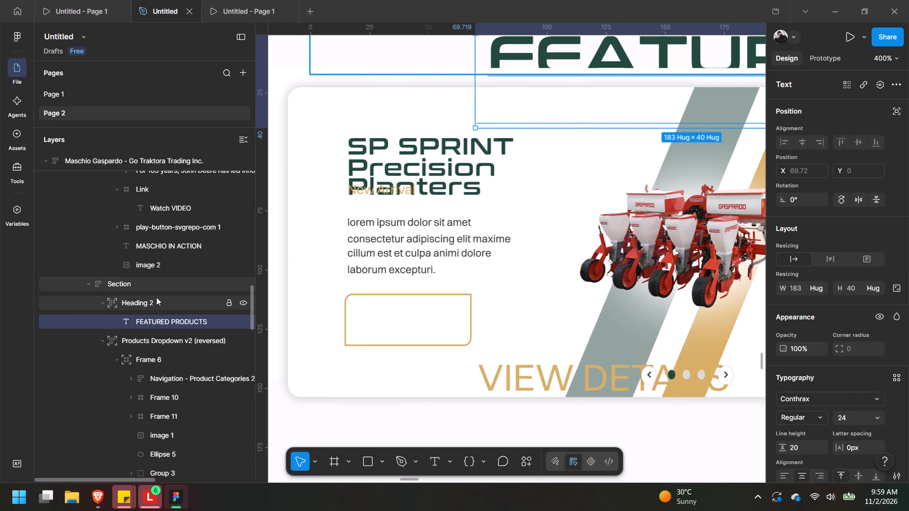
{"action": "scroll", "coordinate": [153, 287], "scroll_direction": "down", "scroll_amount": 2}
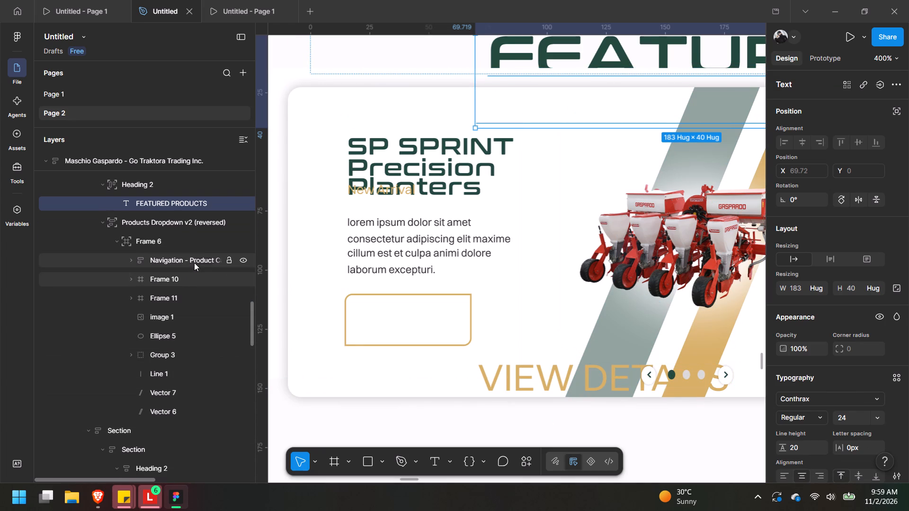
{"action": "left_click", "coordinate": [133, 352]}
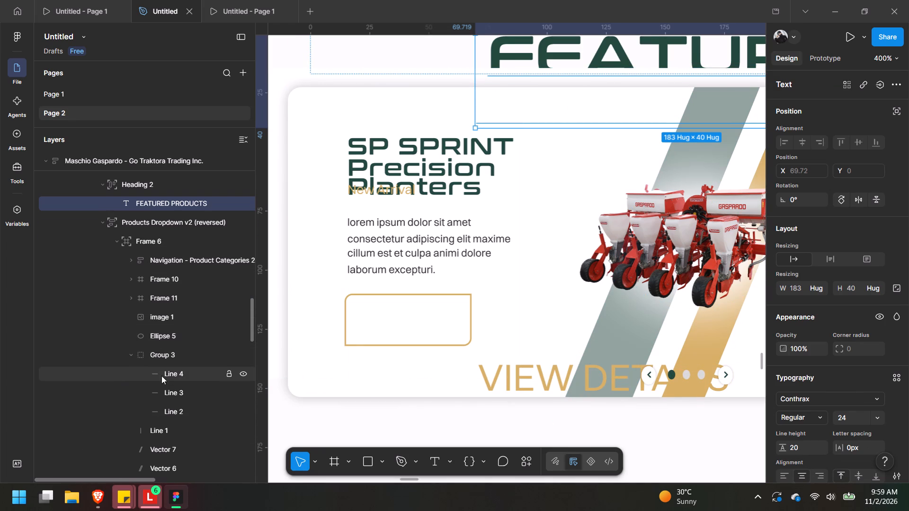
{"action": "left_click", "coordinate": [137, 359]}
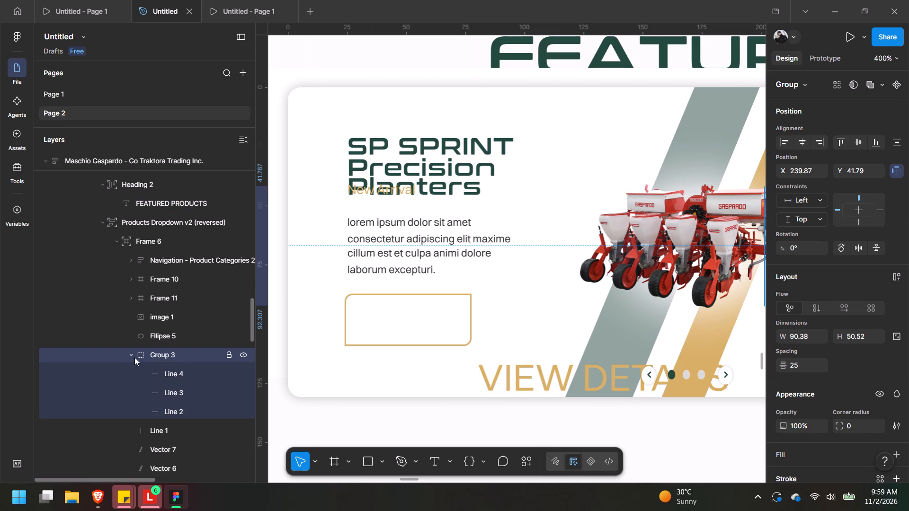
{"action": "left_click", "coordinate": [134, 357]}
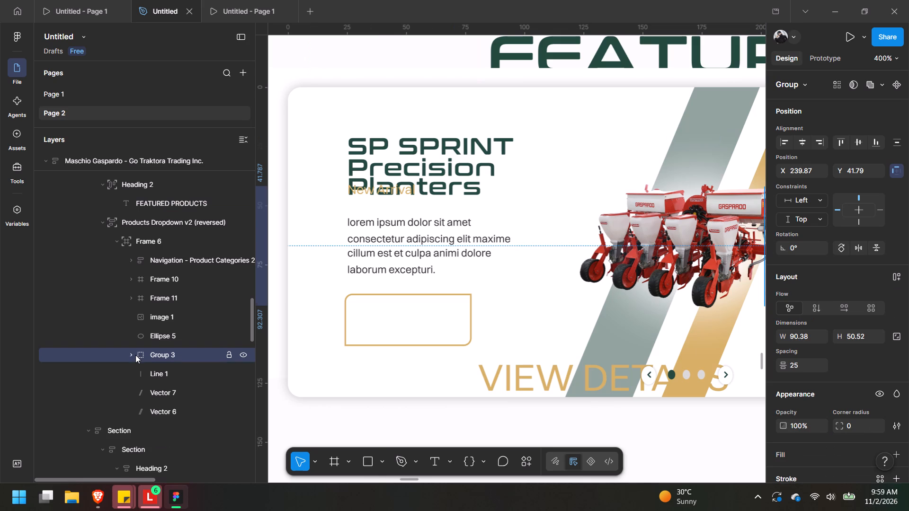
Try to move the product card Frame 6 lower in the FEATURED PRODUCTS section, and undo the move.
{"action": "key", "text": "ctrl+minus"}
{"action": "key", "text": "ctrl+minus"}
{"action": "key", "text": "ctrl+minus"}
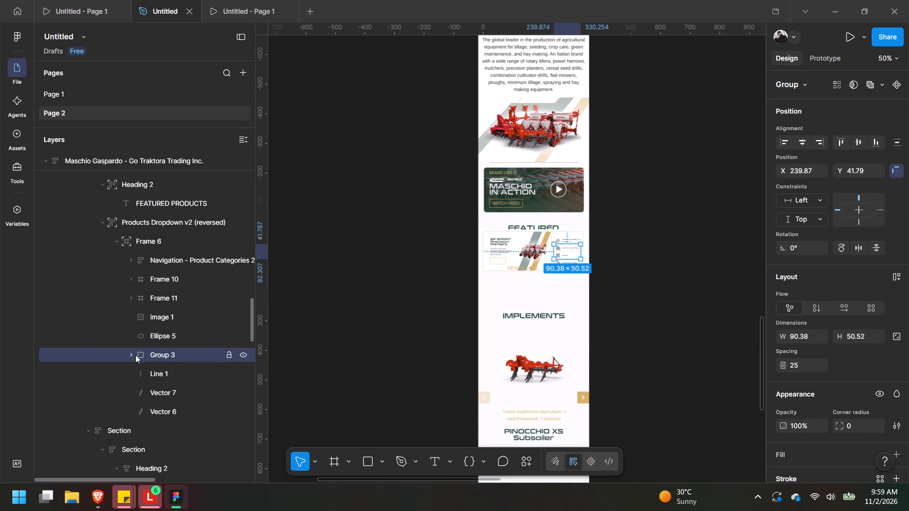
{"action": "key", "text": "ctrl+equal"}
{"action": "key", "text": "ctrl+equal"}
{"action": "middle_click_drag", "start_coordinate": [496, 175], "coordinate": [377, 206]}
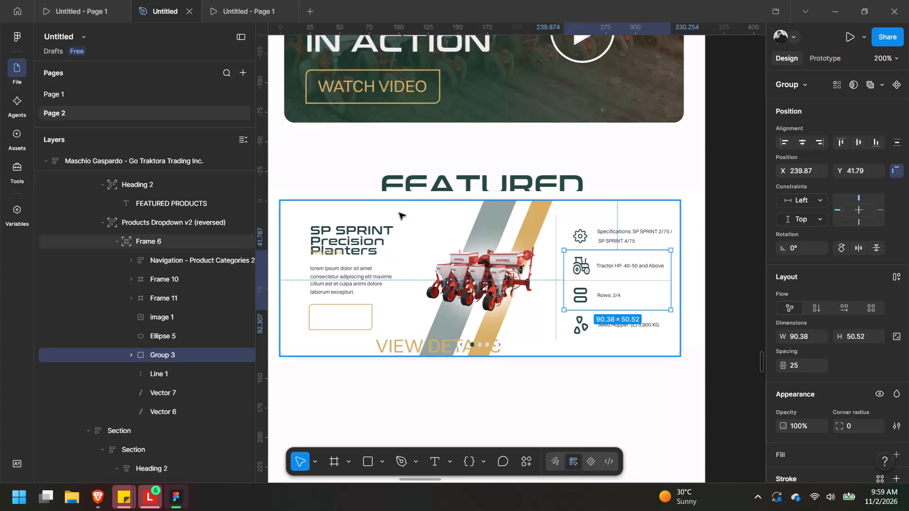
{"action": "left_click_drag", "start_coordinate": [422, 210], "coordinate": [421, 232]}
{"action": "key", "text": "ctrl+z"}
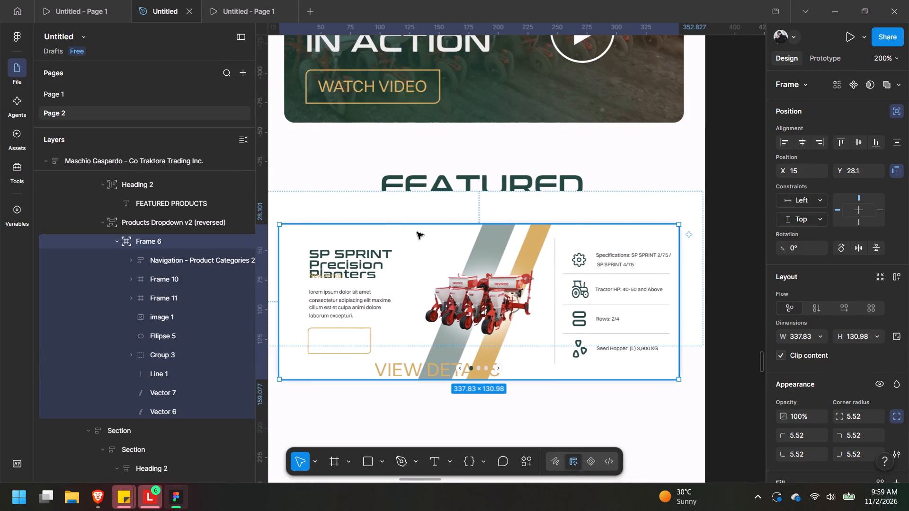
Undo the earlier card, heading and scaling edits back to the full-size 1536 × 572 FEATURED PRODUCTS section.
{"action": "key", "text": "ctrl+z"}
{"action": "key", "text": "ctrl+z"}
{"action": "key", "text": "ctrl+z"}
{"action": "key", "text": "ctrl+z"}
{"action": "key", "text": "ctrl+z"}
{"action": "key", "text": "ctrl+z"}
{"action": "key", "text": "ctrl+z"}
{"action": "key", "text": "ctrl+z"}
{"action": "key", "text": "ctrl+z"}
{"action": "key", "text": "ctrl+z"}
{"action": "key", "text": "ctrl+z"}
{"action": "key", "text": "ctrl+z"}
{"action": "key", "text": "ctrl+z"}
{"action": "key", "text": "ctrl+z"}
{"action": "key", "text": "ctrl+z"}
{"action": "key", "text": "ctrl+z"}
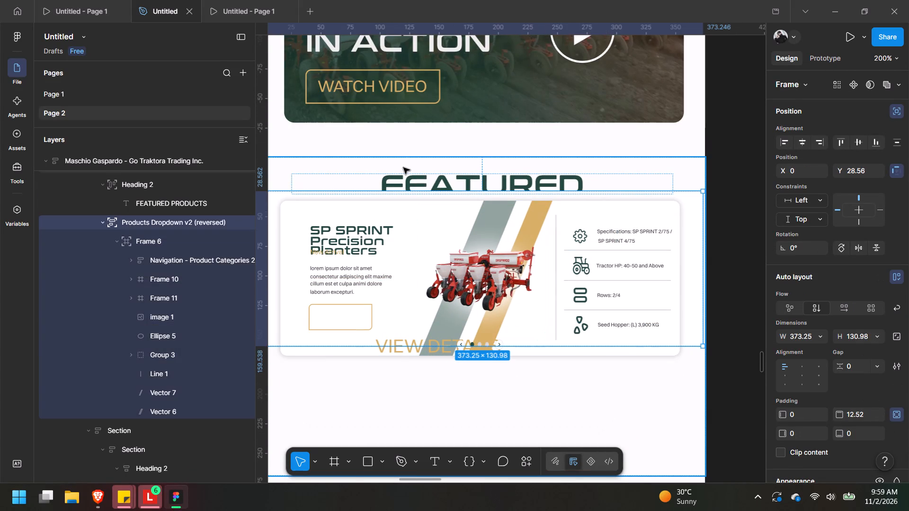
{"action": "key", "text": "ctrl+z"}
{"action": "key", "text": "ctrl+z"}
{"action": "key", "text": "ctrl+z"}
{"action": "key", "text": "ctrl+z"}
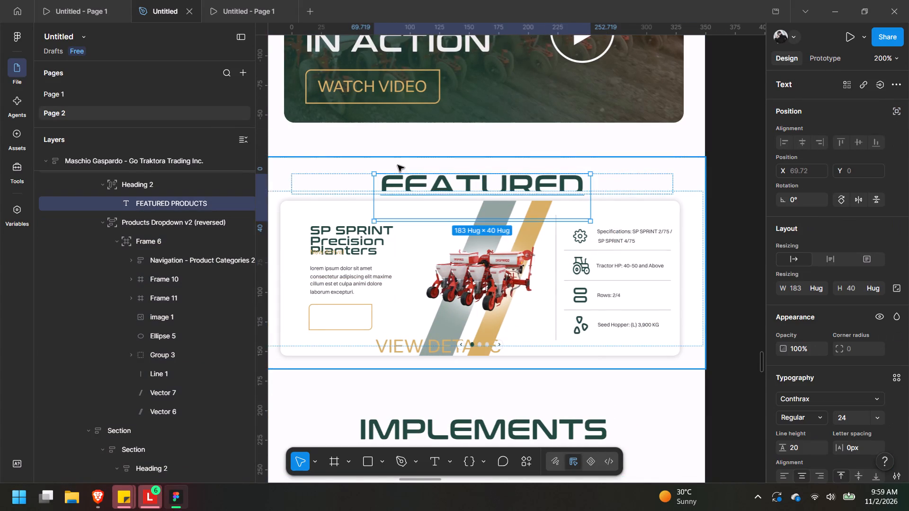
{"action": "key", "text": "ctrl+z"}
{"action": "key", "text": "ctrl+z"}
{"action": "key", "text": "ctrl+z"}
{"action": "key", "text": "ctrl+z"}
{"action": "key", "text": "ctrl+z"}
{"action": "key", "text": "ctrl+z"}
{"action": "key", "text": "ctrl+z"}
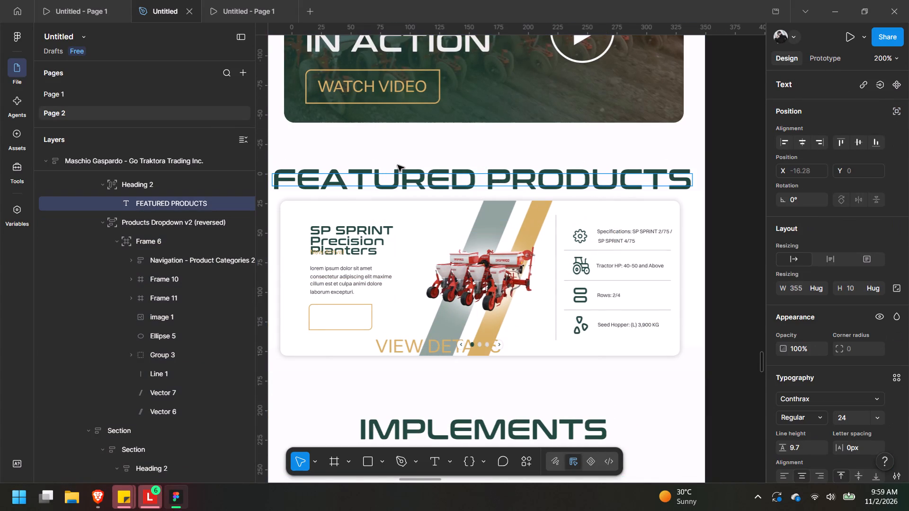
{"action": "key", "text": "ctrl+z"}
{"action": "key", "text": "ctrl+z"}
{"action": "key", "text": "ctrl+z"}
{"action": "key", "text": "ctrl+z"}
{"action": "key", "text": "ctrl+z"}
{"action": "key", "text": "ctrl+z"}
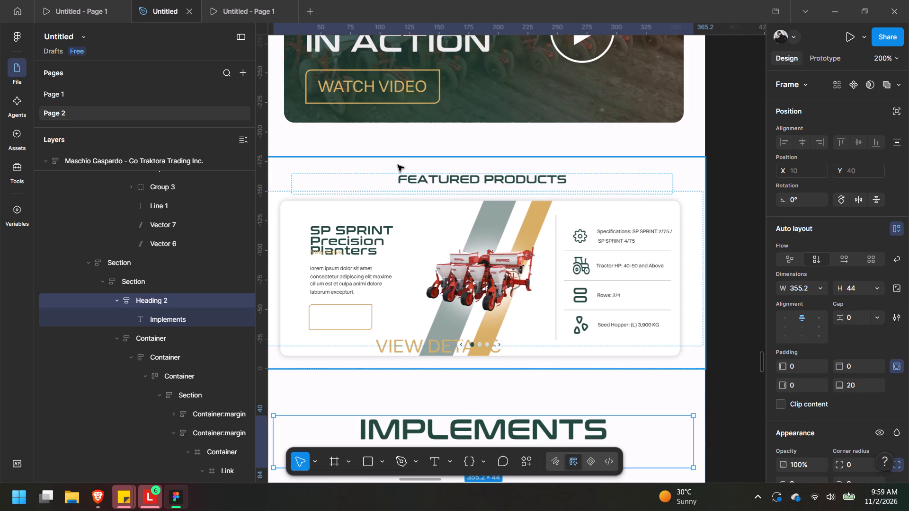
{"action": "key", "text": "ctrl+z"}
{"action": "key", "text": "ctrl+z"}
{"action": "key", "text": "ctrl+z"}
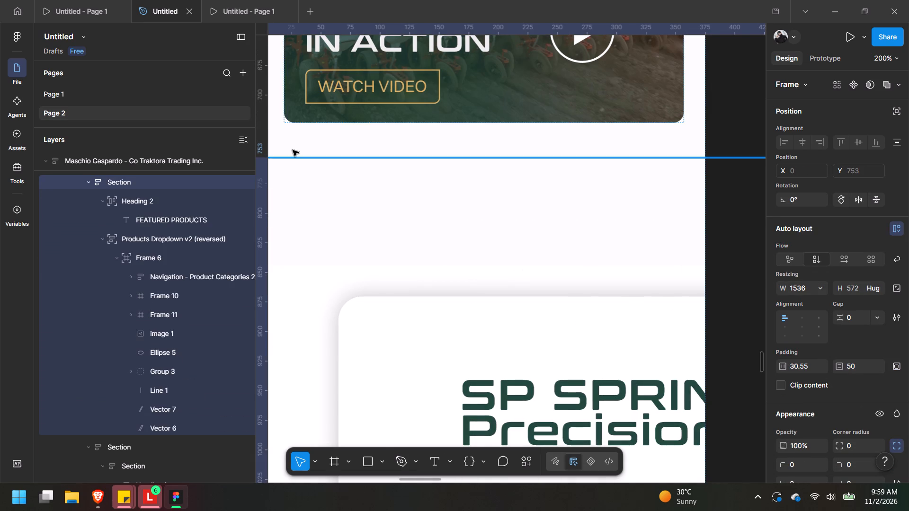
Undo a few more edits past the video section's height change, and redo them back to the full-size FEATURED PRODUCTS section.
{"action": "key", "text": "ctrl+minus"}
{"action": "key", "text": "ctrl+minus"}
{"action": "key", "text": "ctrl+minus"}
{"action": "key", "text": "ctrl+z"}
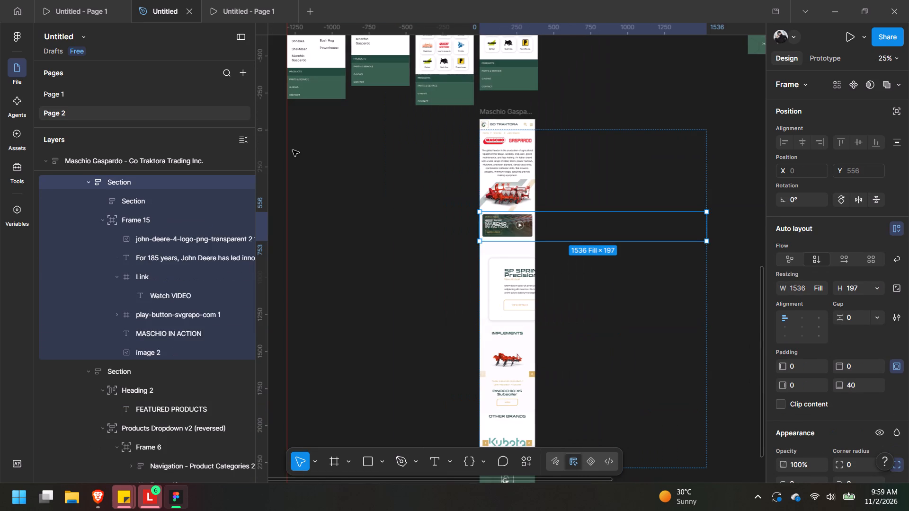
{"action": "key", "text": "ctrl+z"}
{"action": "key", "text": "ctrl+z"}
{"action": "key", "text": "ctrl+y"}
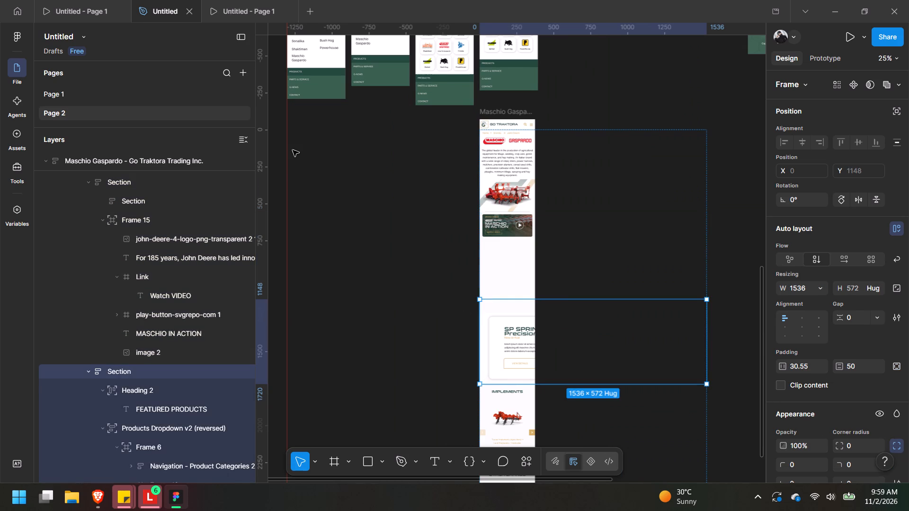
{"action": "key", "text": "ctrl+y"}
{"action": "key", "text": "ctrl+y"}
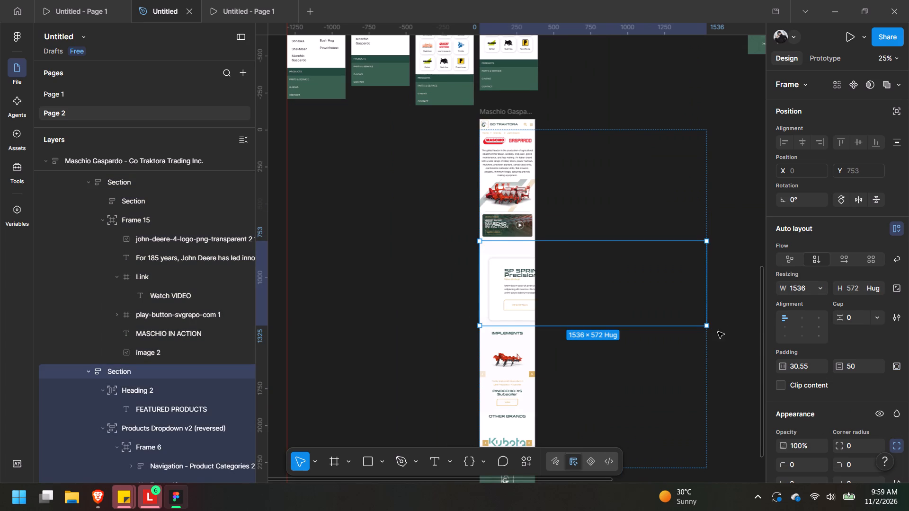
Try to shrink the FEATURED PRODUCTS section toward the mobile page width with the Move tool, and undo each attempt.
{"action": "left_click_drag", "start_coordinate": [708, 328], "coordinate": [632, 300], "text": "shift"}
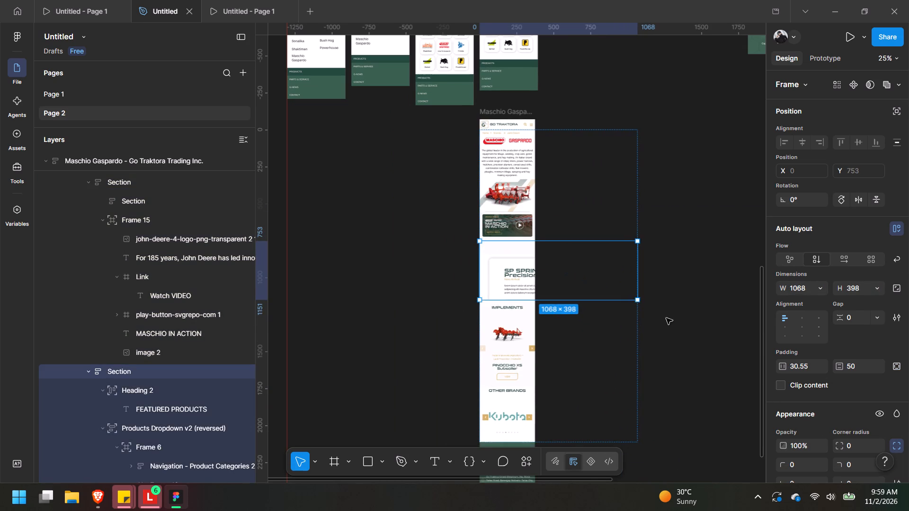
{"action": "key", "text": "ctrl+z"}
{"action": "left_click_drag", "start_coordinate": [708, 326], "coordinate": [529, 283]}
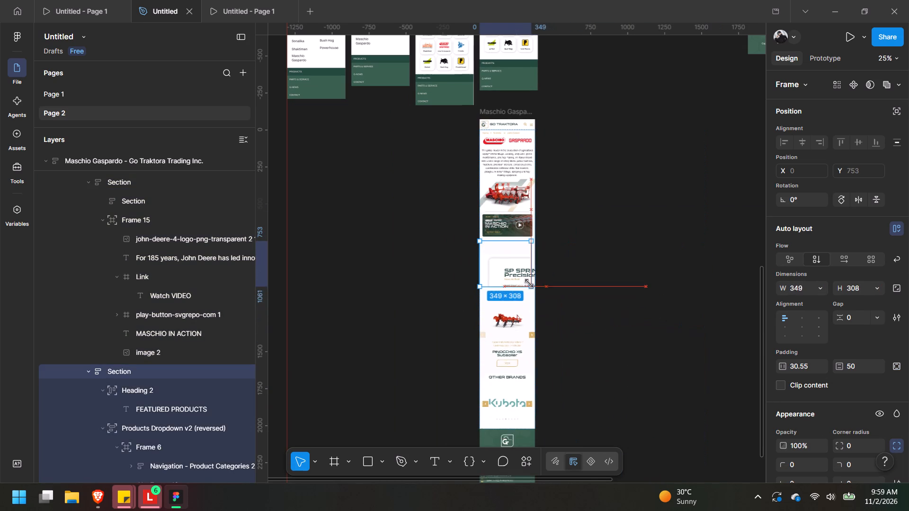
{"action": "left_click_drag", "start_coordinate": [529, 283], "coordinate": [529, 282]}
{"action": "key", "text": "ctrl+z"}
Scale the FEATURED PRODUCTS section down to the mobile page width with the Scale tool, about 375 × 391.
{"action": "left_click", "coordinate": [317, 467]}
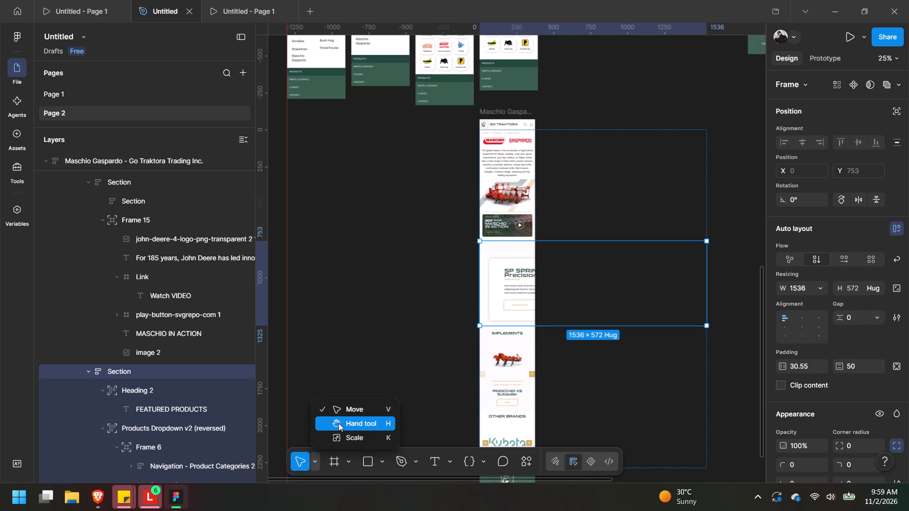
{"action": "left_click", "coordinate": [343, 432]}
{"action": "left_click_drag", "start_coordinate": [710, 327], "coordinate": [689, 324]}
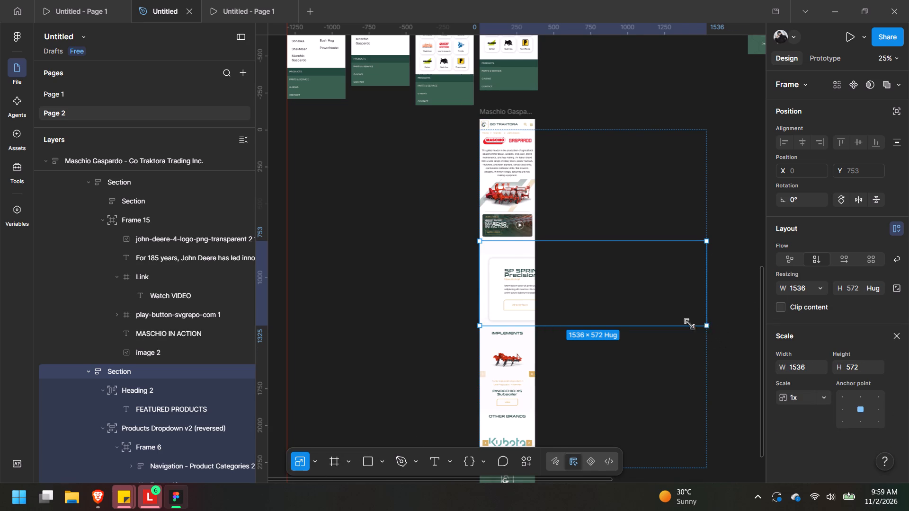
{"action": "left_click_drag", "start_coordinate": [689, 324], "coordinate": [609, 304]}
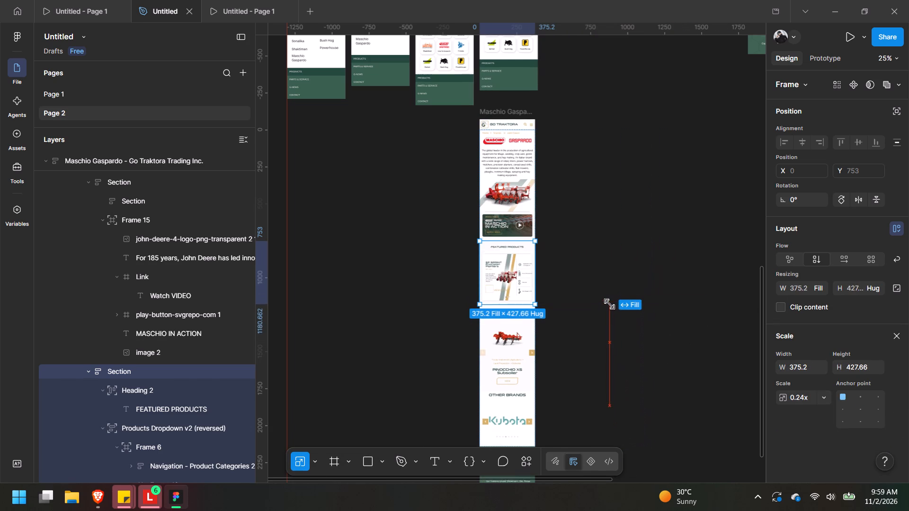
{"action": "left_click_drag", "start_coordinate": [609, 304], "coordinate": [592, 299]}
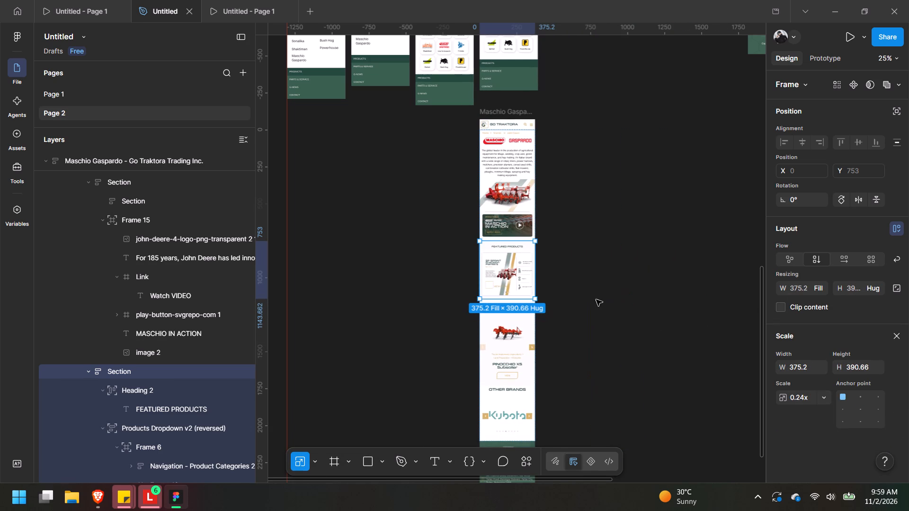
{"action": "left_click", "coordinate": [661, 299]}
Move the red planter image in the product card toward the specifications list, to about X 154, Y 33.
{"action": "key", "text": "ctrl+equal"}
{"action": "key", "text": "ctrl+equal"}
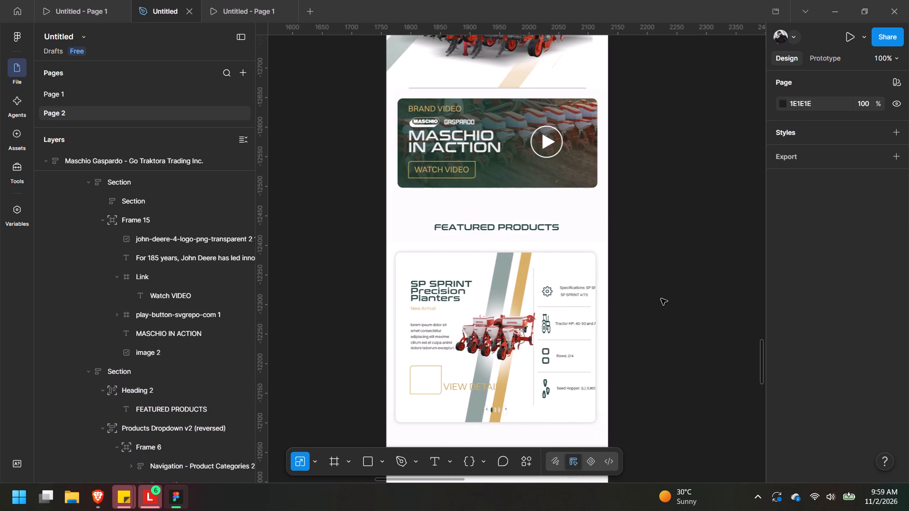
{"action": "key", "text": "ctrl+equal"}
{"action": "middle_click_drag", "start_coordinate": [543, 254], "coordinate": [542, 245]}
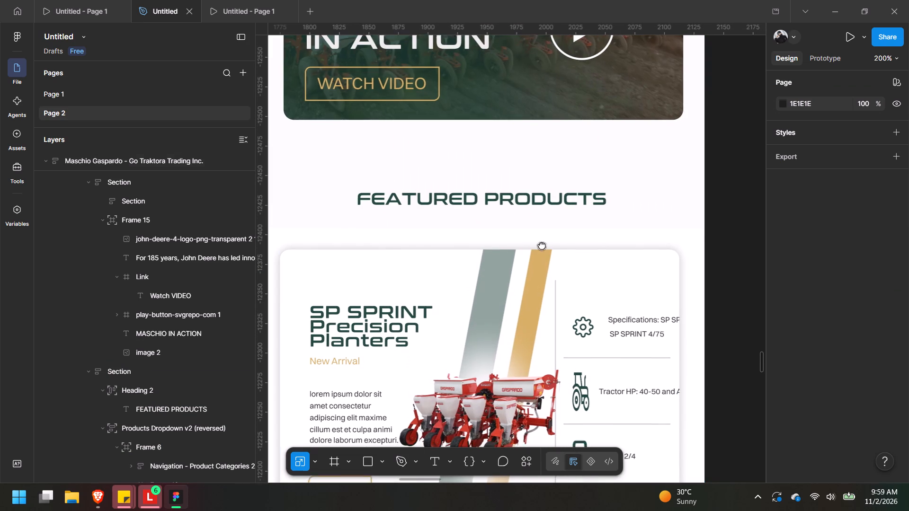
{"action": "middle_click_drag", "start_coordinate": [542, 245], "coordinate": [567, 115]}
{"action": "triple_click", "coordinate": [542, 297]}
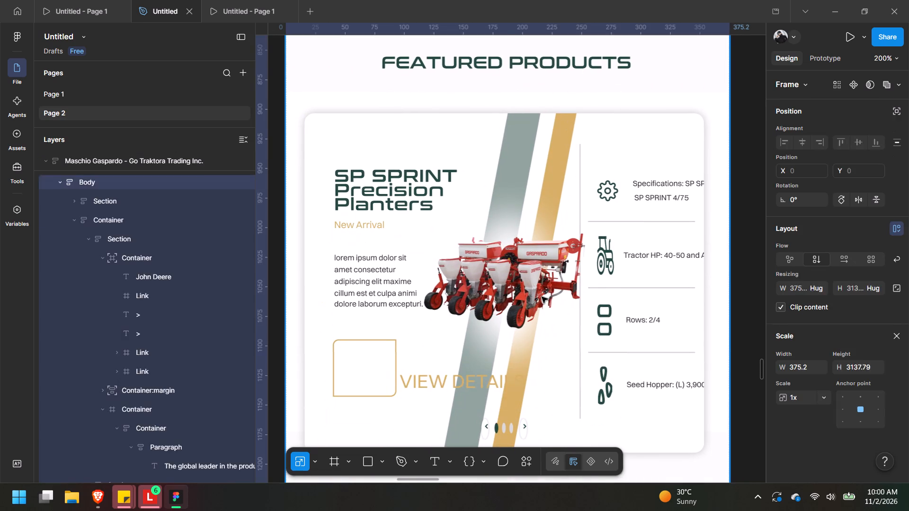
{"action": "double_click", "coordinate": [542, 297]}
{"action": "triple_click", "coordinate": [540, 289]}
{"action": "left_click", "coordinate": [542, 288]}
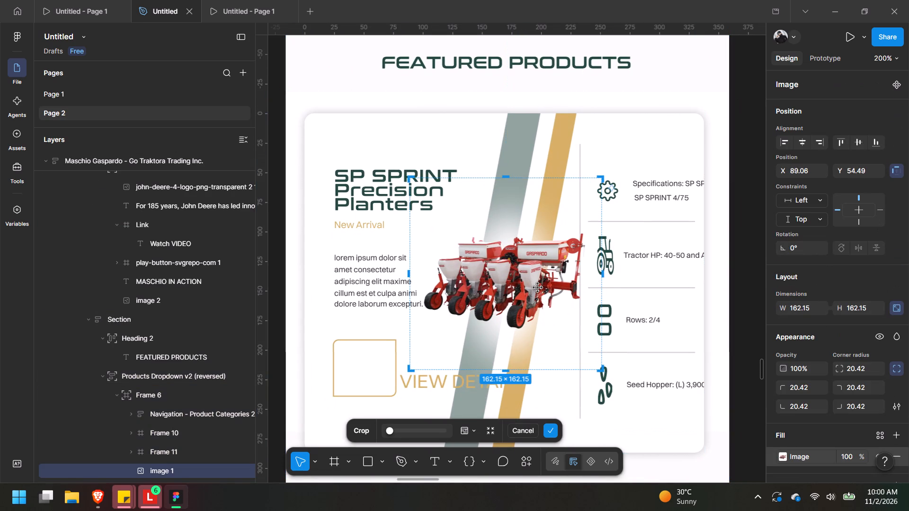
{"action": "left_click", "coordinate": [689, 222]}
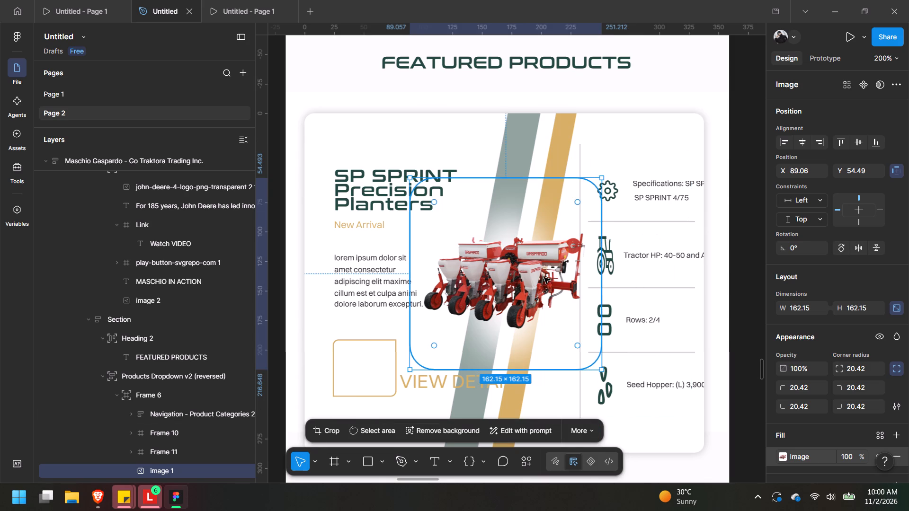
{"action": "left_click_drag", "start_coordinate": [528, 288], "coordinate": [625, 261]}
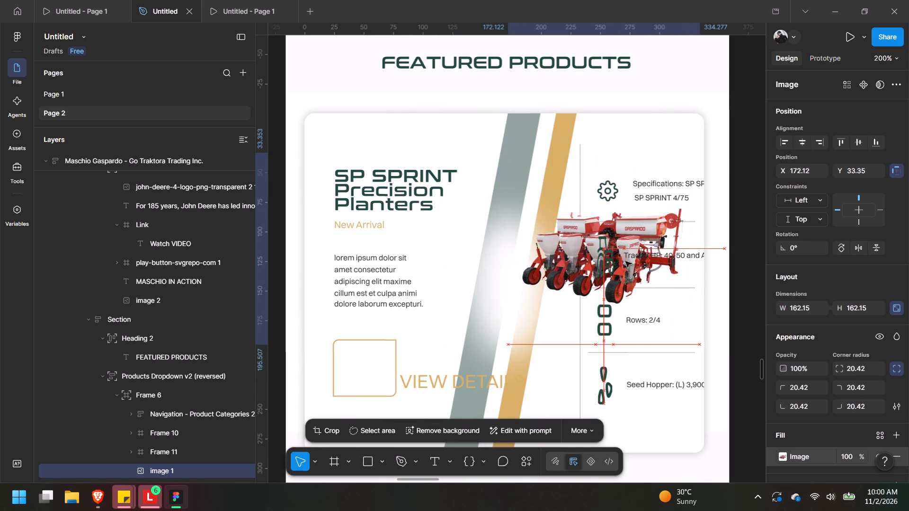
{"action": "left_click_drag", "start_coordinate": [625, 261], "coordinate": [615, 260]}
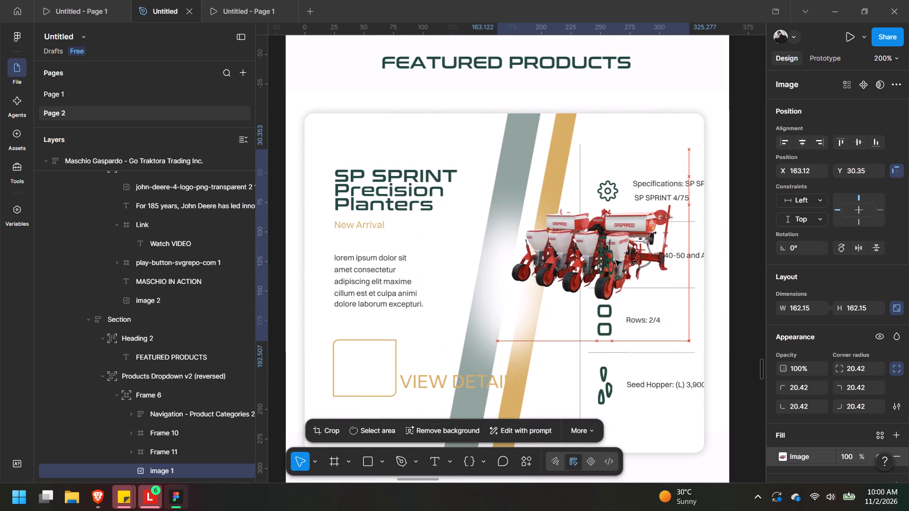
{"action": "left_click_drag", "start_coordinate": [615, 260], "coordinate": [606, 262]}
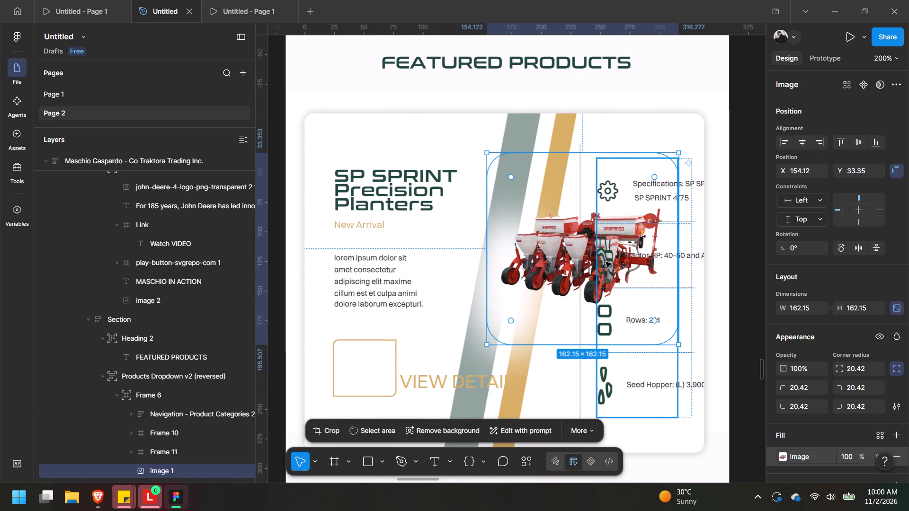
Compare the text settings of the SP SPRINT Precision Planters title with those of the PINOCCHIO XS Subsoiler heading.
{"action": "left_click", "coordinate": [446, 185]}
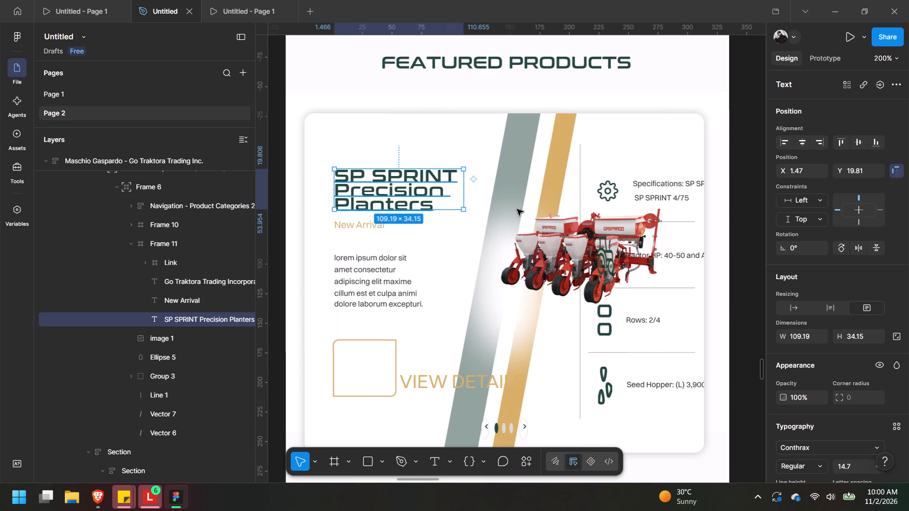
{"action": "scroll", "coordinate": [676, 316], "scroll_direction": "down", "scroll_amount": 17}
{"action": "scroll", "coordinate": [577, 349], "scroll_direction": "down", "scroll_amount": 6}
{"action": "key", "text": "t"}
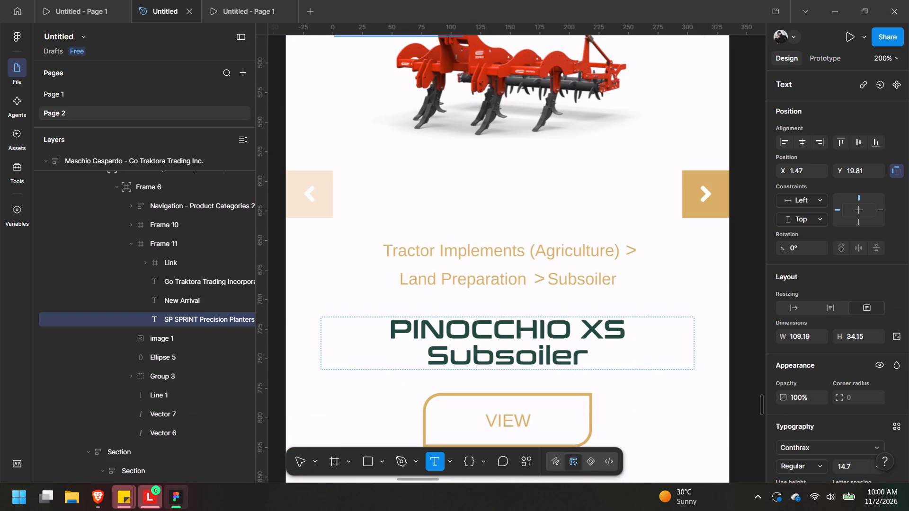
{"action": "left_click", "coordinate": [521, 328]}
{"action": "middle_click_drag", "start_coordinate": [520, 169], "coordinate": [523, 400]}
{"action": "middle_click_drag", "start_coordinate": [461, 136], "coordinate": [514, 442]}
{"action": "scroll", "coordinate": [485, 219], "scroll_direction": "up", "scroll_amount": 1}
{"action": "middle_click_drag", "start_coordinate": [486, 227], "coordinate": [409, 387]}
{"action": "scroll", "coordinate": [409, 387], "scroll_direction": "down", "scroll_amount": 1}
{"action": "scroll", "coordinate": [393, 326], "scroll_direction": "up", "scroll_amount": 1}
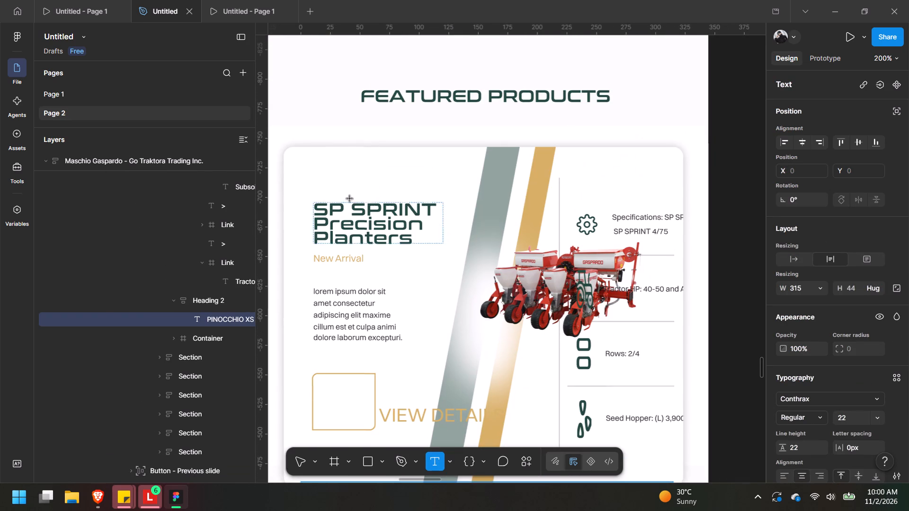
Set the font size of the SP SPRINT Precision Planters title in the product card to 22.
{"action": "key", "text": "t"}
{"action": "left_click", "coordinate": [358, 219]}
{"action": "key", "text": "ctrl+a"}
{"action": "scroll", "coordinate": [882, 423], "scroll_direction": "down", "scroll_amount": 2}
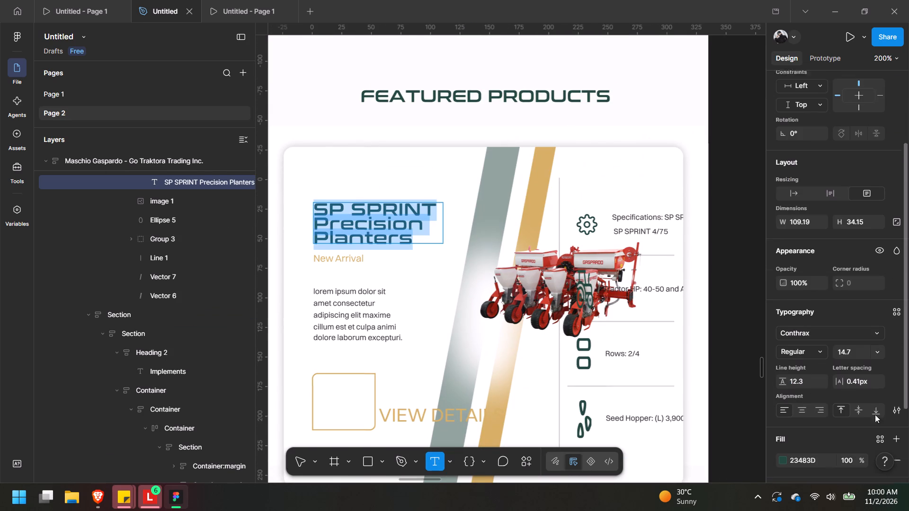
{"action": "left_click", "coordinate": [878, 347]}
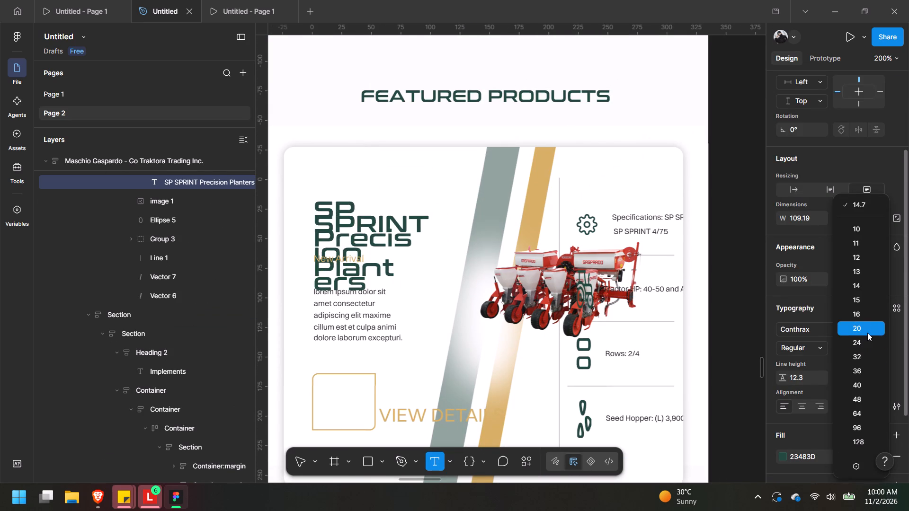
{"action": "left_click", "coordinate": [871, 332]}
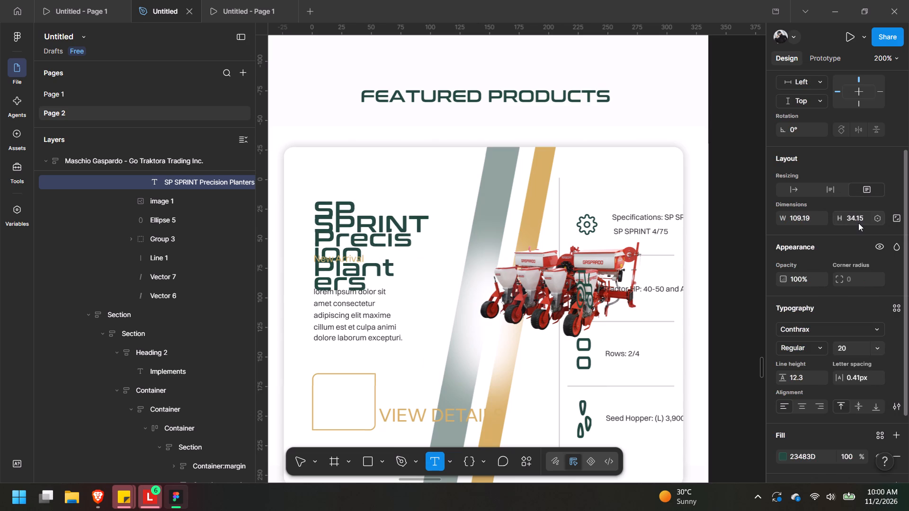
{"action": "left_click", "coordinate": [848, 344]}
{"action": "type", "text": "22"}
{"action": "key", "text": "Return"}
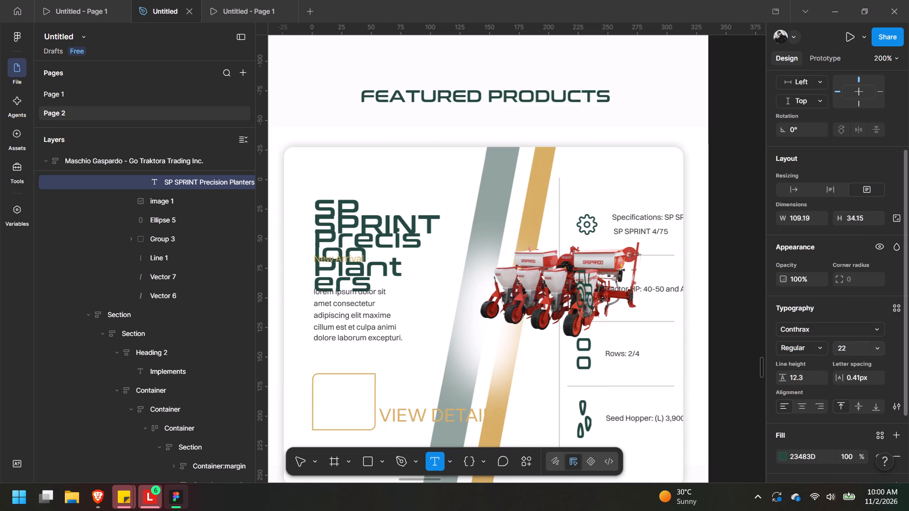
{"action": "left_click", "coordinate": [392, 229]}
{"action": "left_click", "coordinate": [303, 461]}
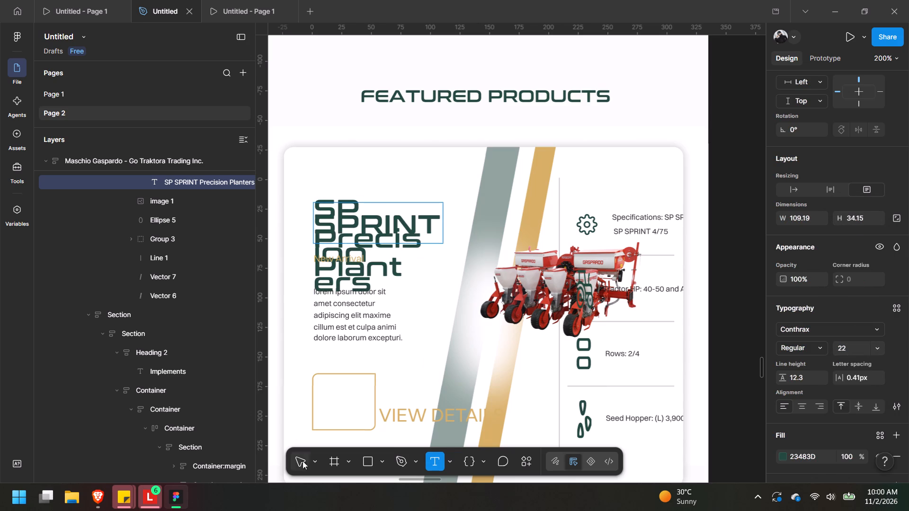
{"action": "left_click", "coordinate": [449, 277]}
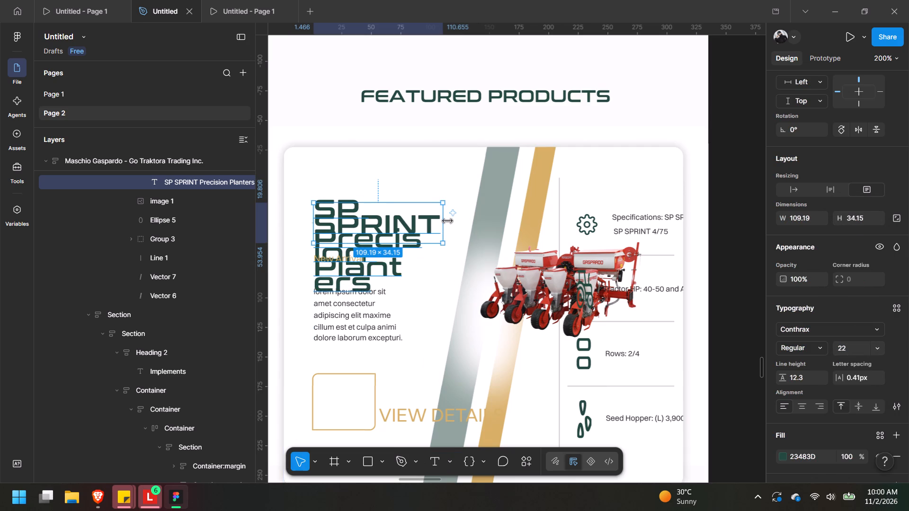
Widen the SP SPRINT Precision Planters title box to about 161 × 34 and move it up near the card's top edge.
{"action": "left_click_drag", "start_coordinate": [445, 221], "coordinate": [496, 233]}
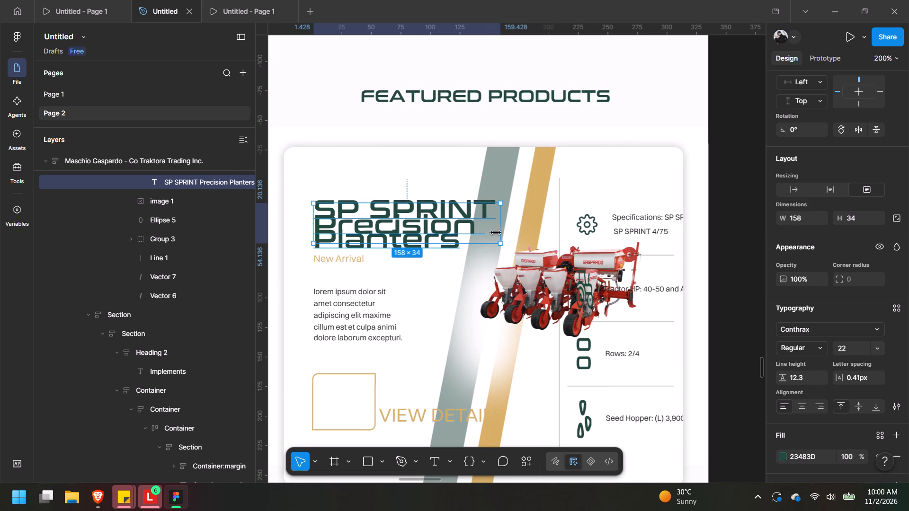
{"action": "left_click_drag", "start_coordinate": [496, 233], "coordinate": [503, 233]}
{"action": "left_click_drag", "start_coordinate": [463, 231], "coordinate": [459, 209]}
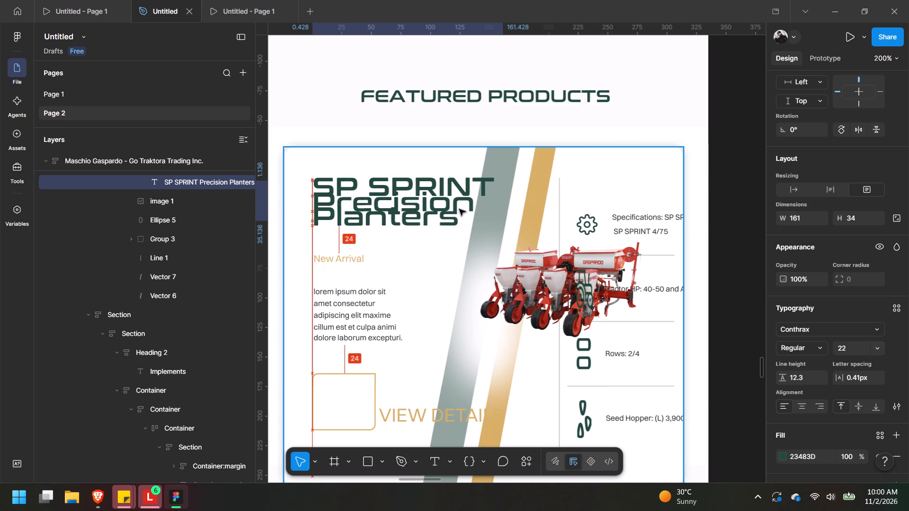
{"action": "left_click_drag", "start_coordinate": [459, 209], "coordinate": [462, 211]}
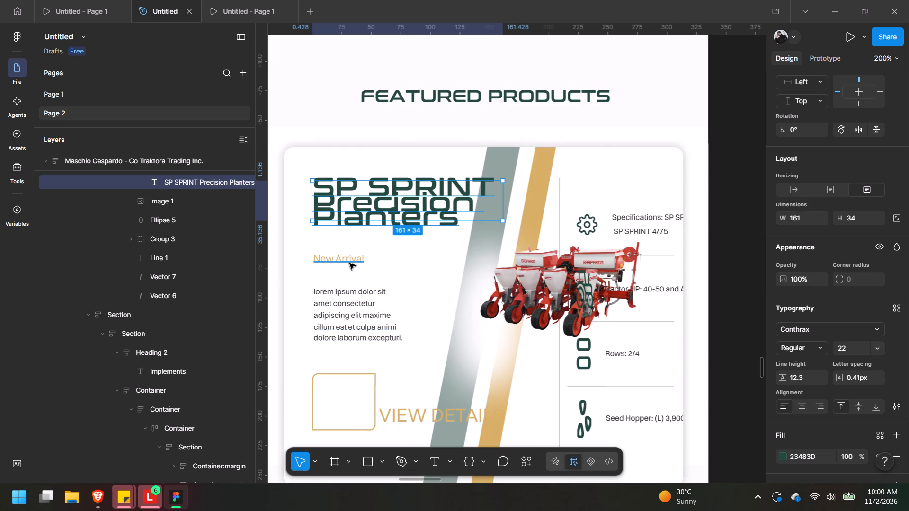
Move the New Arrival label out from under the title to above the specifications list, near the card's top edge.
{"action": "left_click_drag", "start_coordinate": [349, 263], "coordinate": [583, 185]}
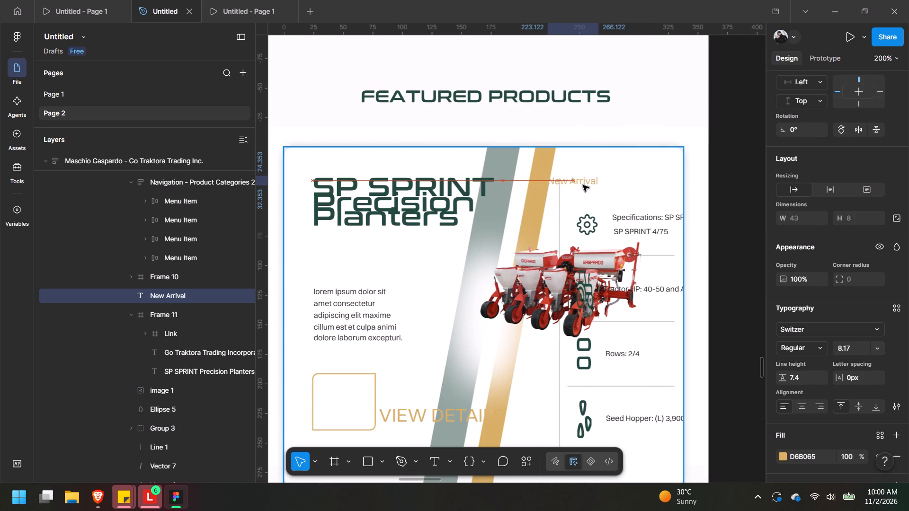
{"action": "left_click_drag", "start_coordinate": [583, 185], "coordinate": [598, 183]}
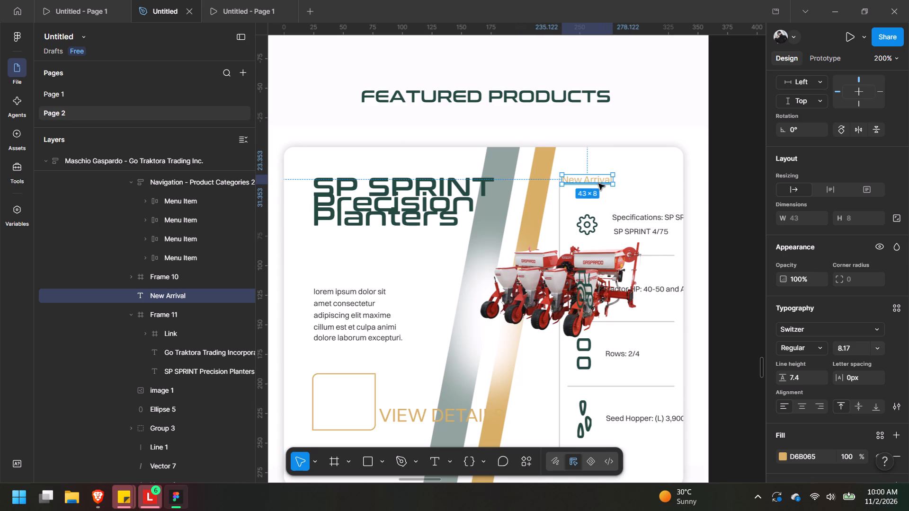
Move the red planter image down toward the description text, to about X 92, Y 70.
{"action": "left_click_drag", "start_coordinate": [529, 278], "coordinate": [455, 323]}
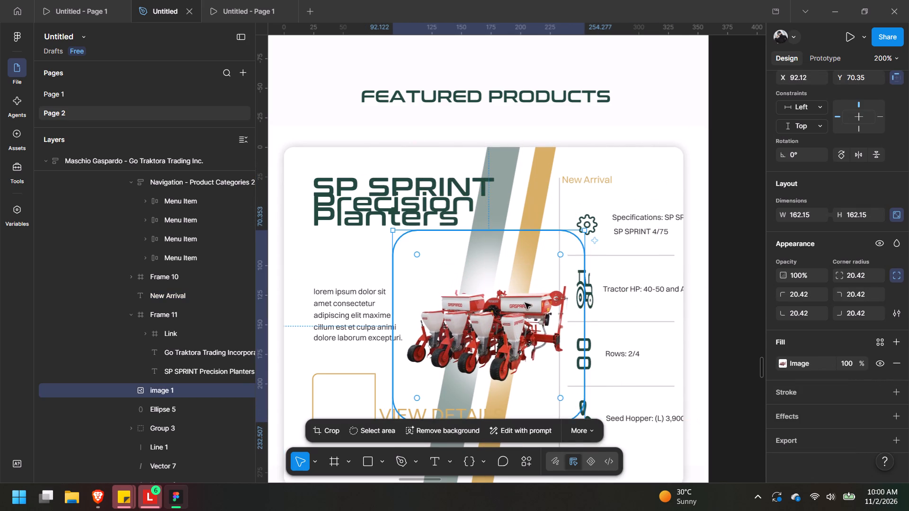
{"action": "left_click_drag", "start_coordinate": [644, 250], "coordinate": [630, 295]}
{"action": "scroll", "coordinate": [637, 285], "scroll_direction": "down", "scroll_amount": 5}
{"action": "key", "text": "ctrl+z"}
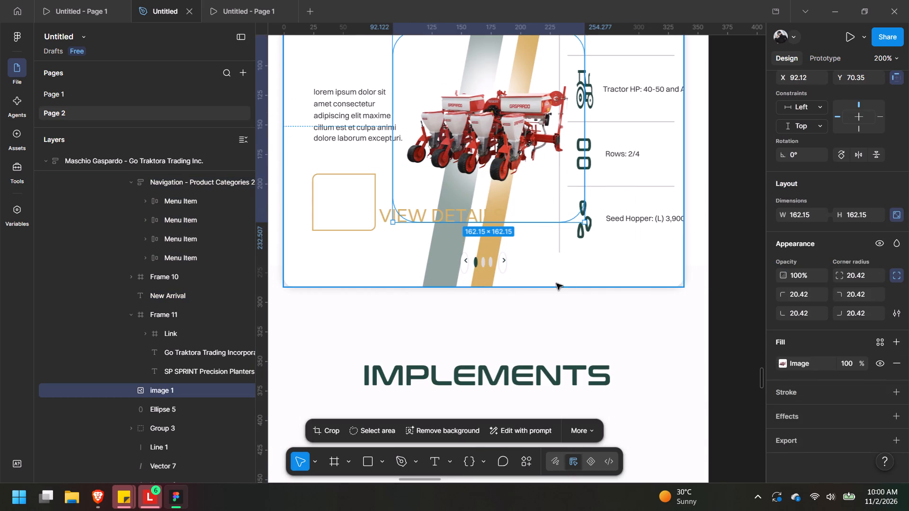
Extend the product card frame downward to about 338 × 395.
{"action": "left_click", "coordinate": [568, 280]}
{"action": "left_click_drag", "start_coordinate": [567, 285], "coordinate": [572, 414]}
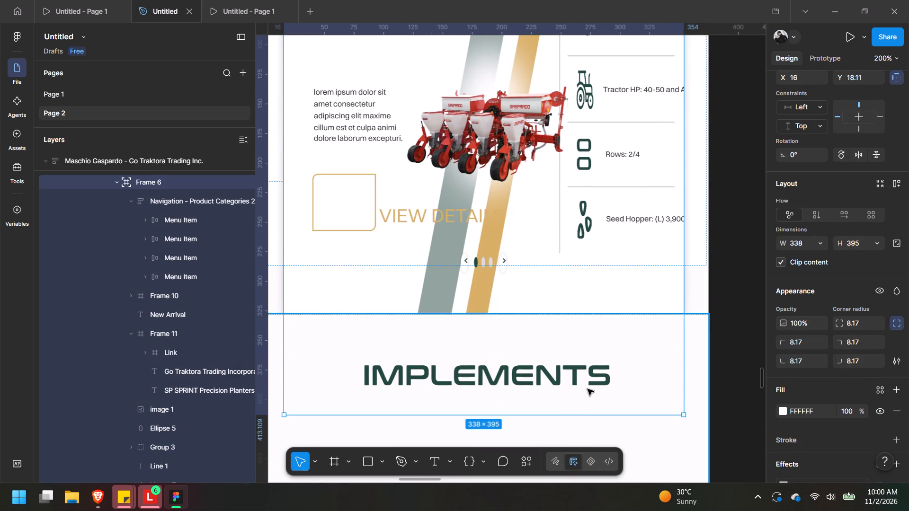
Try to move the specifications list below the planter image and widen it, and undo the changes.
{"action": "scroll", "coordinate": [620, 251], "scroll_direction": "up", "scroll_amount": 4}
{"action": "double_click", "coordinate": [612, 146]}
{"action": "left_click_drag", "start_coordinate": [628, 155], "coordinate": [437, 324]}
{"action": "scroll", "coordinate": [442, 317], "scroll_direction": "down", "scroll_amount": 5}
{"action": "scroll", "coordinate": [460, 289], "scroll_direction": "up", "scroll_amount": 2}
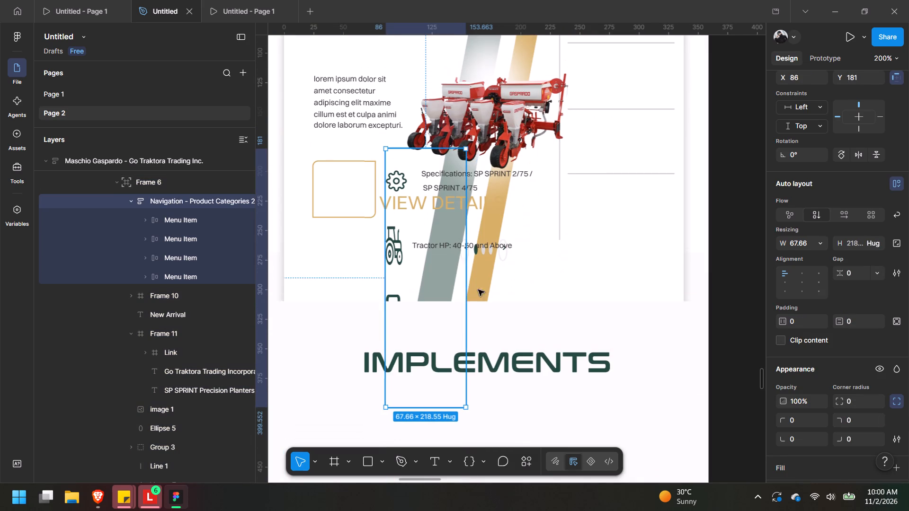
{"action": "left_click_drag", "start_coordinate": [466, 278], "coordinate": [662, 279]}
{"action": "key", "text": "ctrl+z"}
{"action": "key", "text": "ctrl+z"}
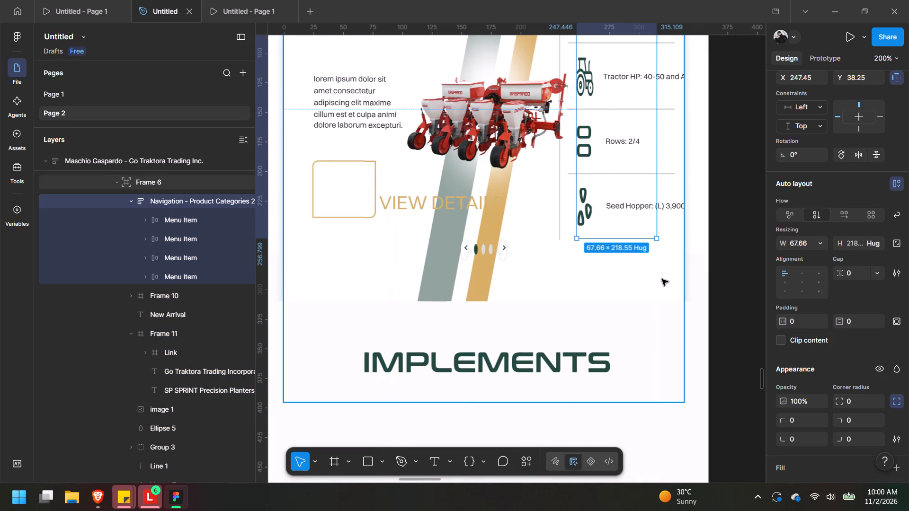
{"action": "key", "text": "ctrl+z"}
Widen the whole specifications list to about 209 and shift it toward the middle of the card, to about X 144, Y 66.
{"action": "middle_click_drag", "start_coordinate": [634, 158], "coordinate": [493, 406]}
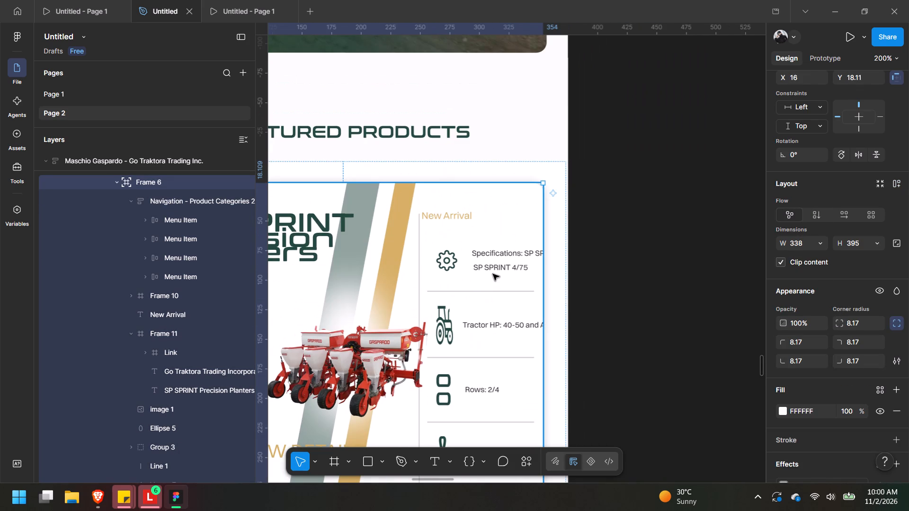
{"action": "triple_click", "coordinate": [493, 274]}
{"action": "left_click", "coordinate": [472, 346]}
{"action": "scroll", "coordinate": [455, 357], "scroll_direction": "up", "scroll_amount": 1}
{"action": "middle_click_drag", "start_coordinate": [455, 356], "coordinate": [496, 251]}
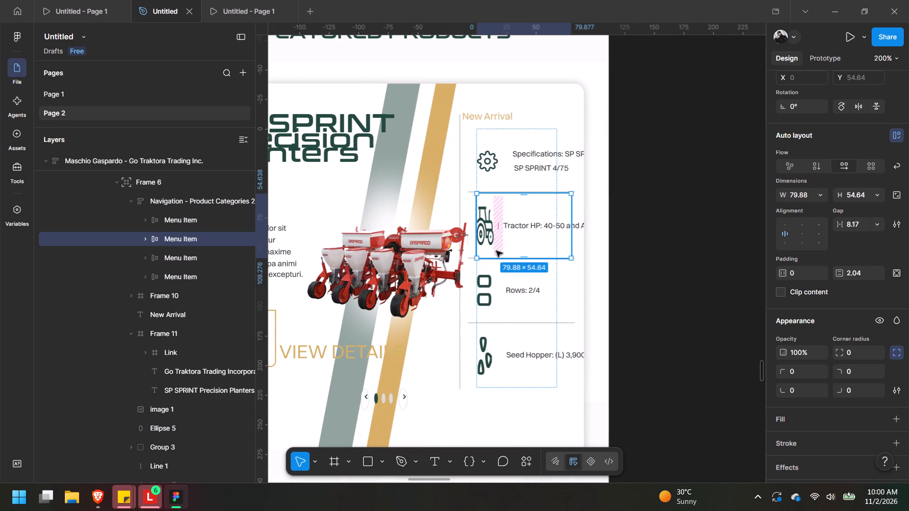
{"action": "left_click", "coordinate": [552, 164]}
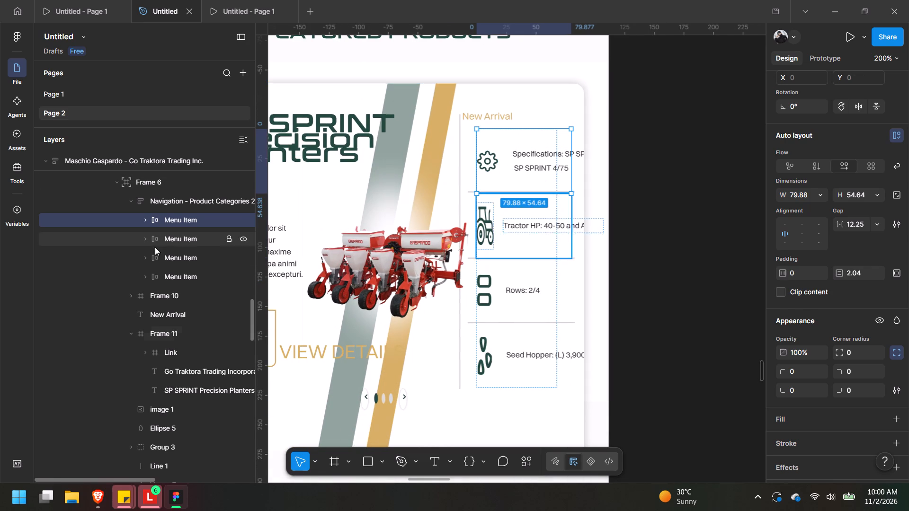
{"action": "left_click", "coordinate": [171, 205]}
{"action": "left_click_drag", "start_coordinate": [550, 287], "coordinate": [459, 320]}
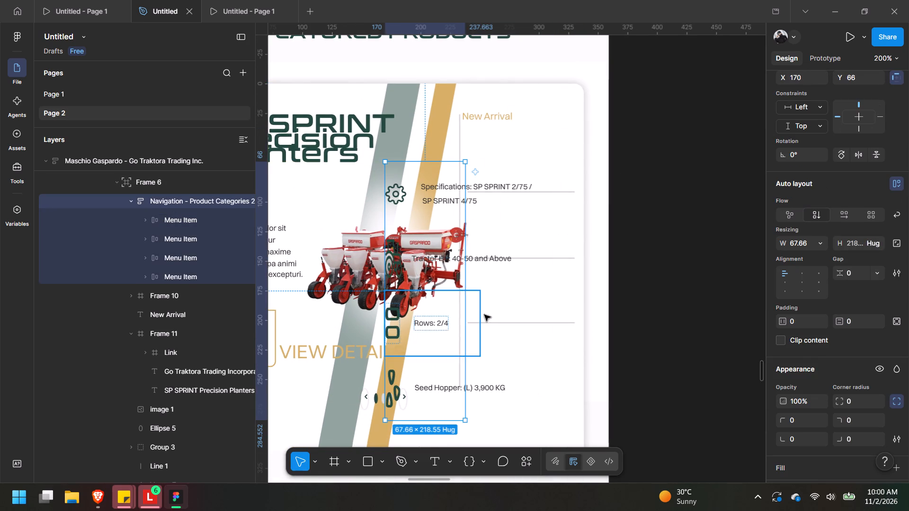
{"action": "left_click_drag", "start_coordinate": [469, 315], "coordinate": [632, 326]}
{"action": "left_click_drag", "start_coordinate": [573, 283], "coordinate": [519, 325]}
{"action": "left_click_drag", "start_coordinate": [520, 298], "coordinate": [541, 255]}
Switch the specifications list to horizontal flow and place it along the card's bottom, at about X 22, Y 265.
{"action": "left_click", "coordinate": [843, 214]}
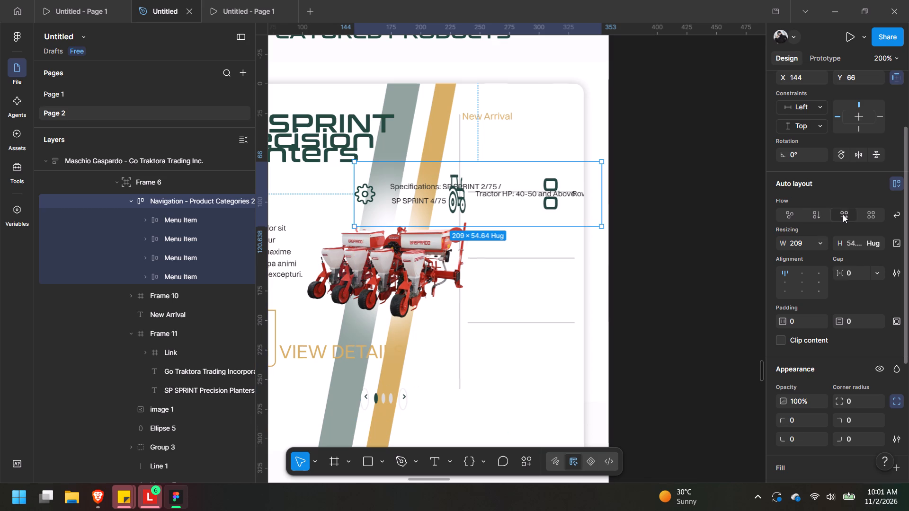
{"action": "scroll", "coordinate": [561, 358], "scroll_direction": "down", "scroll_amount": 3}
{"action": "scroll", "coordinate": [550, 264], "scroll_direction": "up", "scroll_amount": 1}
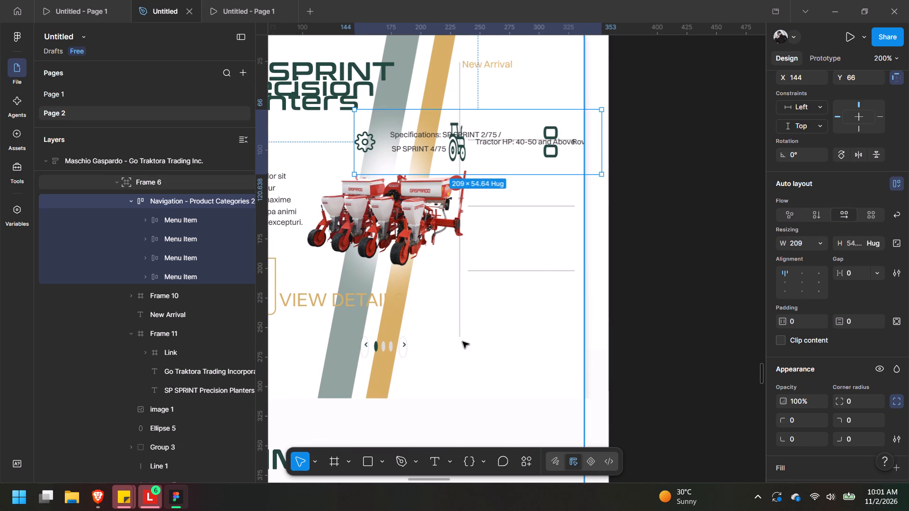
{"action": "middle_click_drag", "start_coordinate": [463, 342], "coordinate": [586, 309]}
{"action": "left_click_drag", "start_coordinate": [646, 109], "coordinate": [503, 336]}
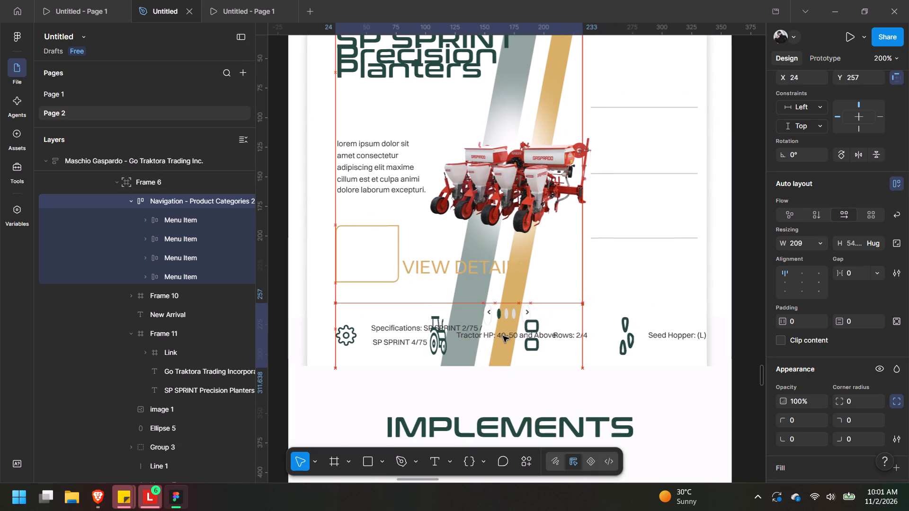
{"action": "left_click_drag", "start_coordinate": [503, 336], "coordinate": [499, 345]}
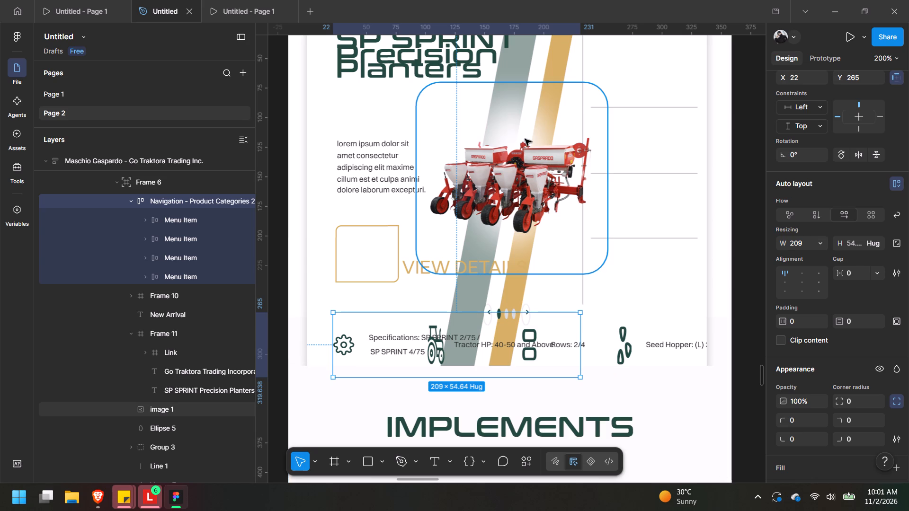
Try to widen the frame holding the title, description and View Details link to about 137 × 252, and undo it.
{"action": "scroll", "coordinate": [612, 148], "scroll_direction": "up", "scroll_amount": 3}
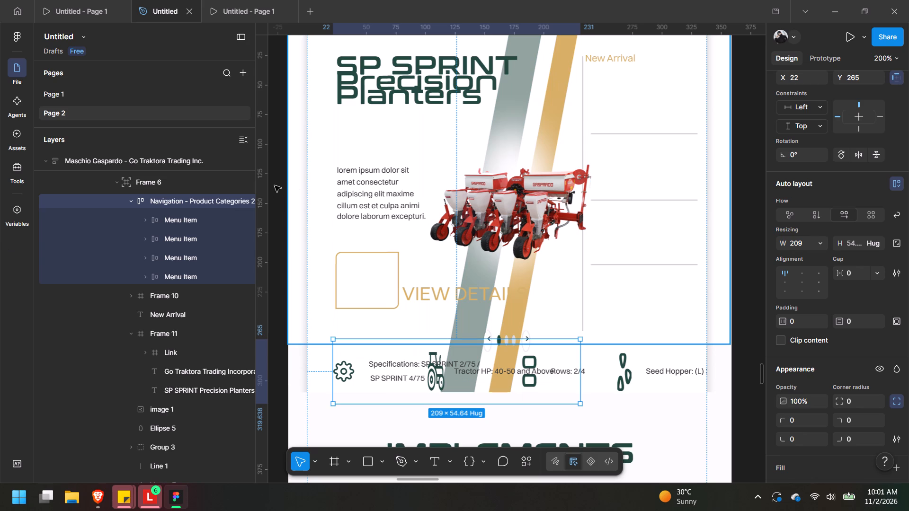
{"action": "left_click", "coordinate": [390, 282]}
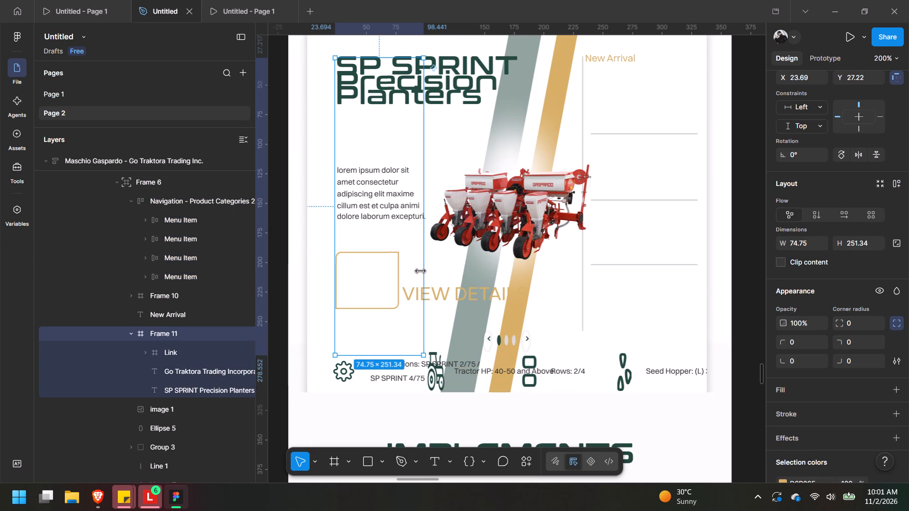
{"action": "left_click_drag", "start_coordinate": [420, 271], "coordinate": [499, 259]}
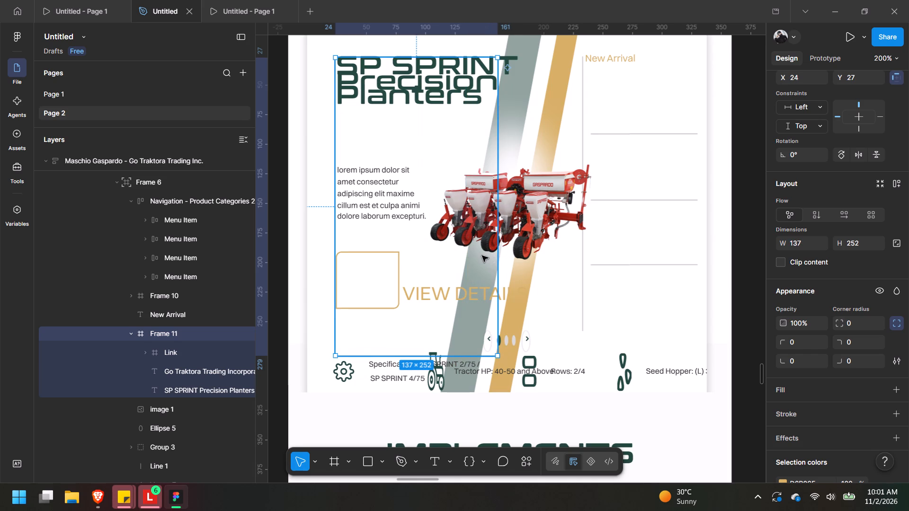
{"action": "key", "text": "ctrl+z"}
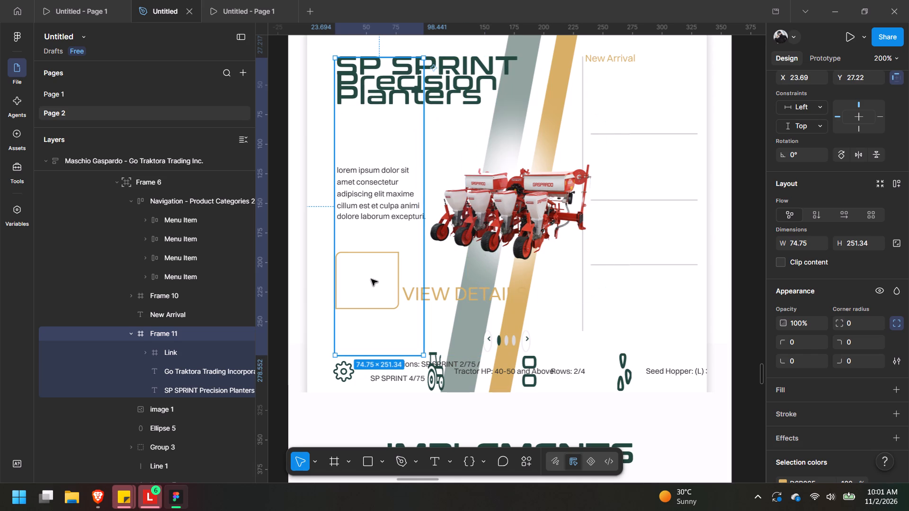
Delete the slide arrows and dots from the bottom of the product card.
{"action": "left_click", "coordinate": [509, 336]}
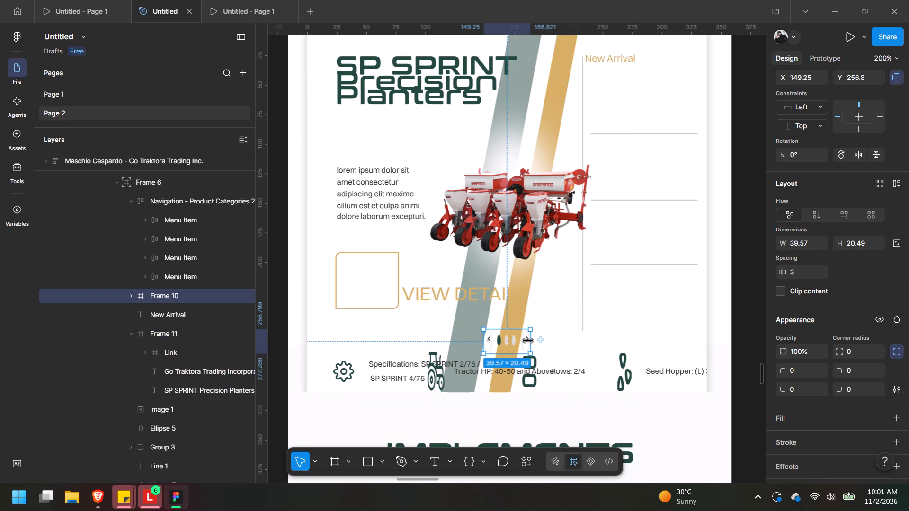
{"action": "left_click_drag", "start_coordinate": [528, 341], "coordinate": [564, 338]}
{"action": "key", "text": "ctrl+z"}
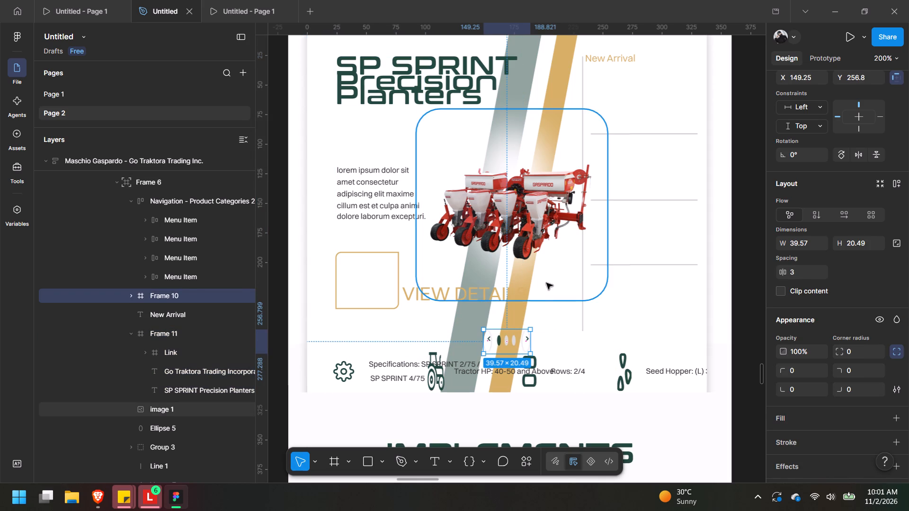
{"action": "key", "text": "BackSpace"}
Extend the FEATURED PRODUCTS section downward to a height of about 493 to fit the taller product card.
{"action": "triple_click", "coordinate": [395, 382]}
{"action": "double_click", "coordinate": [395, 383]}
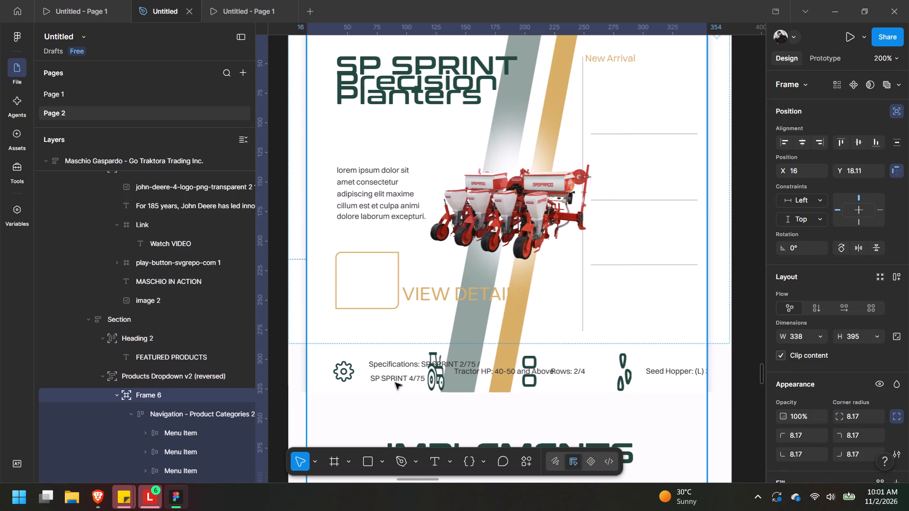
{"action": "scroll", "coordinate": [413, 336], "scroll_direction": "down", "scroll_amount": 6}
{"action": "scroll", "coordinate": [402, 338], "scroll_direction": "up", "scroll_amount": 5}
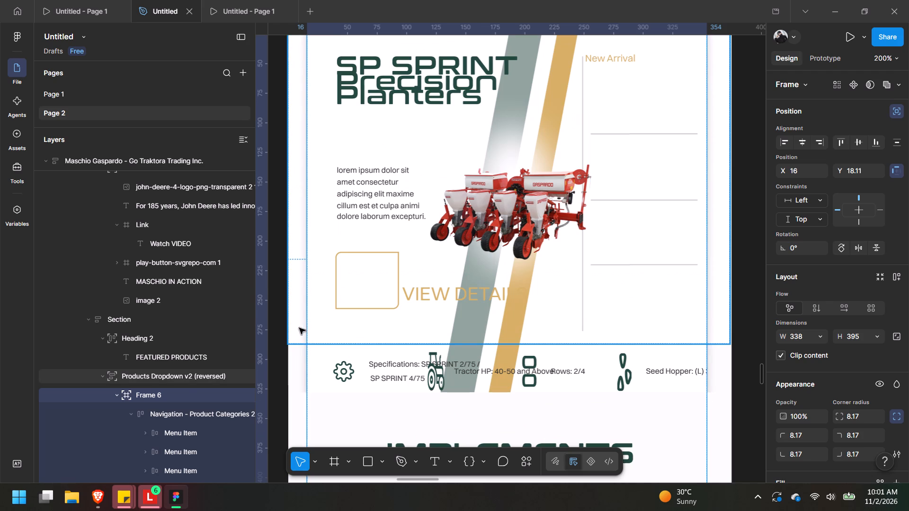
{"action": "left_click", "coordinate": [184, 320]}
{"action": "scroll", "coordinate": [495, 318], "scroll_direction": "down", "scroll_amount": 4}
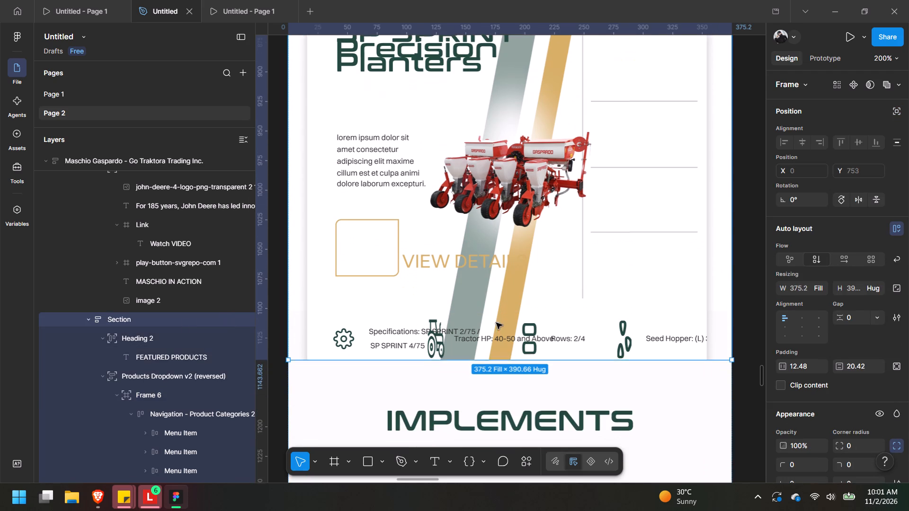
{"action": "scroll", "coordinate": [524, 311], "scroll_direction": "down", "scroll_amount": 3}
{"action": "left_click_drag", "start_coordinate": [549, 301], "coordinate": [541, 427]}
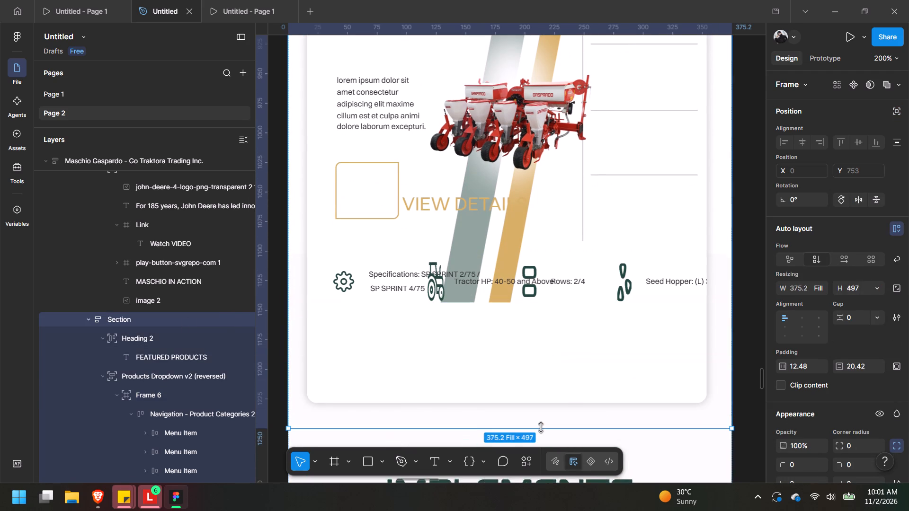
{"action": "left_click_drag", "start_coordinate": [541, 427], "coordinate": [541, 423]}
{"action": "middle_click_drag", "start_coordinate": [542, 299], "coordinate": [470, 405]}
{"action": "scroll", "coordinate": [470, 405], "scroll_direction": "up", "scroll_amount": 1}
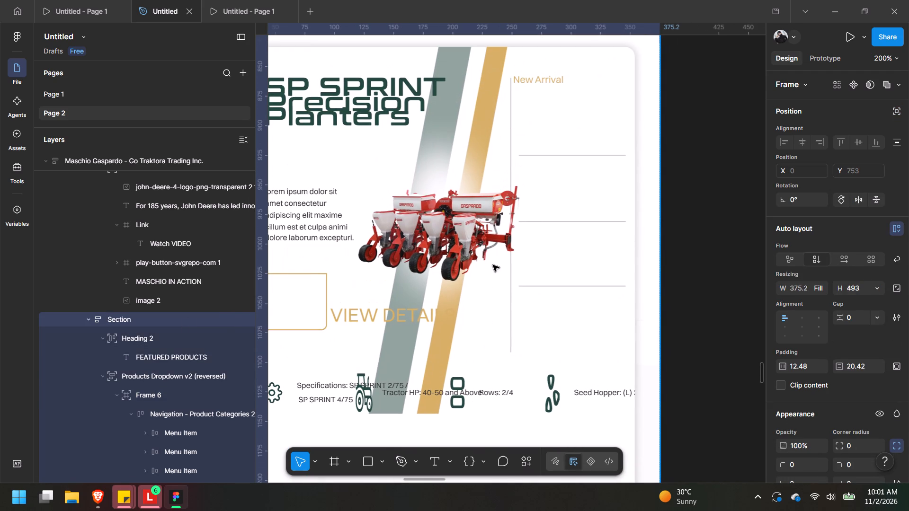
Delete the View Details link from the FEATURED PRODUCTS card on the mobile page.
{"action": "middle_click_drag", "start_coordinate": [415, 310], "coordinate": [483, 284]}
{"action": "triple_click", "coordinate": [478, 284]}
{"action": "left_click", "coordinate": [478, 284]}
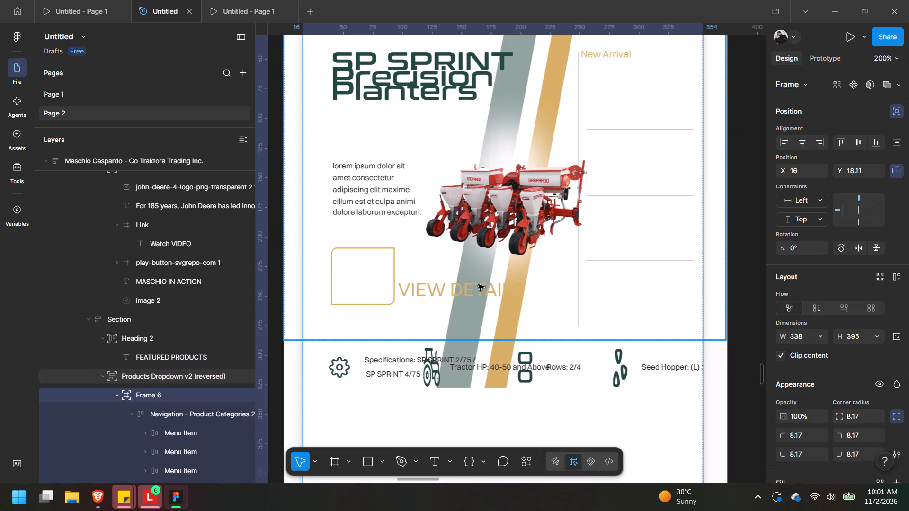
{"action": "left_click", "coordinate": [378, 287]}
{"action": "double_click", "coordinate": [376, 288]}
{"action": "key", "text": "BackSpace"}
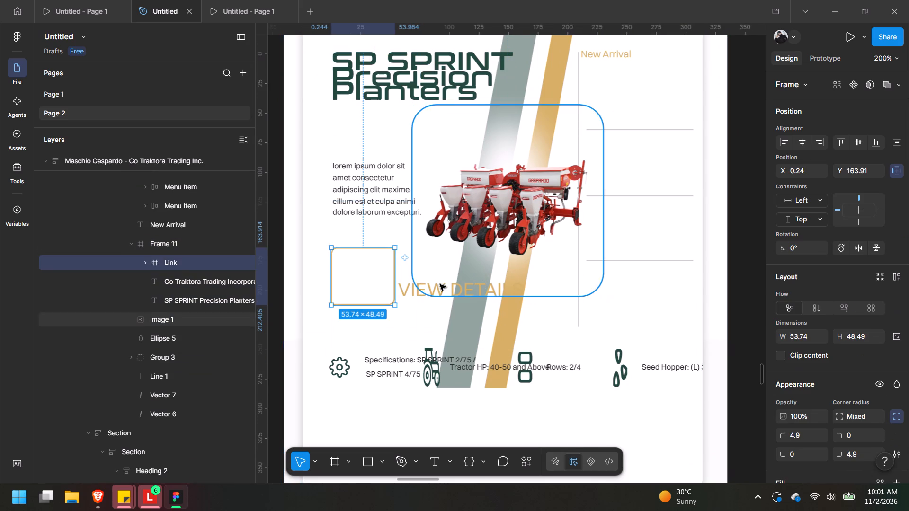
Delete the specifications list with its icons from the bottom of the product card.
{"action": "left_click", "coordinate": [446, 293]}
{"action": "triple_click", "coordinate": [414, 368]}
{"action": "left_click", "coordinate": [414, 369]}
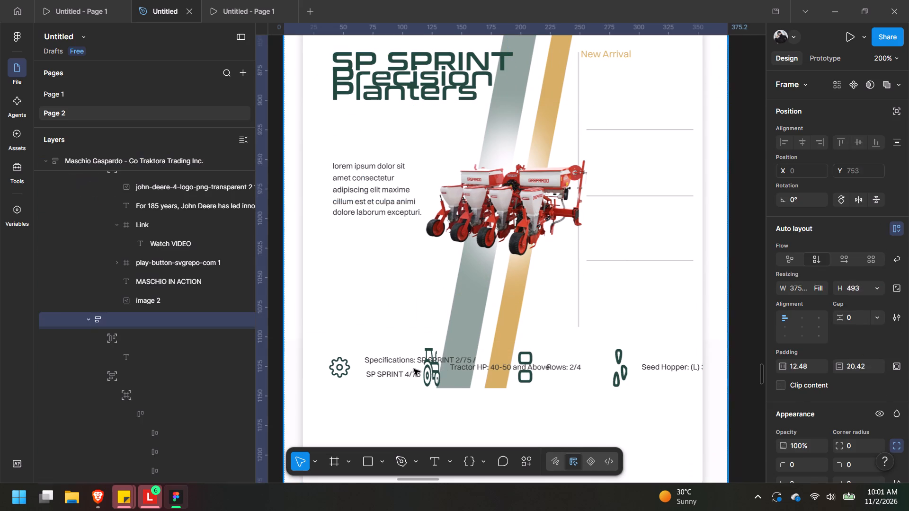
{"action": "double_click", "coordinate": [456, 360]}
{"action": "key", "text": "BackSpace"}
Move the New Arrival label directly beneath the SP SPRINT Precision Planters title, at about X 1, Y 45 in its frame.
{"action": "left_click_drag", "start_coordinate": [509, 352], "coordinate": [564, 360]}
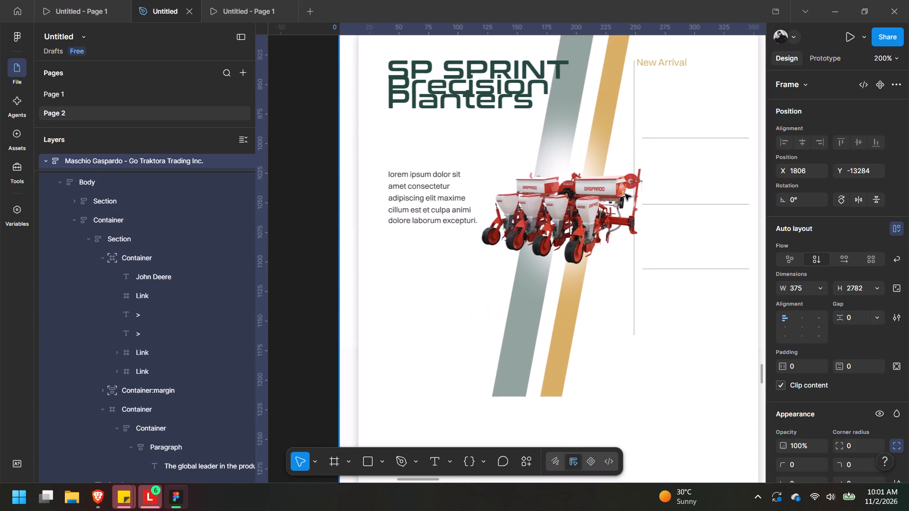
{"action": "middle_click_drag", "start_coordinate": [630, 185], "coordinate": [550, 0]}
{"action": "middle_click_drag", "start_coordinate": [541, 36], "coordinate": [481, 327]}
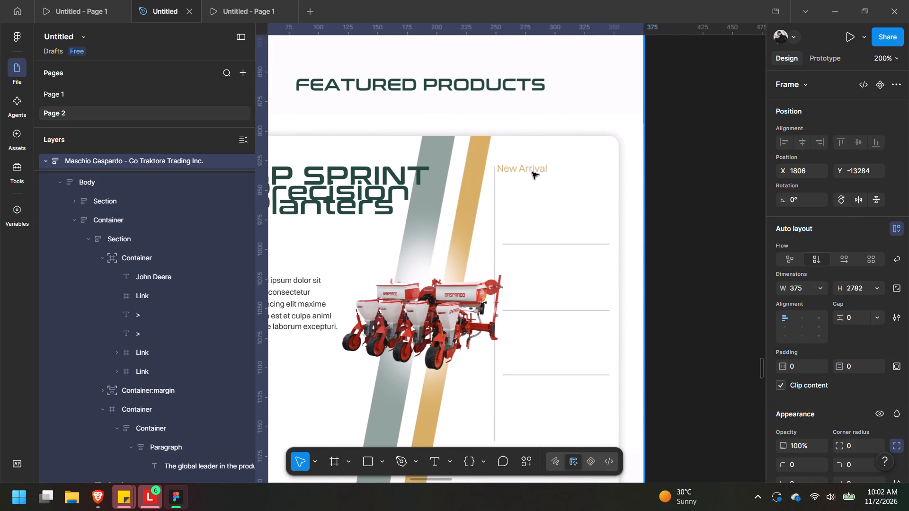
{"action": "triple_click", "coordinate": [532, 172]}
{"action": "left_click", "coordinate": [532, 172]}
{"action": "double_click", "coordinate": [532, 172]}
{"action": "left_click_drag", "start_coordinate": [533, 171], "coordinate": [515, 183]}
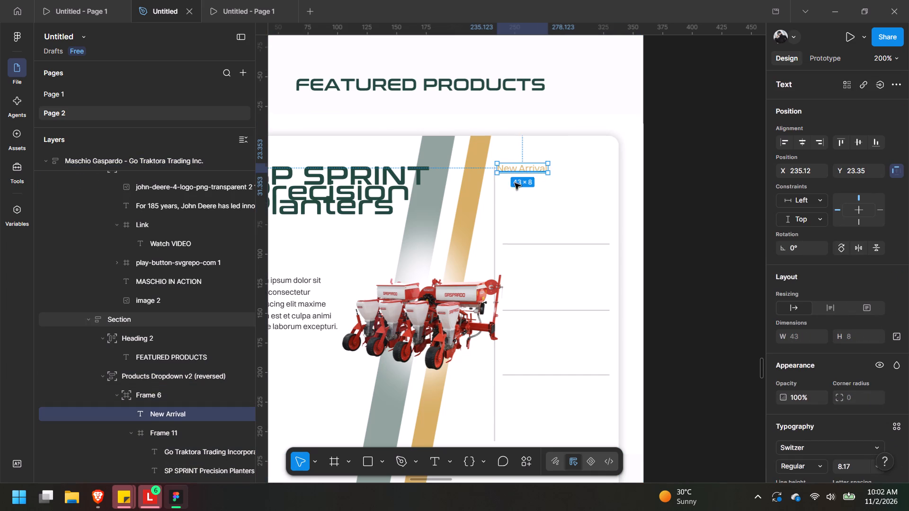
{"action": "left_click_drag", "start_coordinate": [515, 183], "coordinate": [350, 268]}
{"action": "middle_click_drag", "start_coordinate": [376, 211], "coordinate": [467, 206]}
{"action": "left_click_drag", "start_coordinate": [441, 258], "coordinate": [391, 232]}
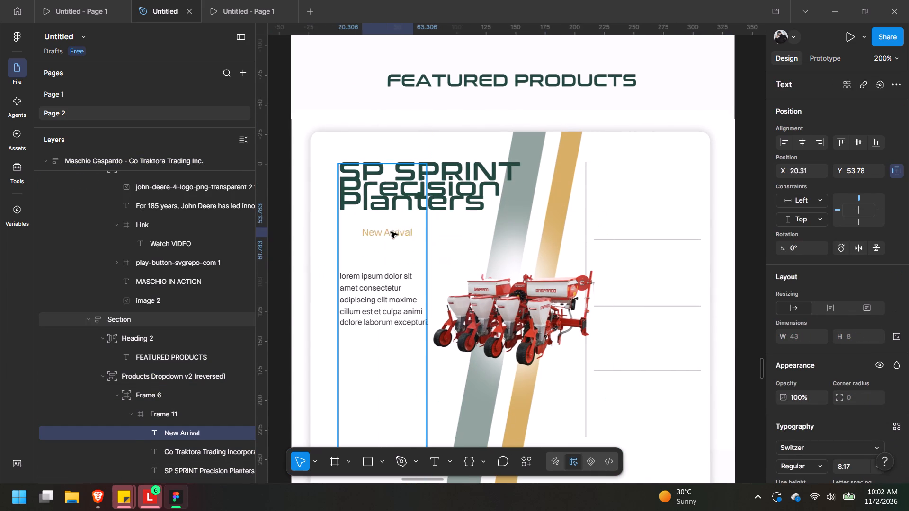
{"action": "left_click_drag", "start_coordinate": [391, 232], "coordinate": [377, 220]}
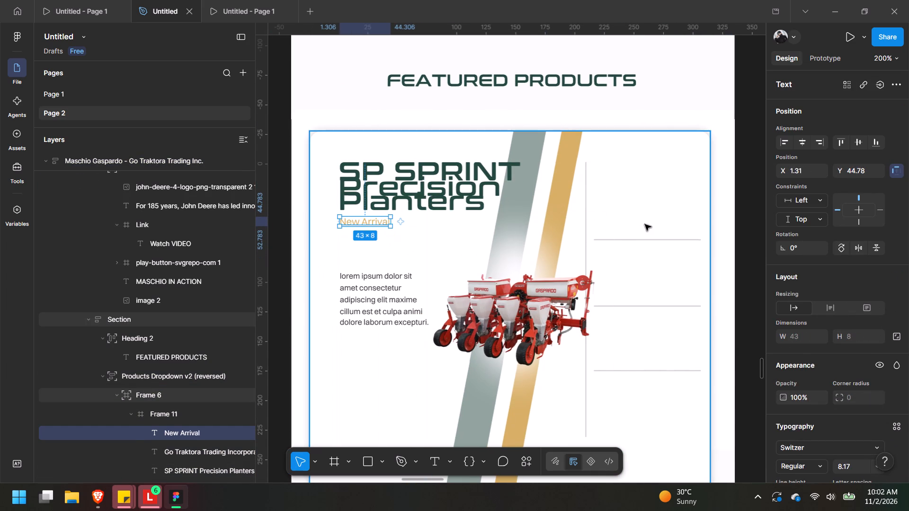
Delete the horizontal divider group and the vertical divider line beside the planter image in the card.
{"action": "double_click", "coordinate": [619, 232]}
{"action": "double_click", "coordinate": [624, 241]}
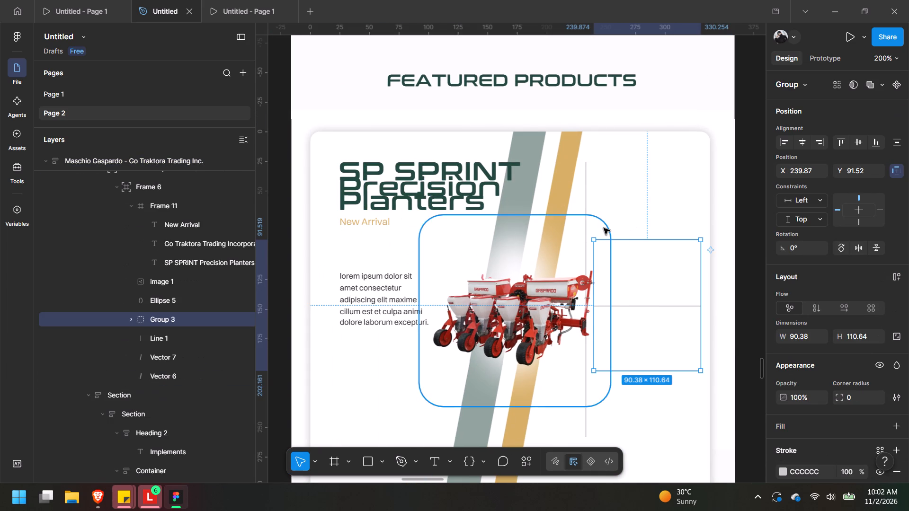
{"action": "key", "text": "BackSpace"}
{"action": "triple_click", "coordinate": [588, 230]}
{"action": "triple_click", "coordinate": [588, 230]}
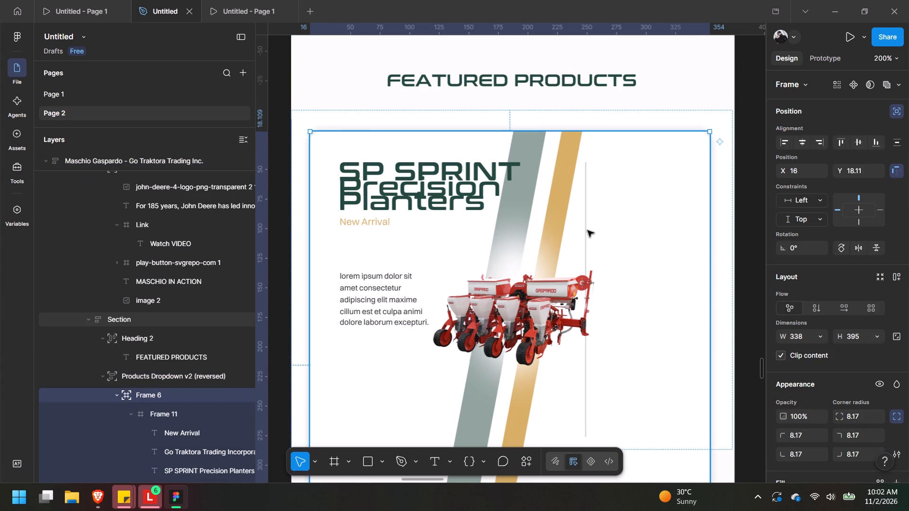
{"action": "double_click", "coordinate": [586, 230]}
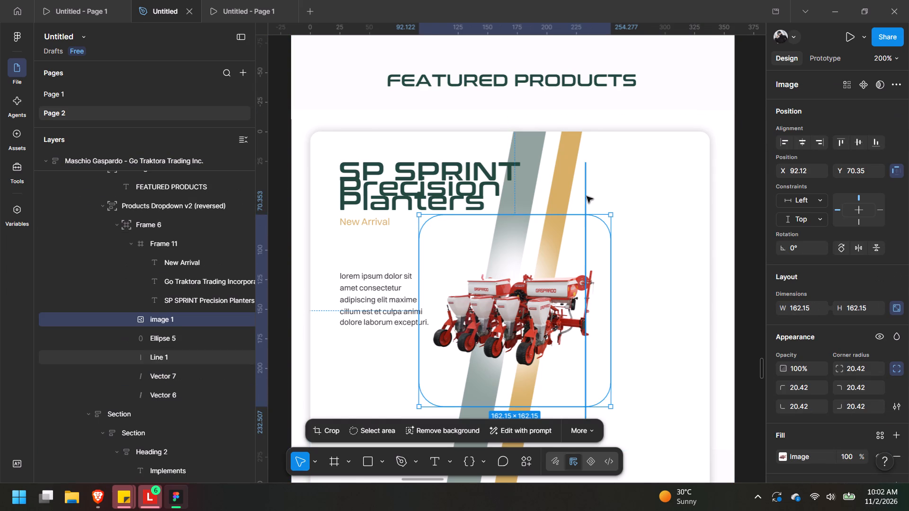
{"action": "left_click", "coordinate": [587, 196]}
{"action": "key", "text": "BackSpace"}
Place the planter image over the product image in the IMPLEMENTS section and select that image's link frame to compare sizes.
{"action": "left_click", "coordinate": [553, 297]}
{"action": "triple_click", "coordinate": [541, 312]}
{"action": "double_click", "coordinate": [541, 312]}
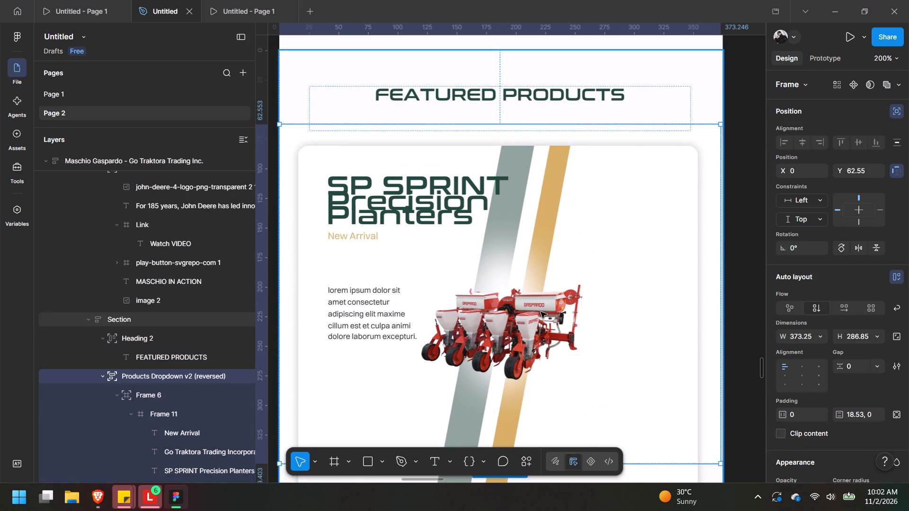
{"action": "scroll", "coordinate": [569, 260], "scroll_direction": "down", "scroll_amount": 4}
{"action": "key", "text": "ctrl+minus"}
{"action": "key", "text": "ctrl+minus"}
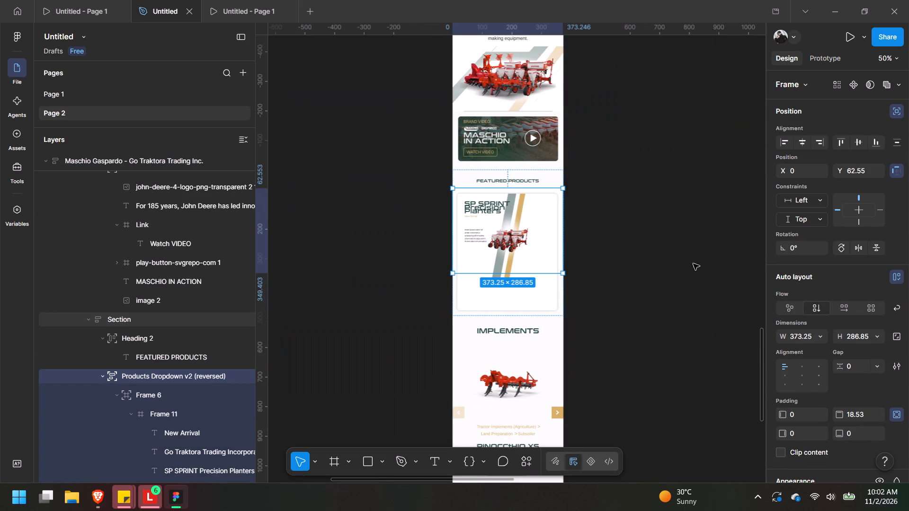
{"action": "double_click", "coordinate": [509, 248]}
{"action": "double_click", "coordinate": [514, 240]}
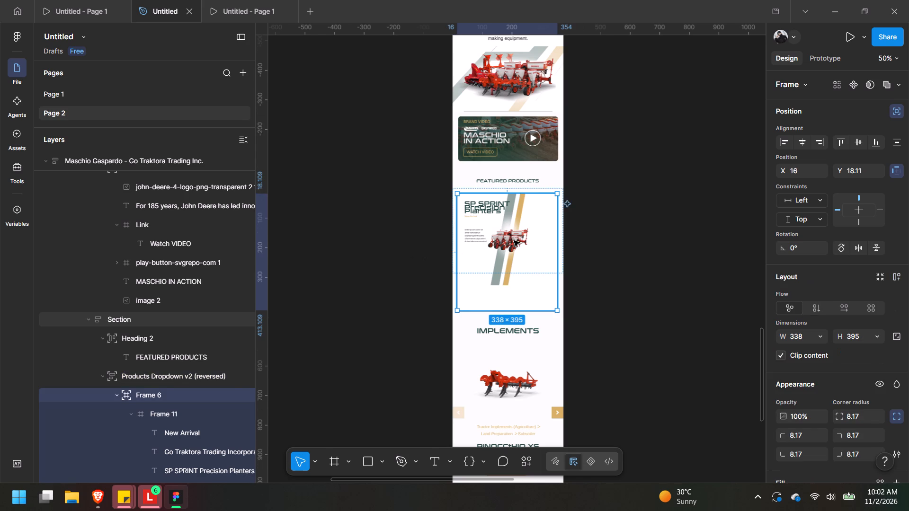
{"action": "left_click_drag", "start_coordinate": [514, 240], "coordinate": [509, 387]}
{"action": "scroll", "coordinate": [523, 379], "scroll_direction": "down", "scroll_amount": 2}
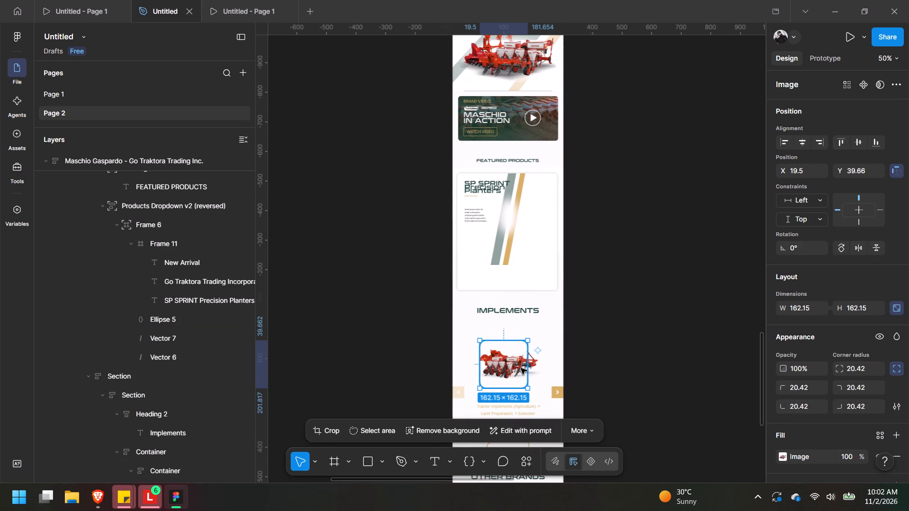
{"action": "left_click", "coordinate": [525, 351]}
{"action": "left_click", "coordinate": [536, 367]}
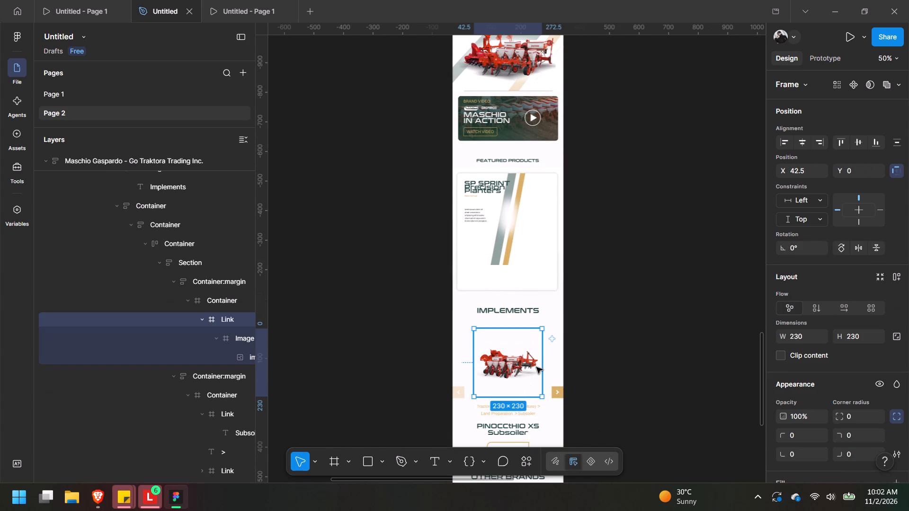
Resize the planter image to 230 × 230.
{"action": "double_click", "coordinate": [507, 368]}
{"action": "double_click", "coordinate": [507, 368]}
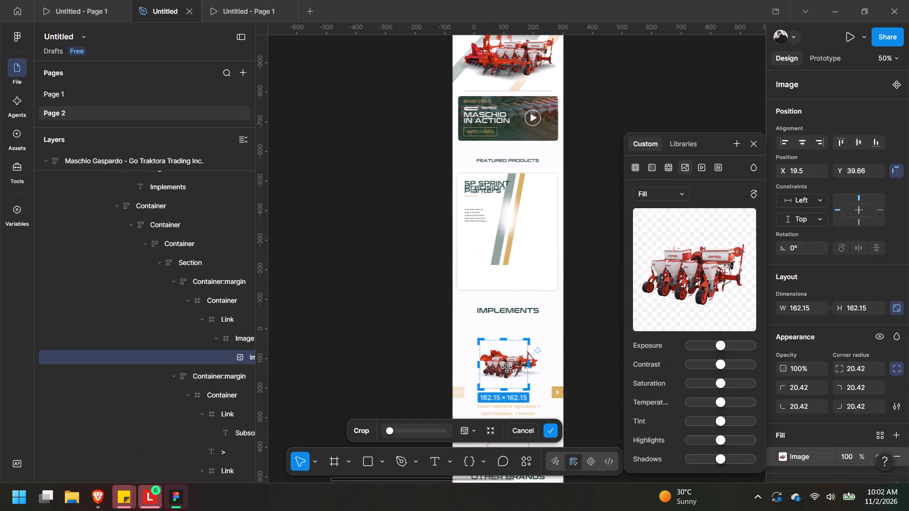
{"action": "left_click_drag", "start_coordinate": [809, 302], "coordinate": [809, 309]}
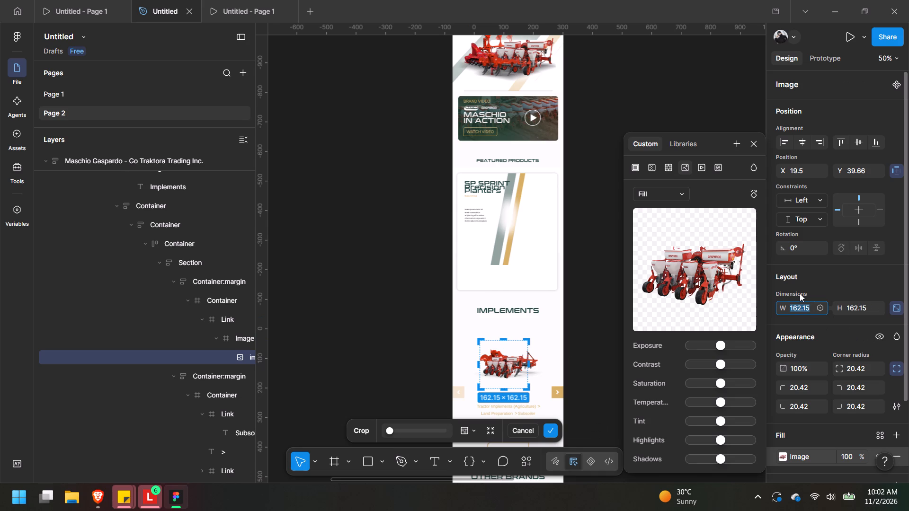
{"action": "type", "text": "230"}
{"action": "key", "text": "Return"}
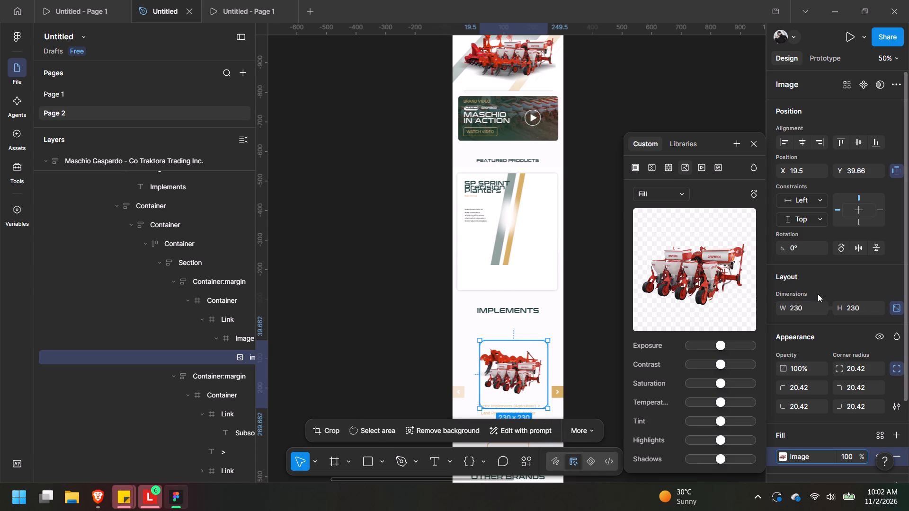
Move the enlarged planter image back into the FEATURED PRODUCTS card, beside the description at X 116, Y 19.
{"action": "left_click_drag", "start_coordinate": [504, 379], "coordinate": [505, 222]}
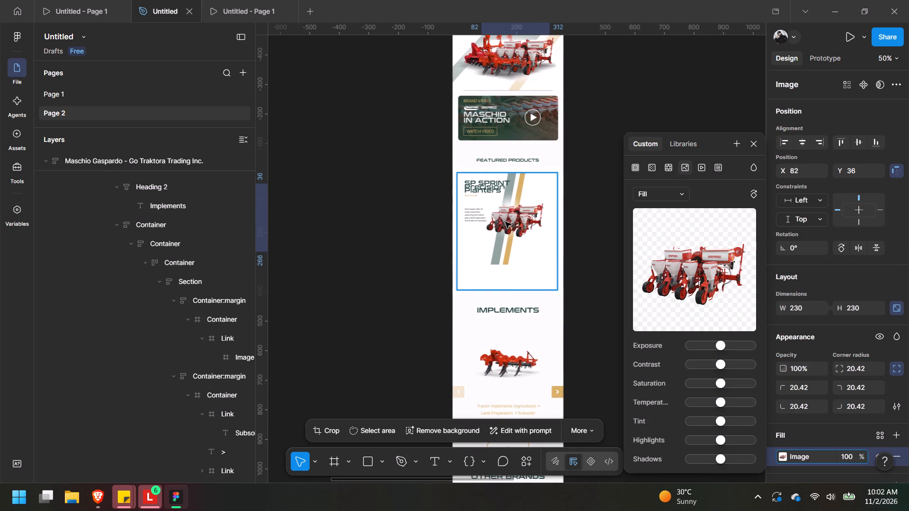
{"action": "left_click_drag", "start_coordinate": [505, 222], "coordinate": [504, 222]}
{"action": "left_click_drag", "start_coordinate": [514, 221], "coordinate": [525, 218]}
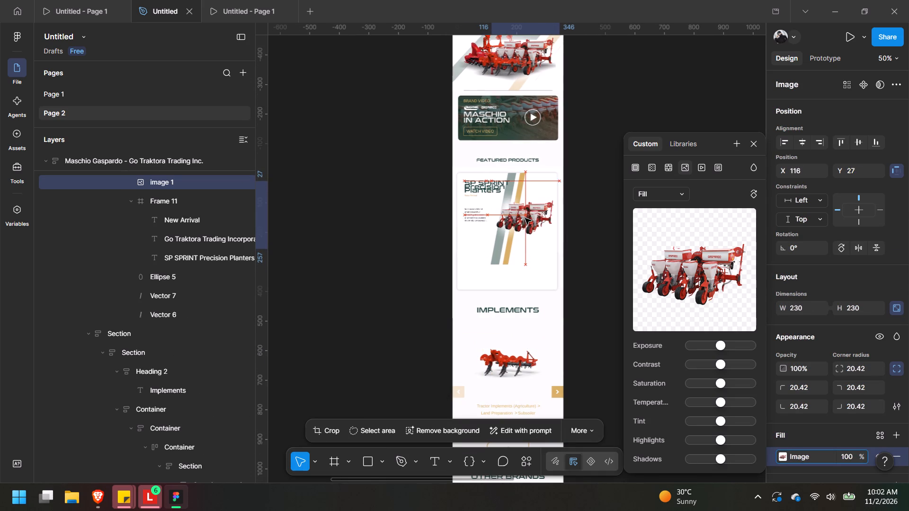
{"action": "left_click_drag", "start_coordinate": [525, 218], "coordinate": [526, 216]}
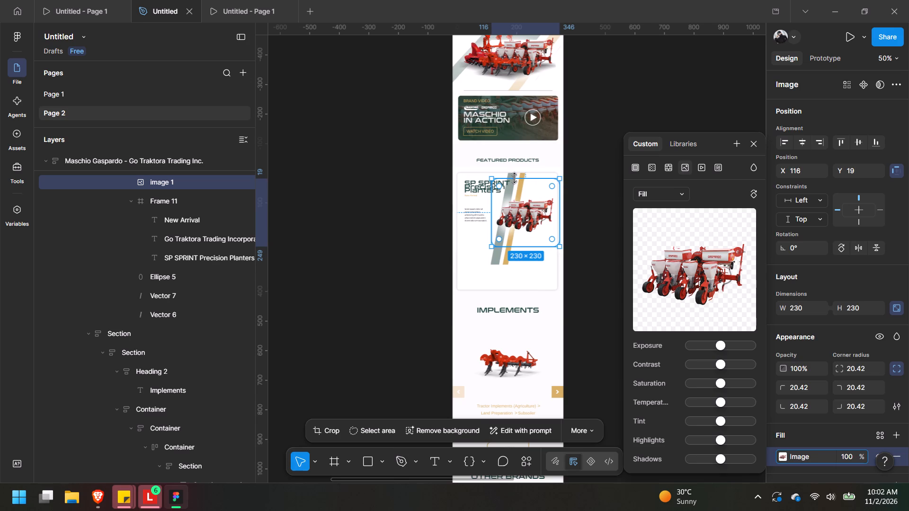
Widen the green and gold diagonal stripes behind the planter together to about 214 × 314.
{"action": "key", "text": "ctrl+equal"}
{"action": "key", "text": "ctrl+equal"}
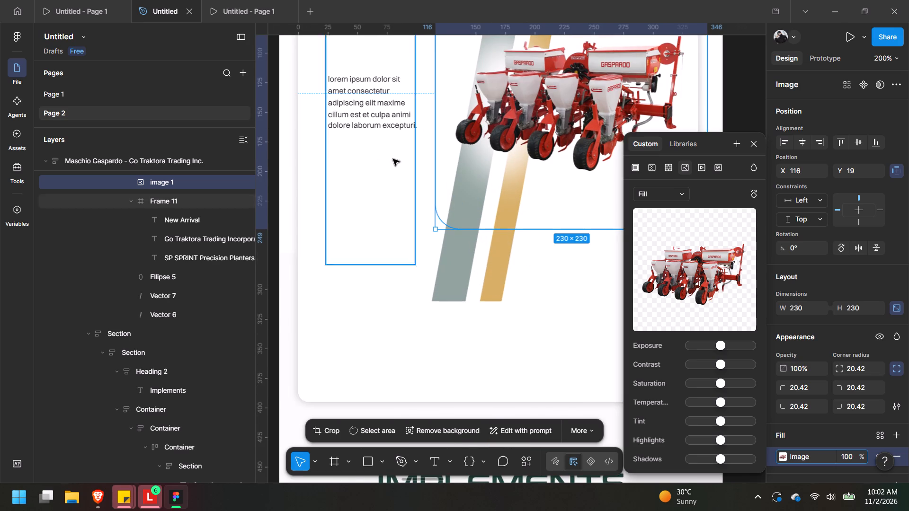
{"action": "middle_click_drag", "start_coordinate": [486, 120], "coordinate": [459, 262]}
{"action": "left_click", "coordinate": [500, 84]}
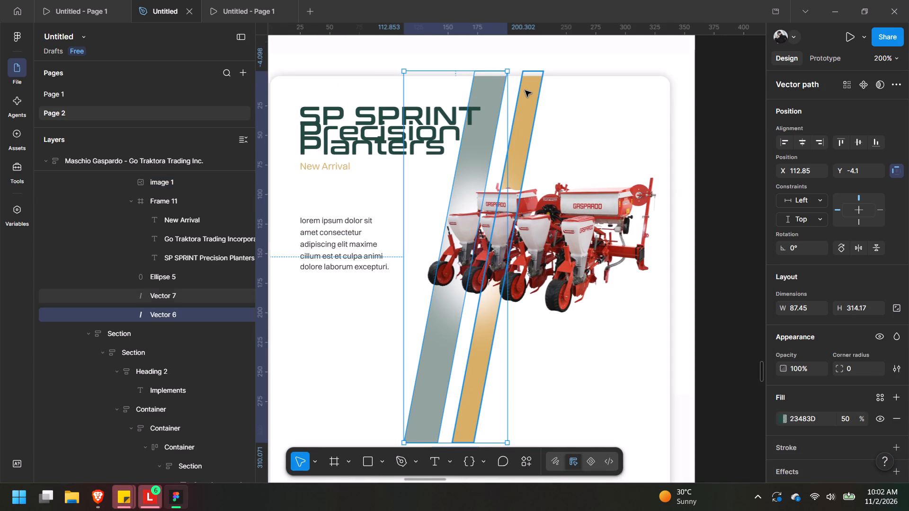
{"action": "left_click", "coordinate": [525, 90], "text": "shift"}
{"action": "left_click_drag", "start_coordinate": [544, 105], "coordinate": [640, 125]}
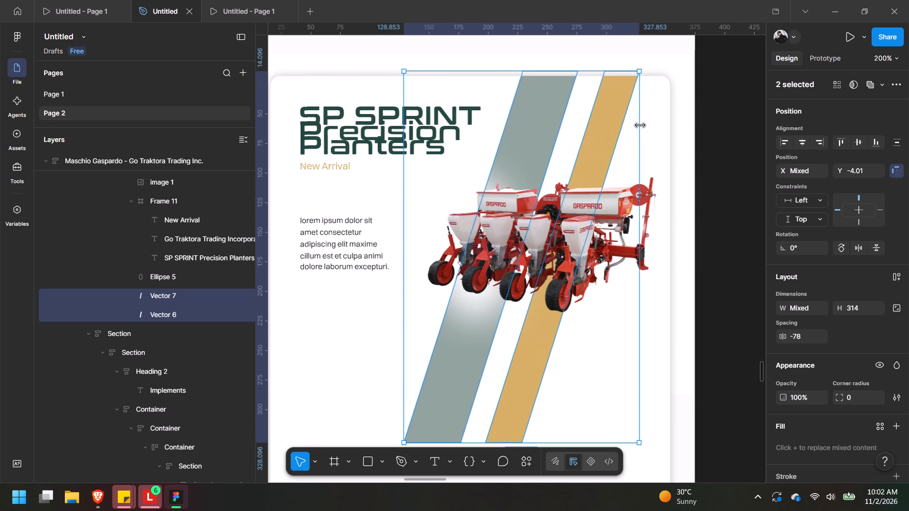
{"action": "left_click_drag", "start_coordinate": [640, 125], "coordinate": [658, 125]}
Find the FEATURED PRODUCTS card on the desktop reference page and examine the layers of its planter image and stripes.
{"action": "key", "text": "ctrl+minus"}
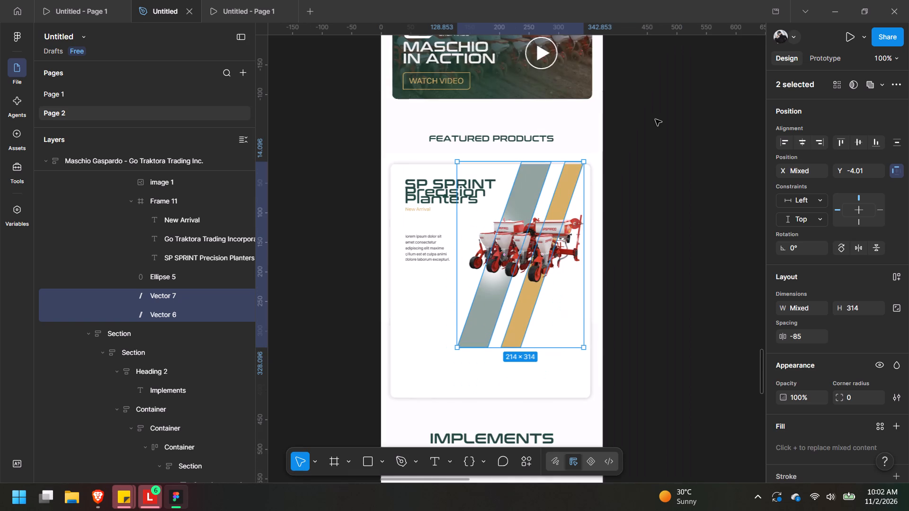
{"action": "middle_click_drag", "start_coordinate": [624, 90], "coordinate": [181, 438]}
{"action": "middle_click_drag", "start_coordinate": [421, 274], "coordinate": [602, 265]}
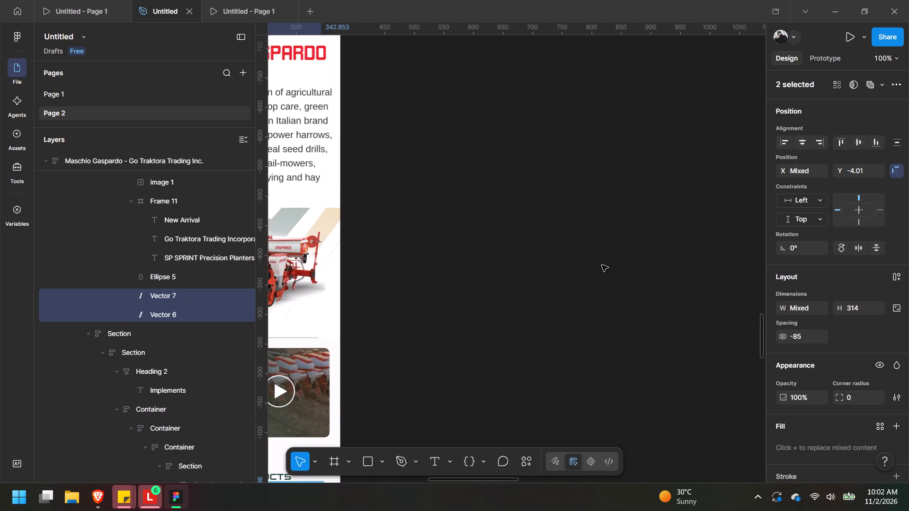
{"action": "key", "text": "ctrl+minus"}
{"action": "key", "text": "ctrl+minus"}
{"action": "middle_click_drag", "start_coordinate": [349, 72], "coordinate": [61, 288]}
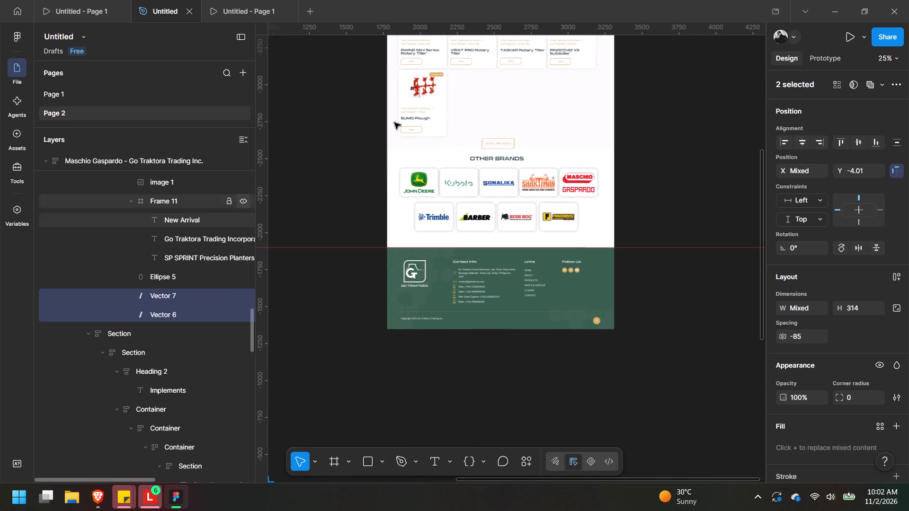
{"action": "middle_click_drag", "start_coordinate": [432, 106], "coordinate": [362, 450]}
{"action": "middle_click_drag", "start_coordinate": [352, 493], "coordinate": [379, 453]}
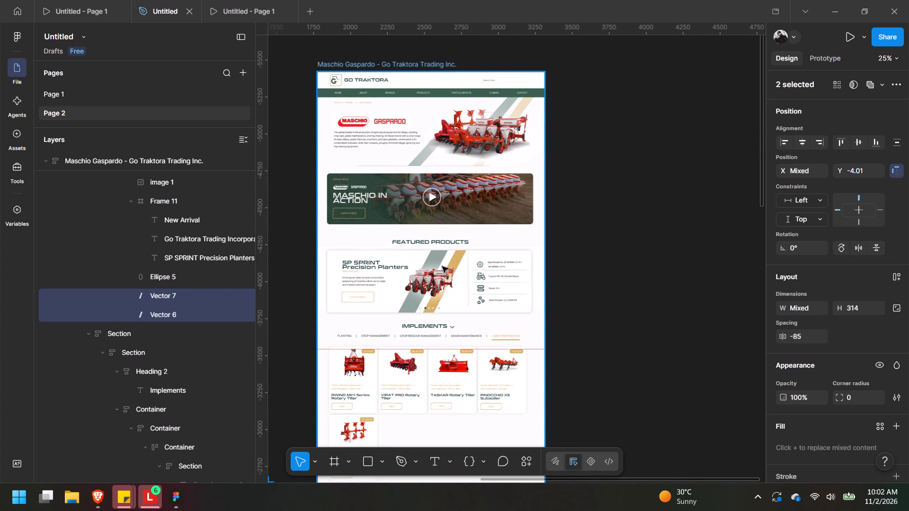
{"action": "triple_click", "coordinate": [438, 260]}
{"action": "triple_click", "coordinate": [438, 260]}
{"action": "double_click", "coordinate": [438, 260]}
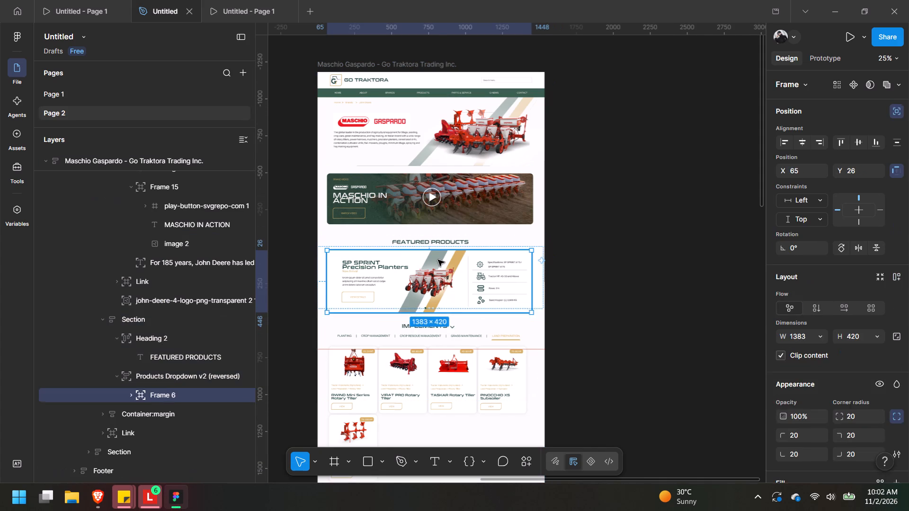
{"action": "scroll", "coordinate": [133, 350], "scroll_direction": "down", "scroll_amount": 1}
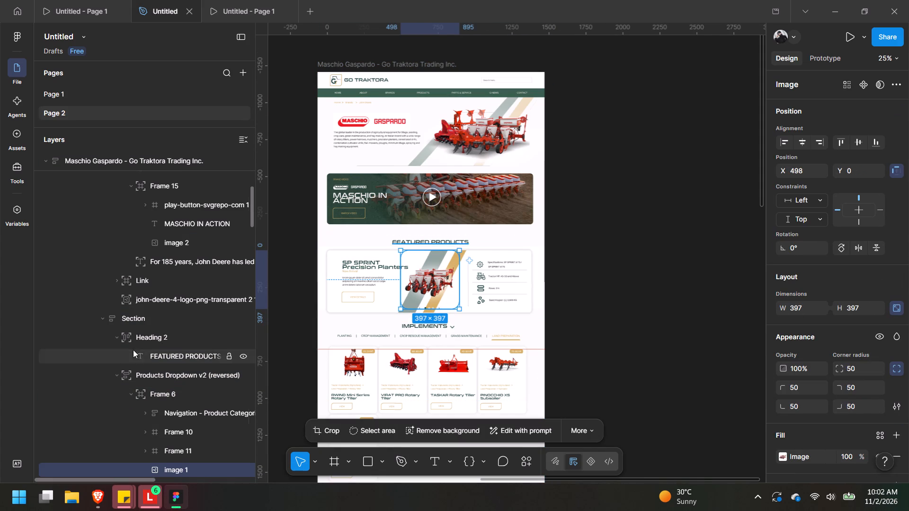
{"action": "scroll", "coordinate": [309, 307], "scroll_direction": "down", "scroll_amount": 2}
{"action": "scroll", "coordinate": [277, 373], "scroll_direction": "down", "scroll_amount": 1}
{"action": "left_click", "coordinate": [185, 447]}
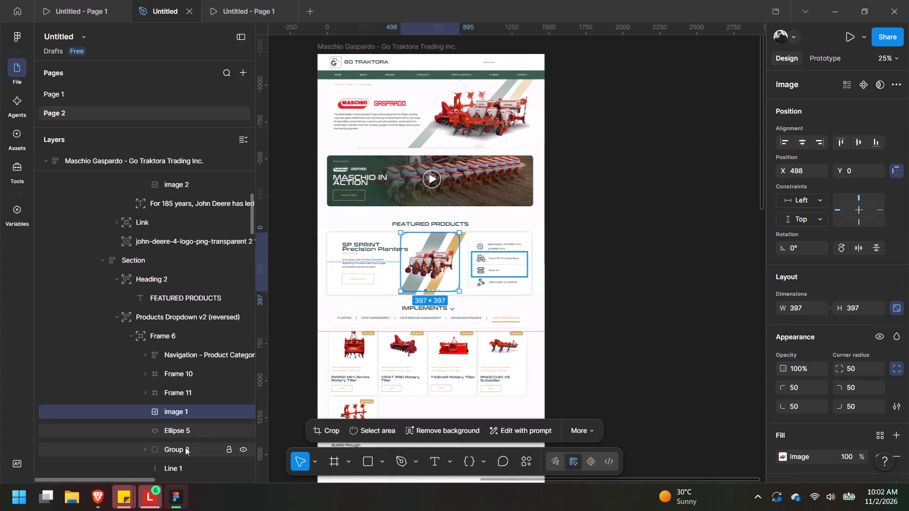
{"action": "scroll", "coordinate": [195, 410], "scroll_direction": "down", "scroll_amount": 2}
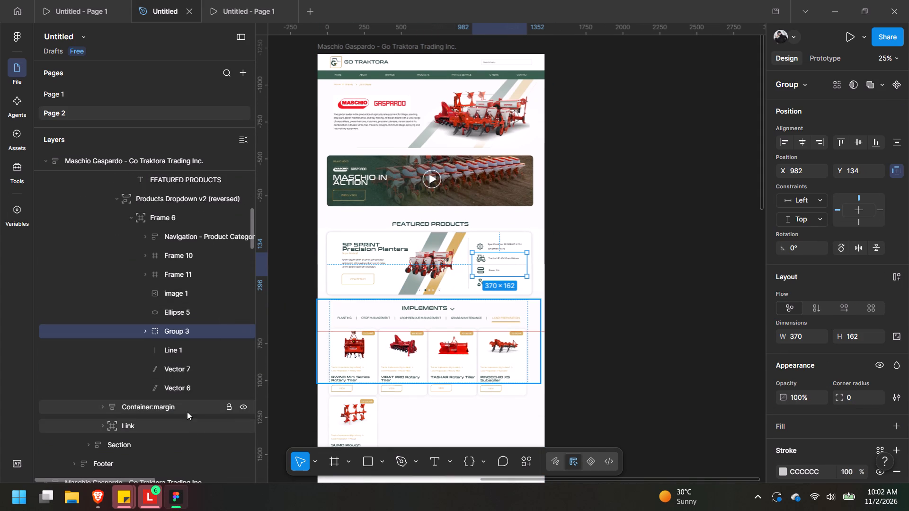
{"action": "left_click", "coordinate": [187, 412]}
{"action": "scroll", "coordinate": [185, 411], "scroll_direction": "up", "scroll_amount": 3}
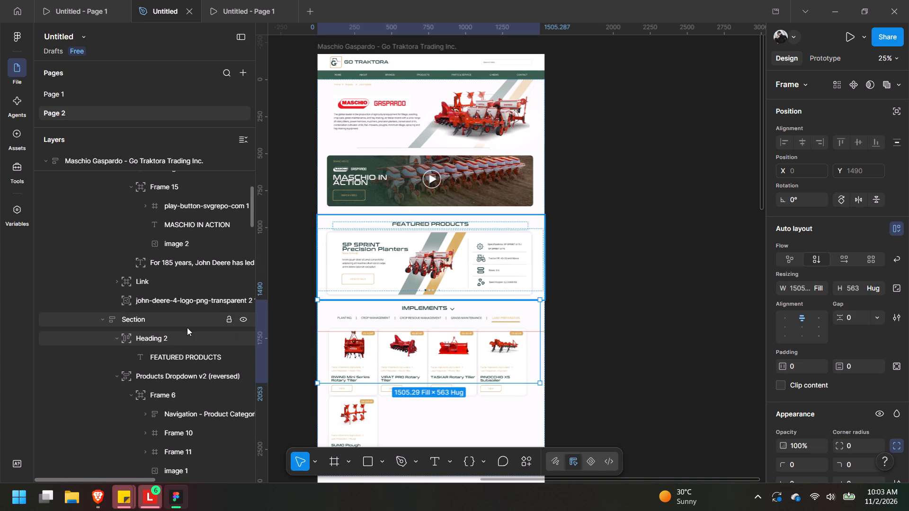
{"action": "scroll", "coordinate": [187, 327], "scroll_direction": "up", "scroll_amount": 3}
{"action": "left_click", "coordinate": [186, 327]}
{"action": "left_click", "coordinate": [180, 349]}
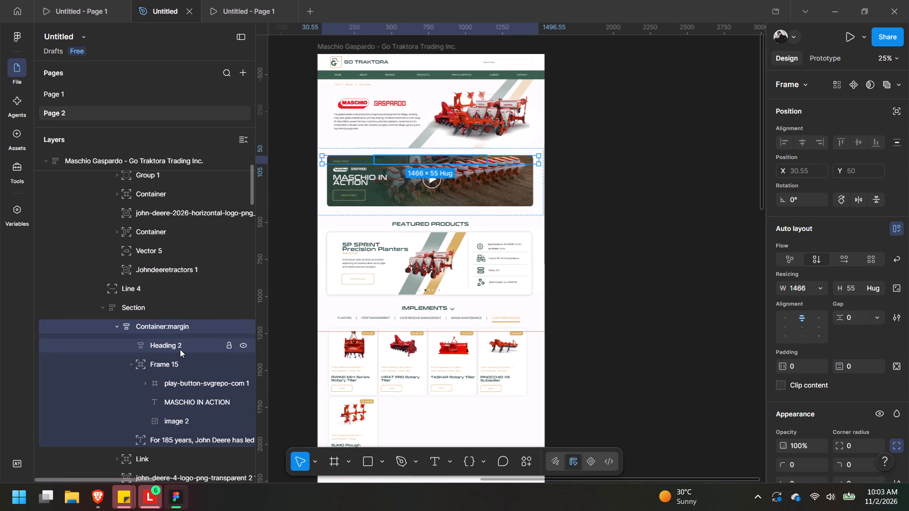
{"action": "left_click", "coordinate": [177, 361]}
{"action": "triple_click", "coordinate": [455, 243]}
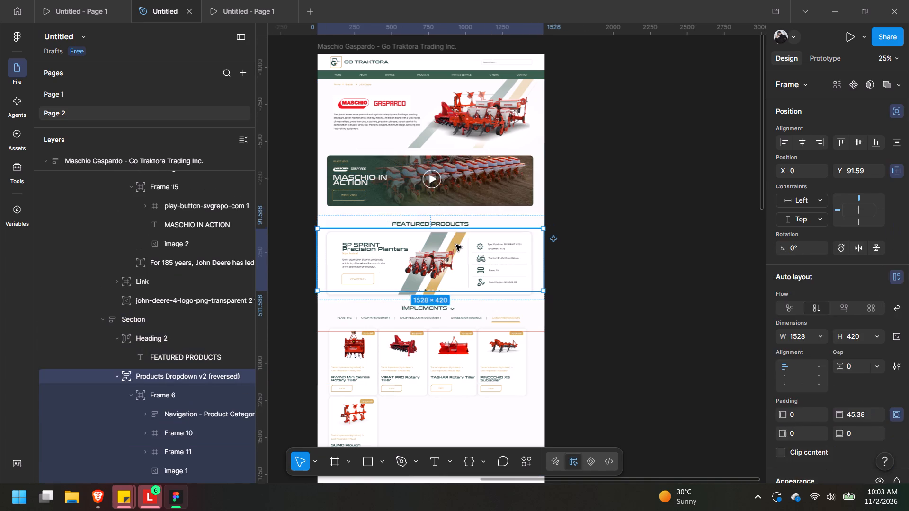
{"action": "double_click", "coordinate": [456, 245]}
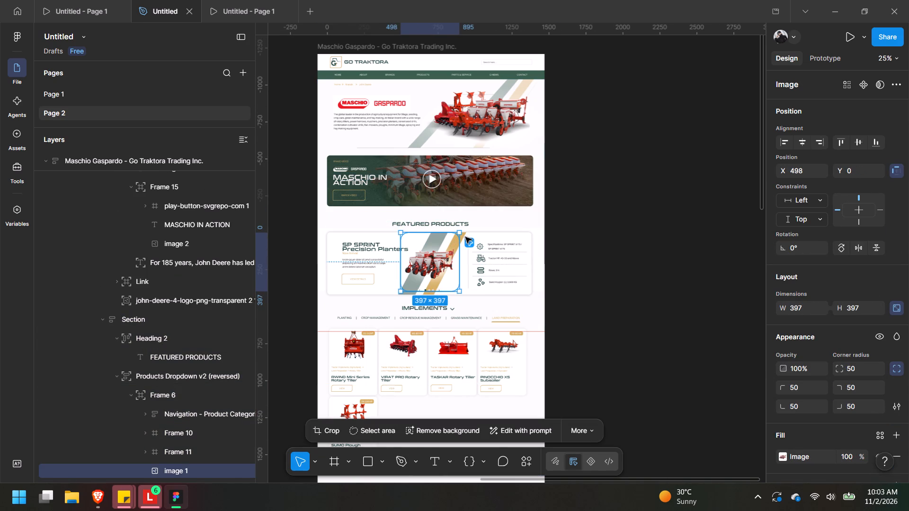
{"action": "double_click", "coordinate": [465, 237]}
{"action": "left_click", "coordinate": [578, 346]}
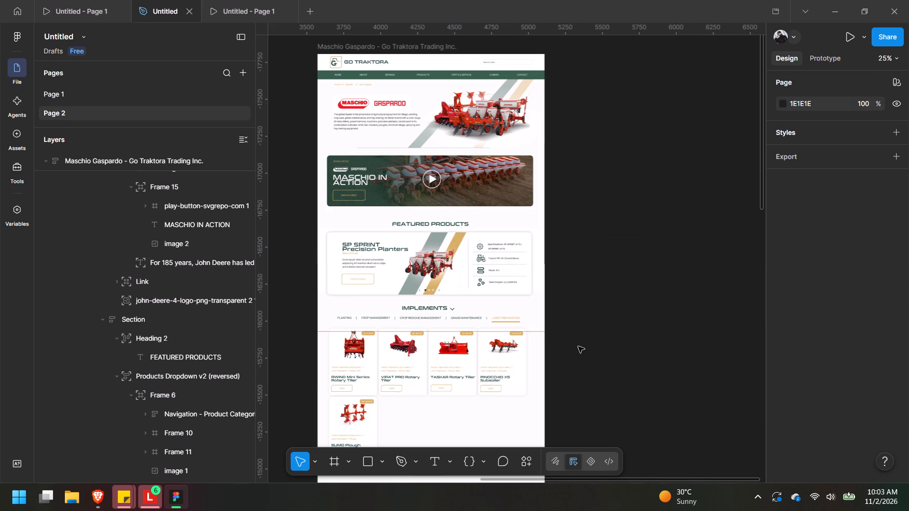
Examine the desktop card's planter image and its green and gold stripes up close, selecting both stripes to compare their combined size.
{"action": "key", "text": "ctrl+equal"}
{"action": "key", "text": "ctrl+equal"}
{"action": "middle_click_drag", "start_coordinate": [420, 269], "coordinate": [729, 287]}
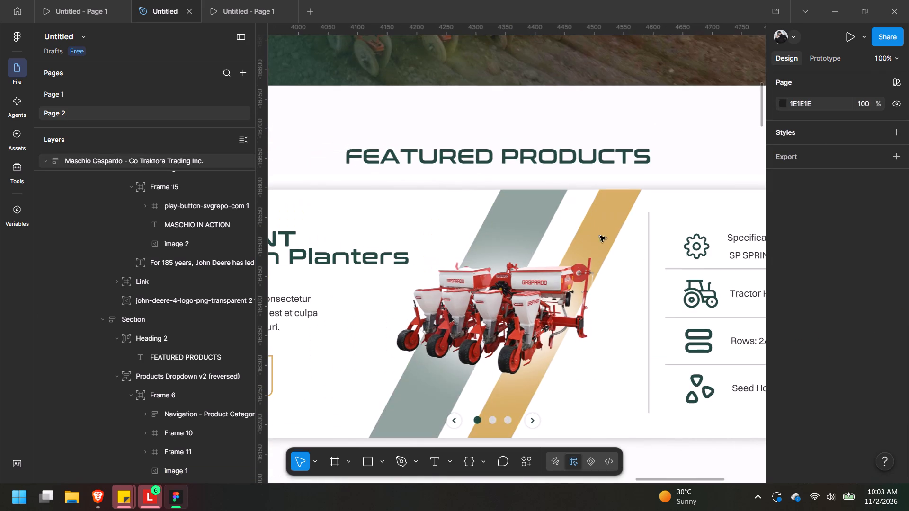
{"action": "triple_click", "coordinate": [517, 201]}
{"action": "triple_click", "coordinate": [517, 201]}
{"action": "triple_click", "coordinate": [517, 201]}
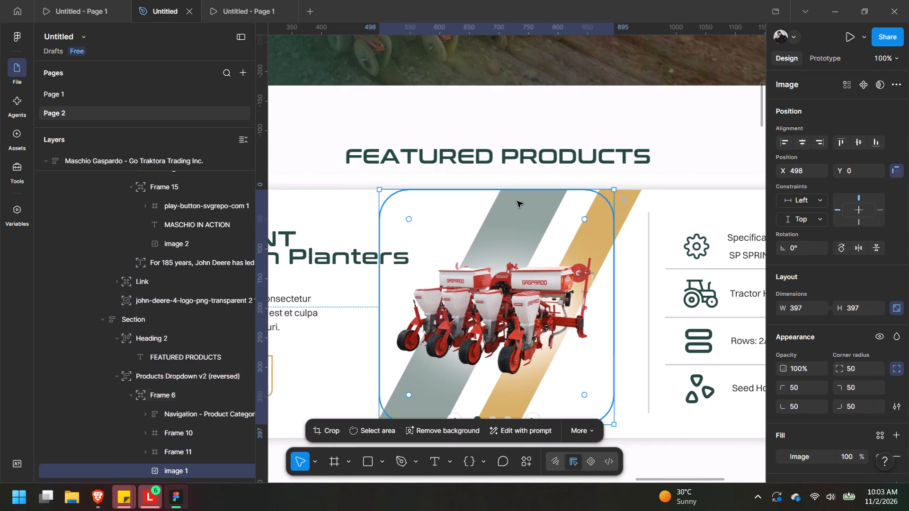
{"action": "left_click", "coordinate": [638, 194], "text": "shift"}
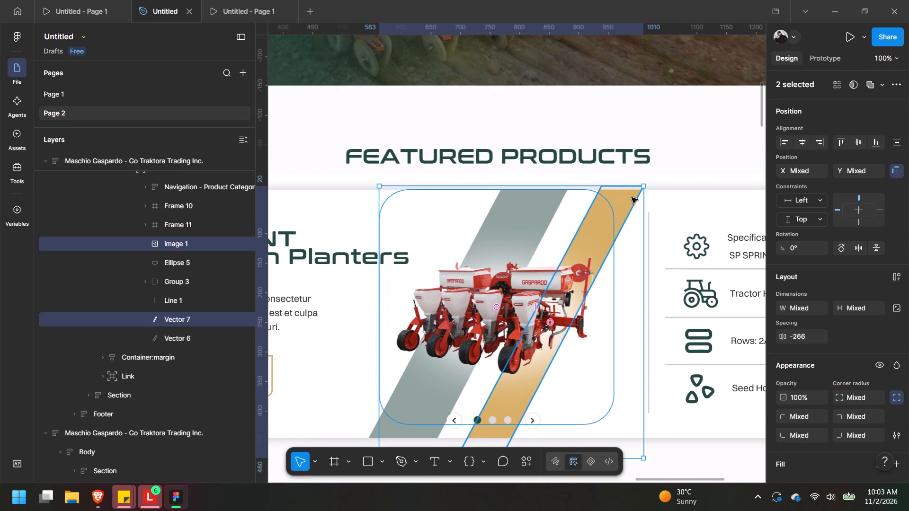
{"action": "double_click", "coordinate": [394, 434], "text": "ctrl"}
{"action": "middle_click_drag", "start_coordinate": [444, 392], "coordinate": [445, 347]}
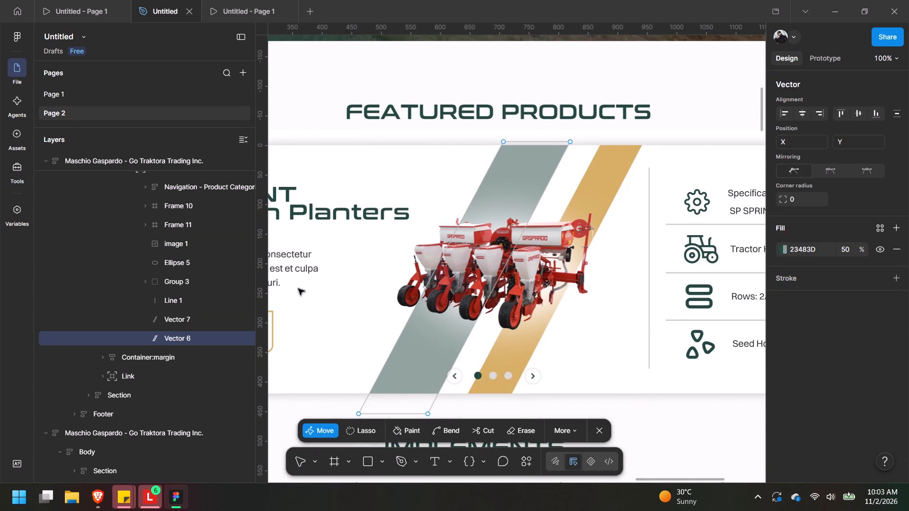
{"action": "left_click", "coordinate": [185, 317], "text": "shift"}
{"action": "scroll", "coordinate": [185, 317], "scroll_direction": "up", "scroll_amount": 1}
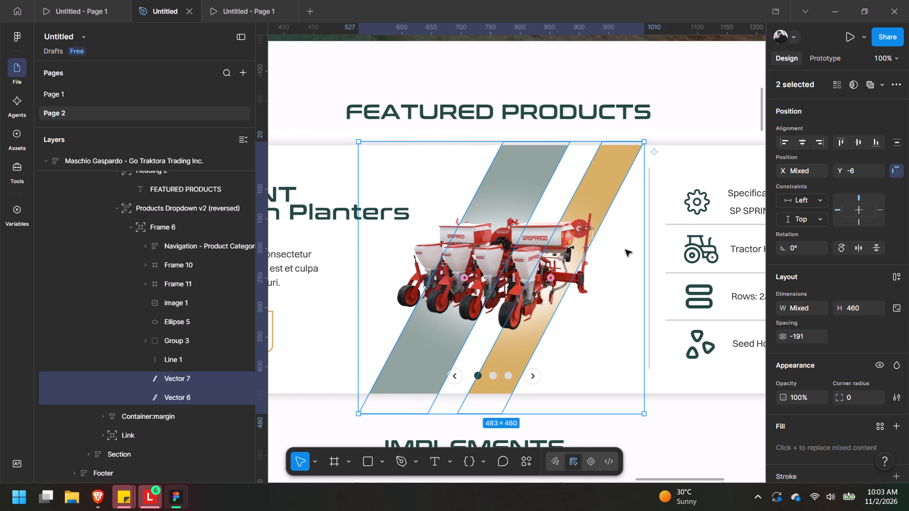
Enlarge the green and gold stripes in the mobile FEATURED PRODUCTS card together to about 271 × 398.
{"action": "key", "text": "ctrl+minus"}
{"action": "key", "text": "ctrl+minus"}
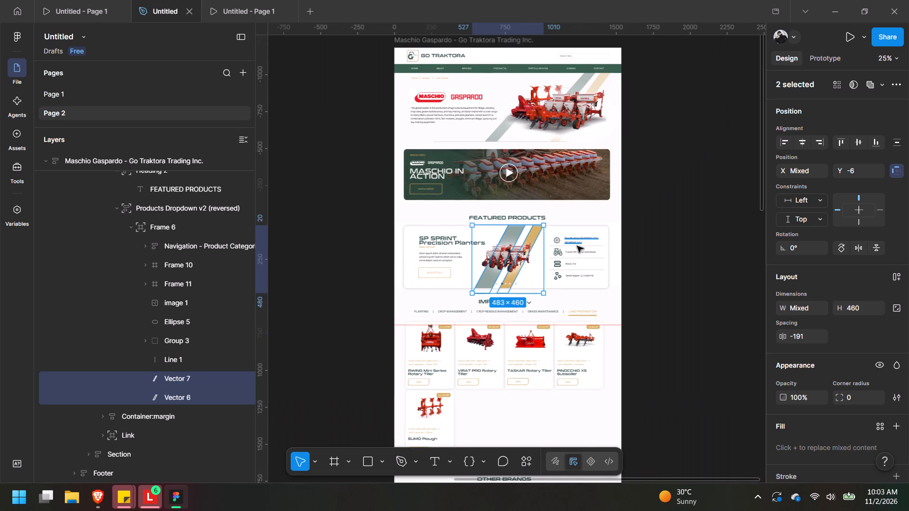
{"action": "middle_click_drag", "start_coordinate": [362, 421], "coordinate": [559, 124]}
{"action": "middle_click_drag", "start_coordinate": [496, 285], "coordinate": [574, 137]}
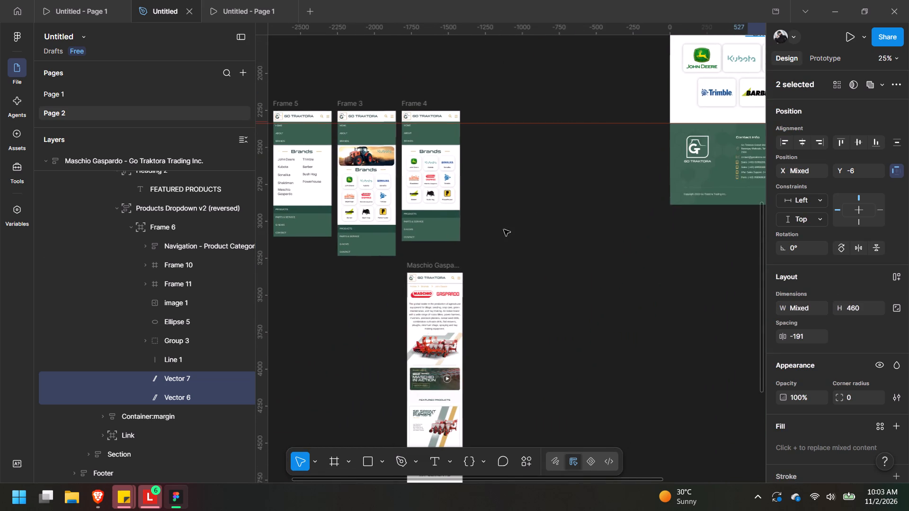
{"action": "middle_click_drag", "start_coordinate": [504, 229], "coordinate": [561, 114]}
{"action": "key", "text": "ctrl+equal"}
{"action": "key", "text": "ctrl+equal"}
{"action": "middle_click_drag", "start_coordinate": [445, 352], "coordinate": [447, 348]}
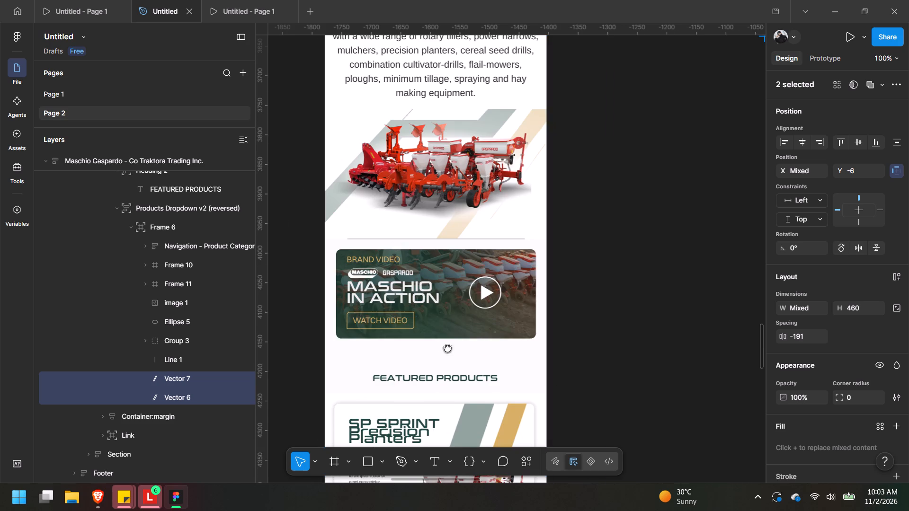
{"action": "middle_click_drag", "start_coordinate": [447, 348], "coordinate": [528, 112]}
{"action": "triple_click", "coordinate": [559, 198]}
{"action": "triple_click", "coordinate": [559, 198]}
{"action": "left_click", "coordinate": [559, 198]}
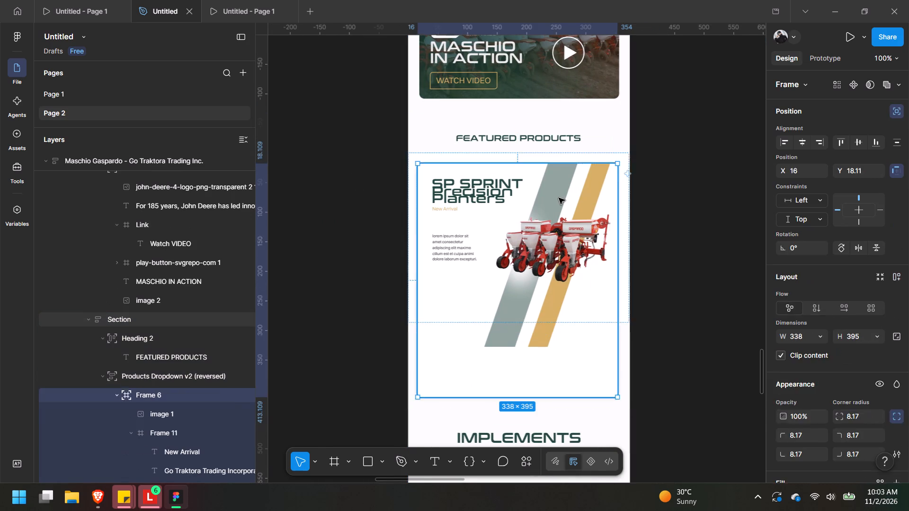
{"action": "left_click", "coordinate": [568, 167]}
{"action": "left_click", "coordinate": [607, 170], "text": "shift"}
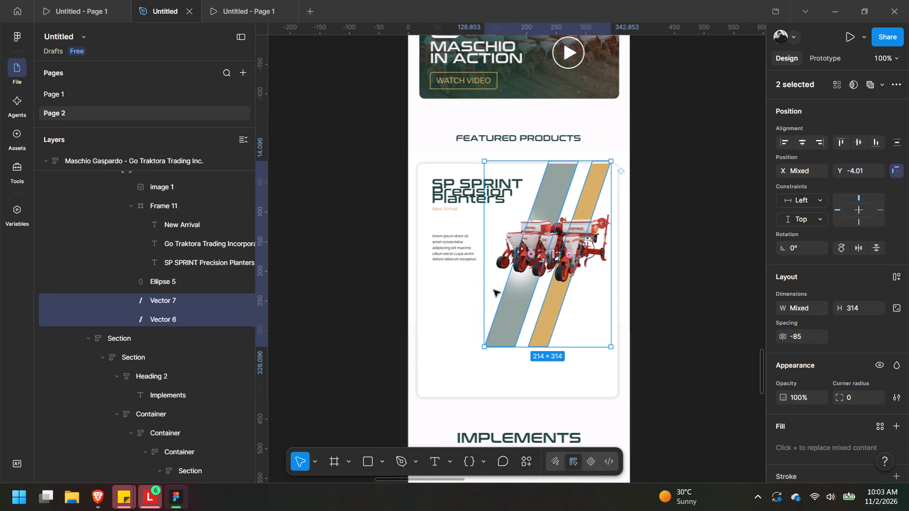
{"action": "left_click_drag", "start_coordinate": [486, 288], "coordinate": [460, 296], "text": "shift"}
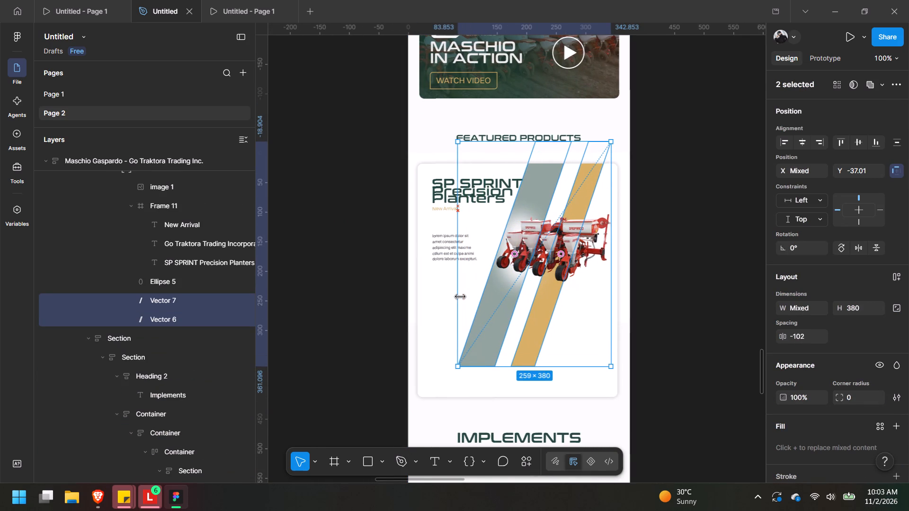
{"action": "left_click_drag", "start_coordinate": [460, 296], "coordinate": [447, 300], "text": "shift"}
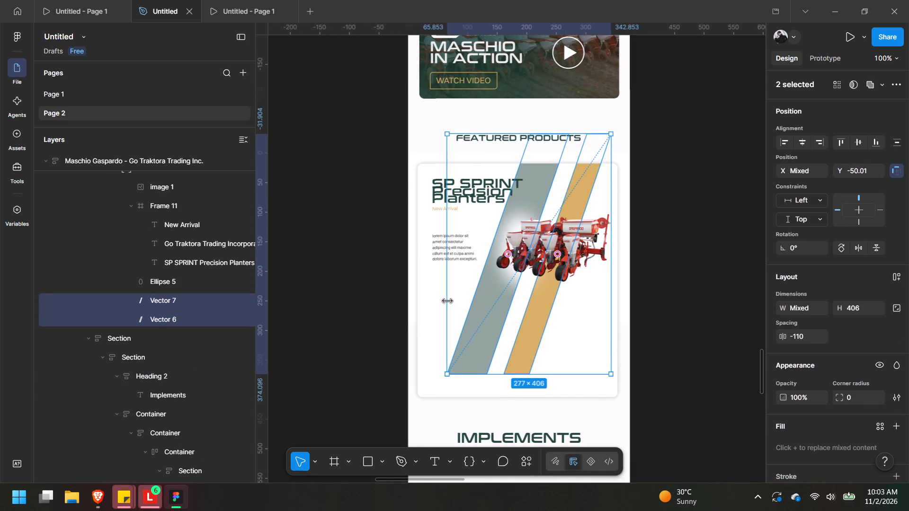
{"action": "left_click_drag", "start_coordinate": [447, 300], "coordinate": [451, 299], "text": "shift"}
Reposition both stripes together behind the planter so the green stripe sits at X 102, Y -75.
{"action": "left_click_drag", "start_coordinate": [493, 298], "coordinate": [510, 291]}
{"action": "left_click_drag", "start_coordinate": [515, 364], "coordinate": [526, 306]}
{"action": "key", "text": "ctrl+z"}
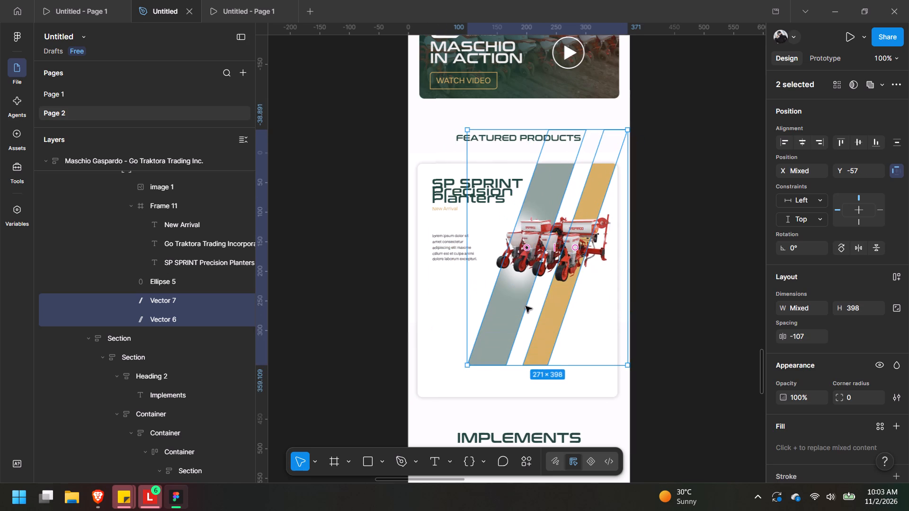
{"action": "left_click_drag", "start_coordinate": [526, 306], "coordinate": [536, 296]}
Widen the white ellipse glow behind the mobile card's planter image across both stripes and center it behind the machine.
{"action": "double_click", "coordinate": [506, 233]}
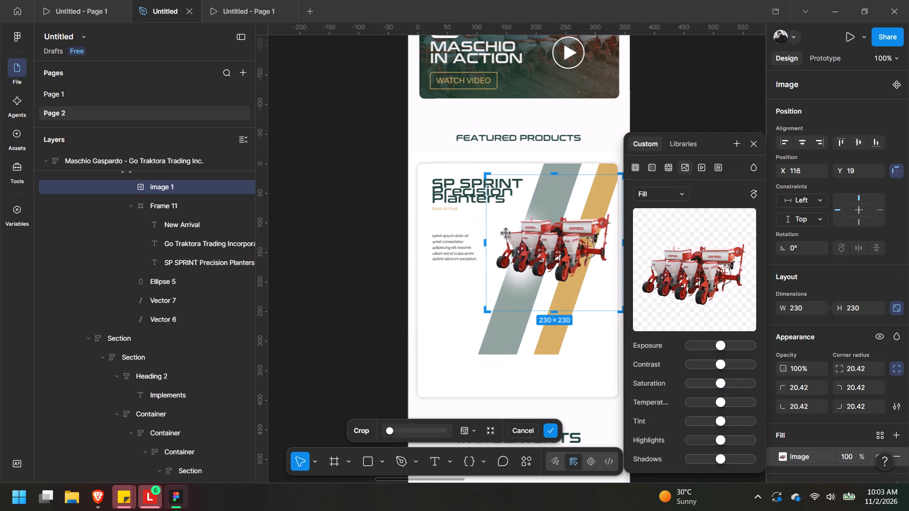
{"action": "left_click", "coordinate": [187, 290]}
{"action": "scroll", "coordinate": [188, 284], "scroll_direction": "up", "scroll_amount": 1}
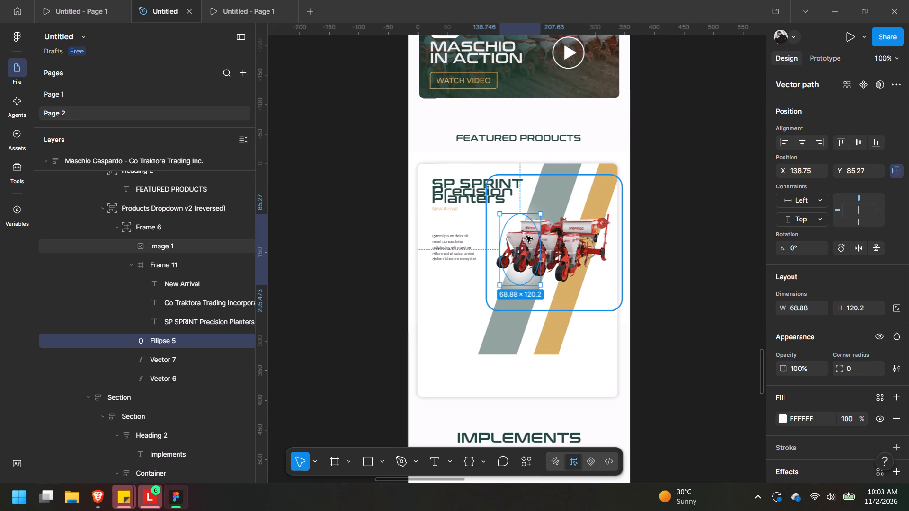
{"action": "left_click_drag", "start_coordinate": [540, 235], "coordinate": [600, 239]}
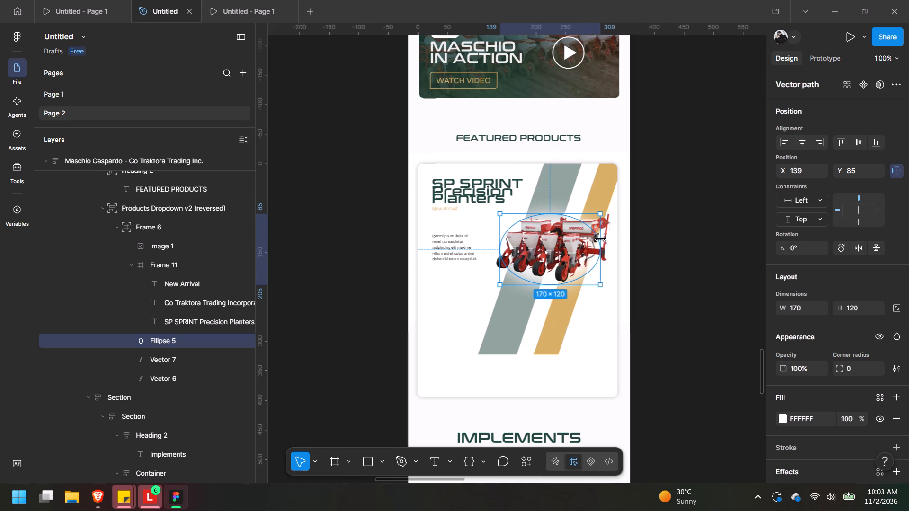
{"action": "left_click_drag", "start_coordinate": [600, 239], "coordinate": [593, 241]}
{"action": "left_click_drag", "start_coordinate": [565, 248], "coordinate": [571, 248]}
{"action": "left_click", "coordinate": [633, 220]}
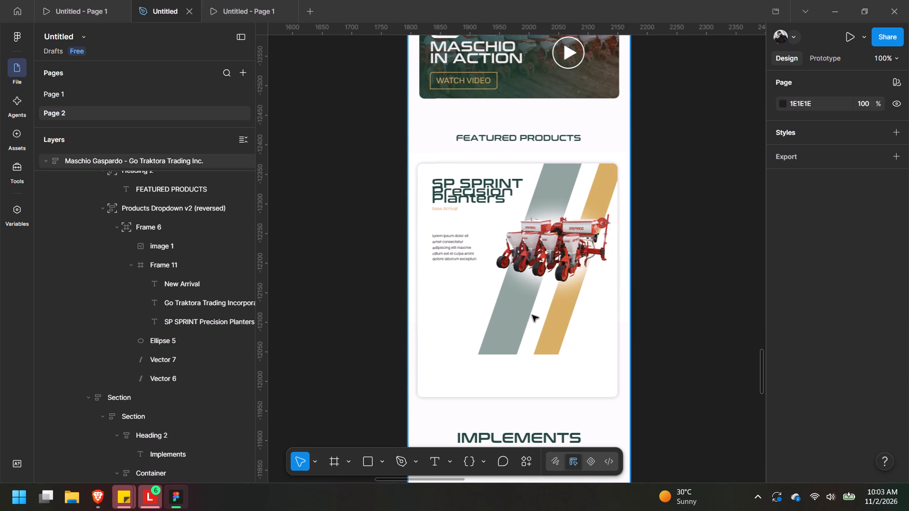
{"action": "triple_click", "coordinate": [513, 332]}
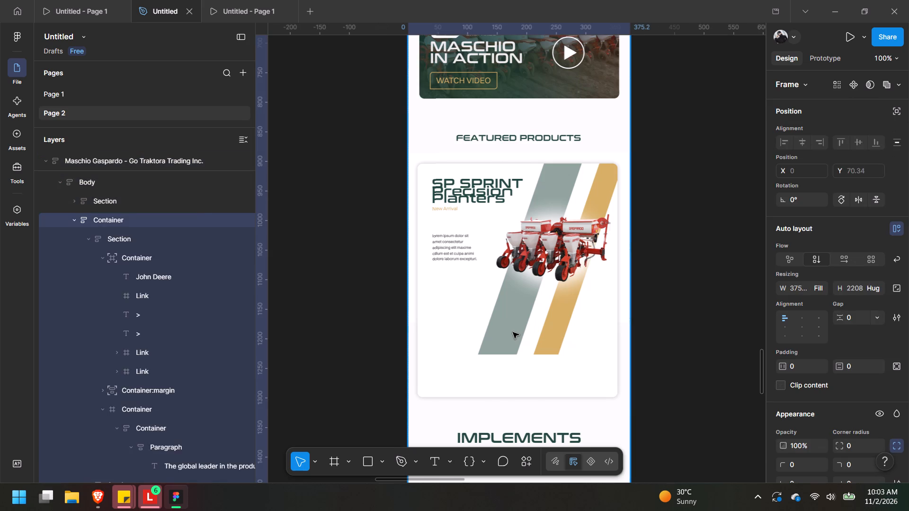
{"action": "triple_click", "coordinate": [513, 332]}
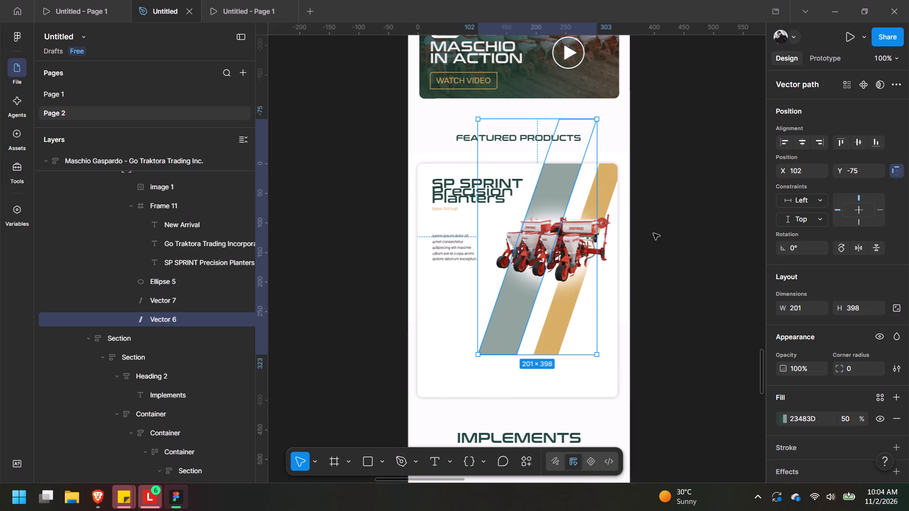
Set the font size of the lorem ipsum description in the mobile FEATURED PRODUCTS card to 14, matching the IMPLEMENTS breadcrumb text.
{"action": "middle_click_drag", "start_coordinate": [562, 374], "coordinate": [552, 215]}
{"action": "scroll", "coordinate": [562, 374], "scroll_direction": "up", "scroll_amount": 1}
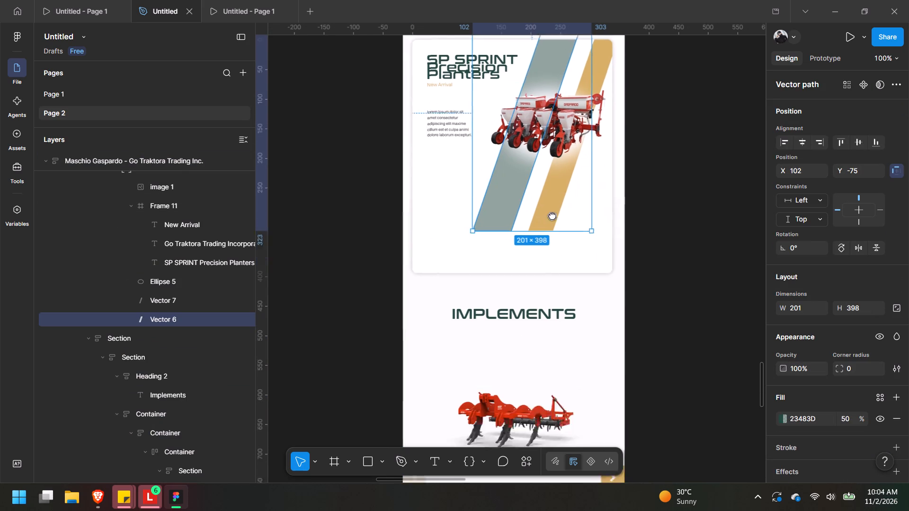
{"action": "middle_click_drag", "start_coordinate": [552, 215], "coordinate": [548, 137]}
{"action": "key", "text": "t"}
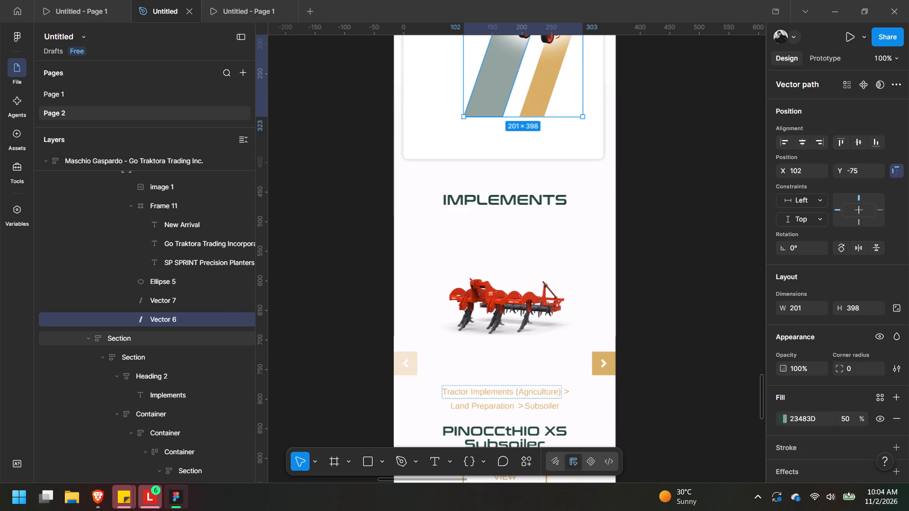
{"action": "left_click", "coordinate": [504, 395]}
{"action": "middle_click", "coordinate": [469, 170]}
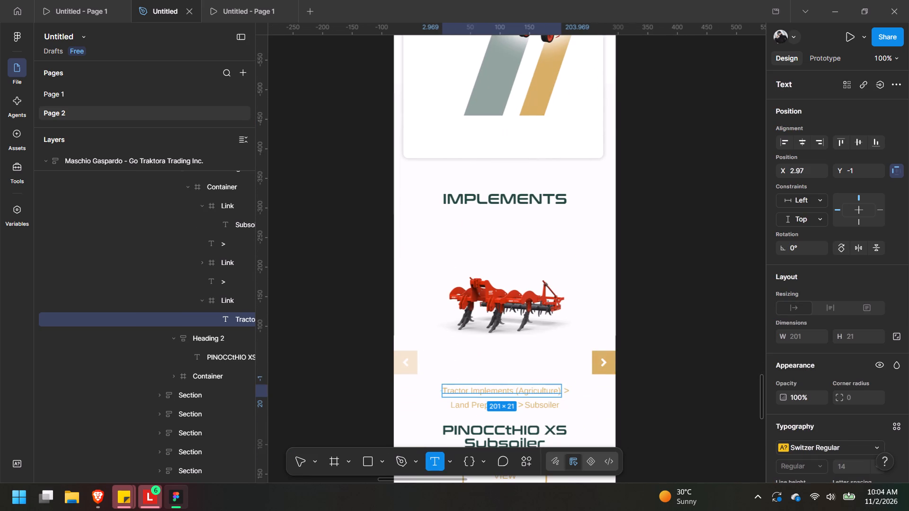
{"action": "middle_click_drag", "start_coordinate": [486, 219], "coordinate": [506, 494]}
{"action": "key", "text": "t"}
{"action": "left_click", "coordinate": [464, 279]}
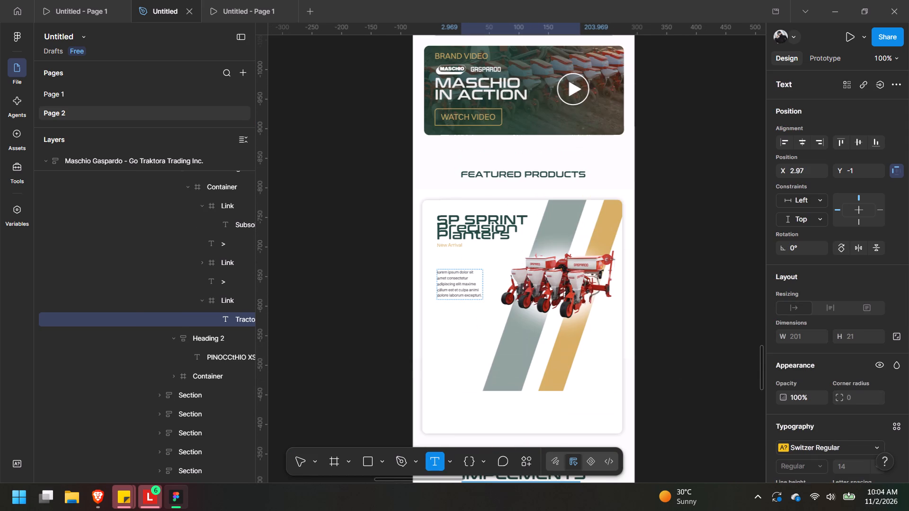
{"action": "key", "text": "ctrl+a"}
{"action": "scroll", "coordinate": [873, 424], "scroll_direction": "down", "scroll_amount": 1}
{"action": "left_click", "coordinate": [862, 408]}
{"action": "type", "text": "14"}
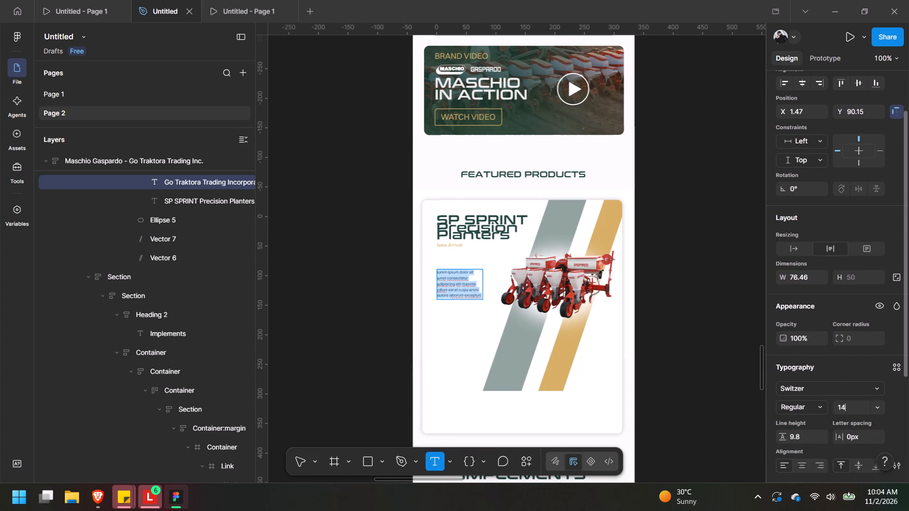
{"action": "key", "text": "Return"}
Set the font size of the New Arrival label under the SP SPRINT heading to 14.
{"action": "left_click", "coordinate": [460, 247]}
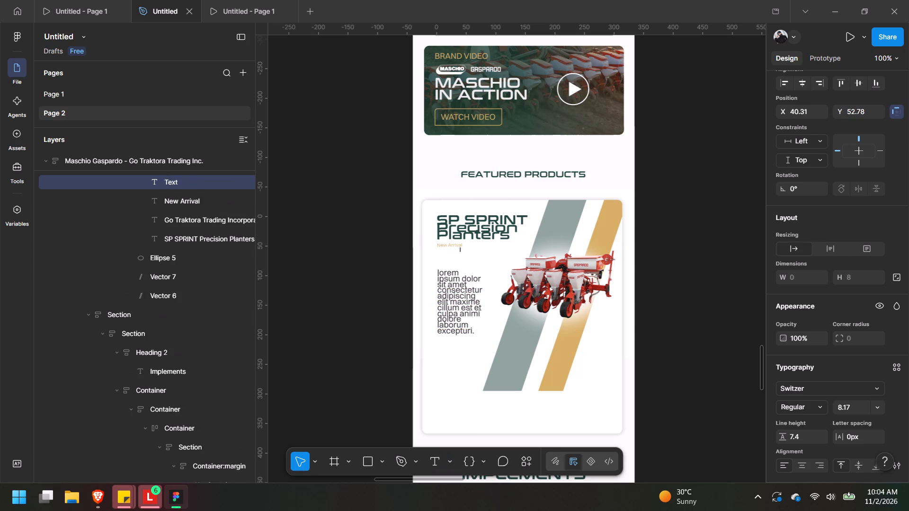
{"action": "key", "text": "ctrl+z"}
{"action": "left_click", "coordinate": [455, 244]}
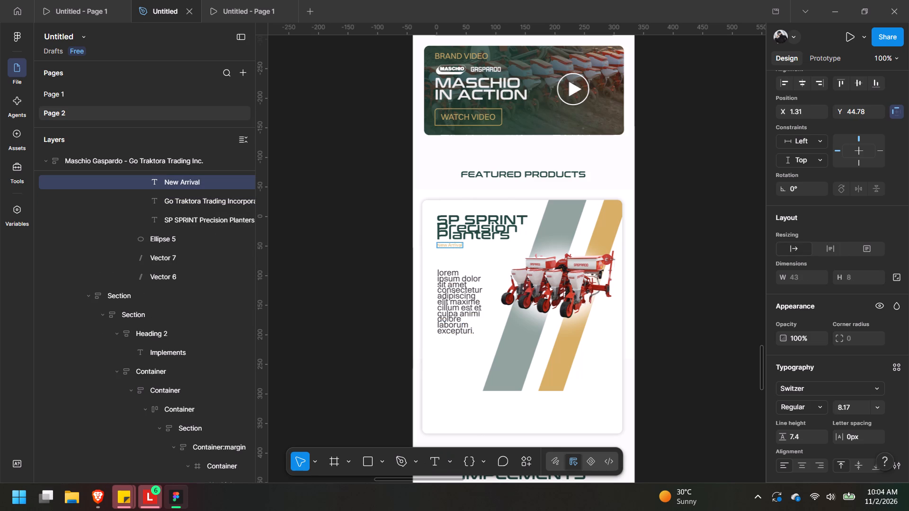
{"action": "key", "text": "ctrl+a"}
{"action": "left_click", "coordinate": [853, 403]}
{"action": "key", "text": "1"}
{"action": "key", "text": "4"}
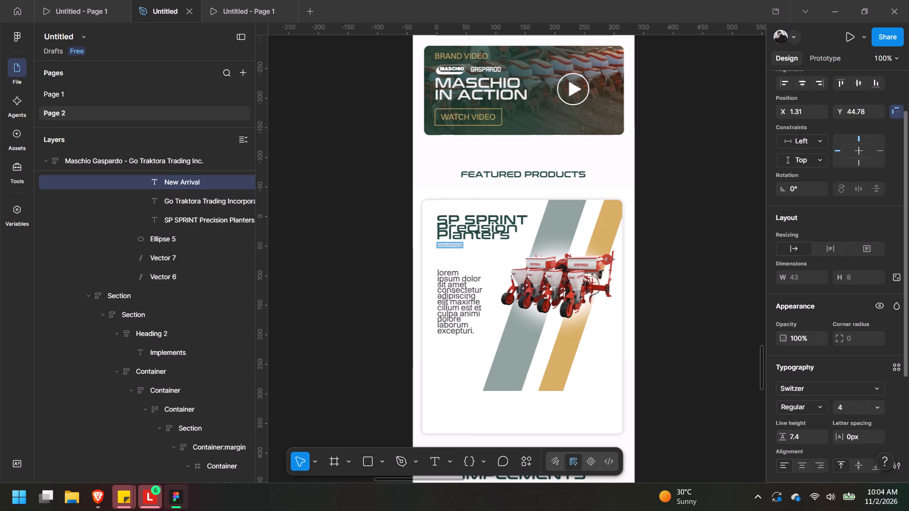
{"action": "key", "text": "BackSpace"}
{"action": "type", "text": "14"}
{"action": "key", "text": "Return"}
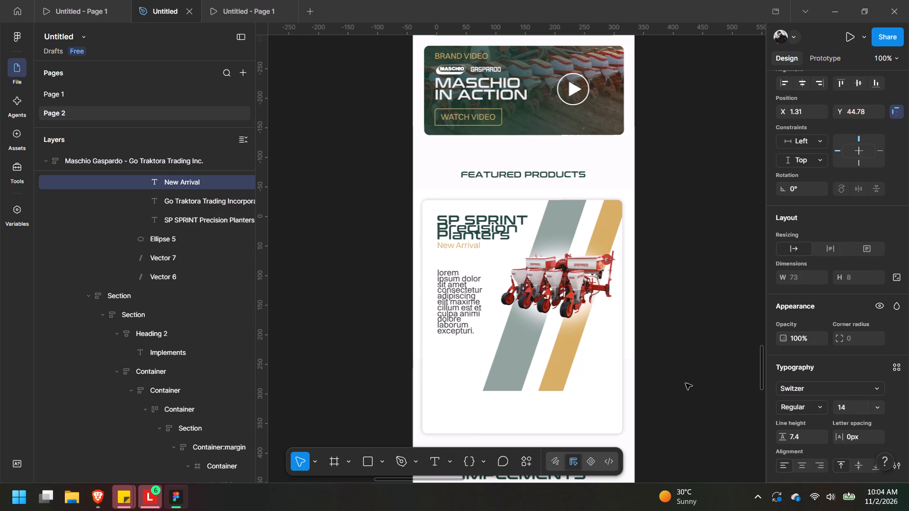
Widen the description paragraph to 111 and move it up under the New Arrival label, at X 1.31, Y 66.78.
{"action": "left_click_drag", "start_coordinate": [454, 299], "coordinate": [456, 289]}
{"action": "key", "text": "Escape"}
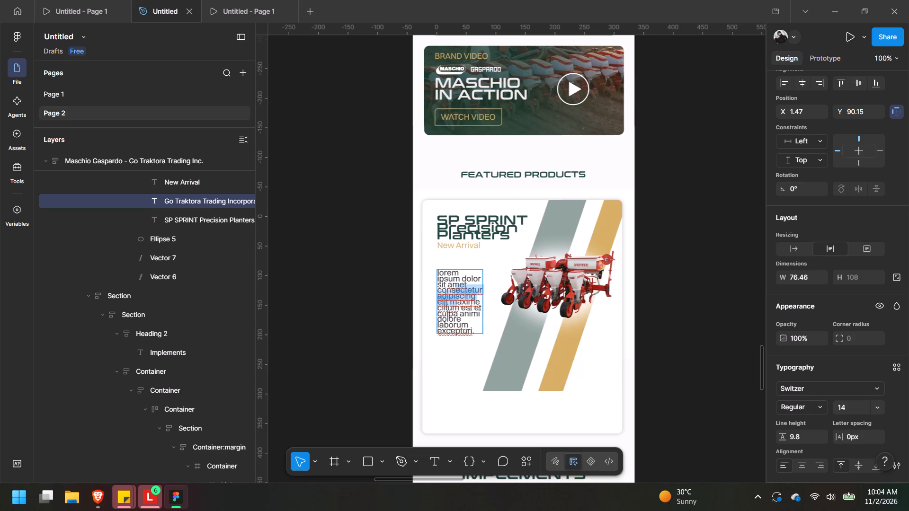
{"action": "left_click_drag", "start_coordinate": [486, 311], "coordinate": [503, 308]}
{"action": "left_click_drag", "start_coordinate": [476, 296], "coordinate": [476, 284]}
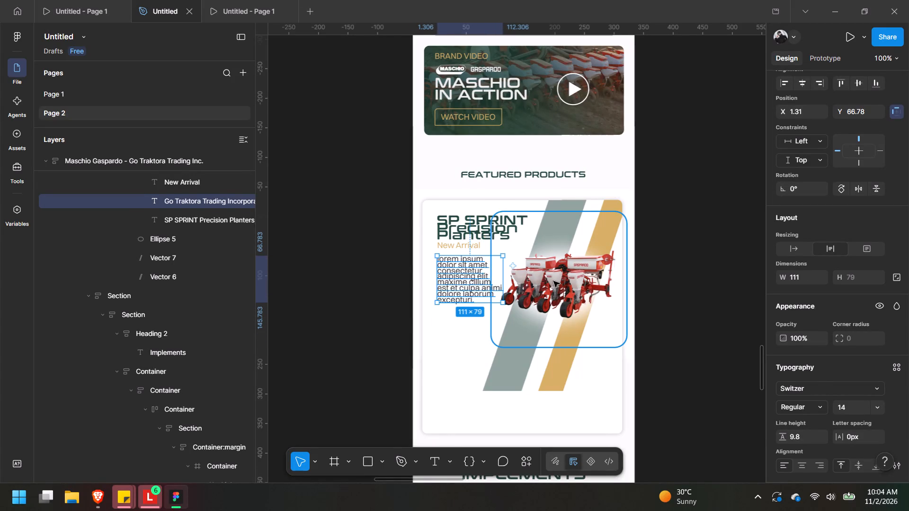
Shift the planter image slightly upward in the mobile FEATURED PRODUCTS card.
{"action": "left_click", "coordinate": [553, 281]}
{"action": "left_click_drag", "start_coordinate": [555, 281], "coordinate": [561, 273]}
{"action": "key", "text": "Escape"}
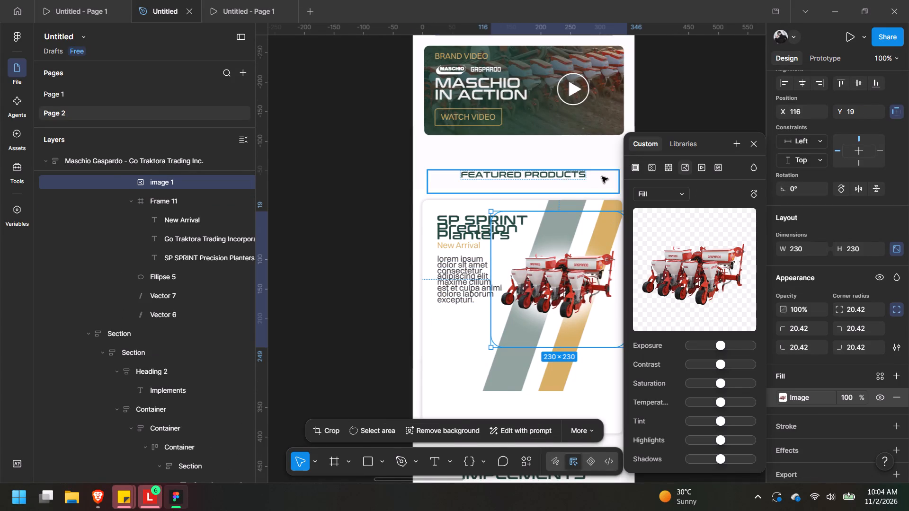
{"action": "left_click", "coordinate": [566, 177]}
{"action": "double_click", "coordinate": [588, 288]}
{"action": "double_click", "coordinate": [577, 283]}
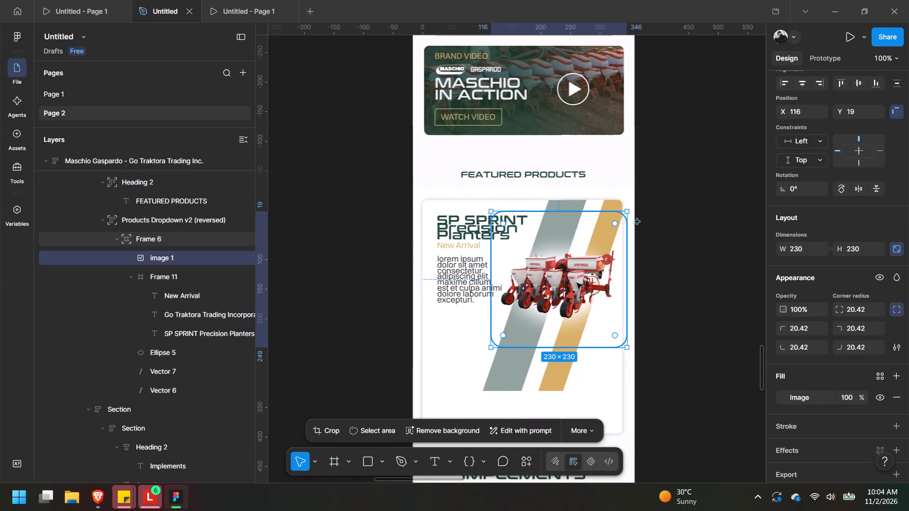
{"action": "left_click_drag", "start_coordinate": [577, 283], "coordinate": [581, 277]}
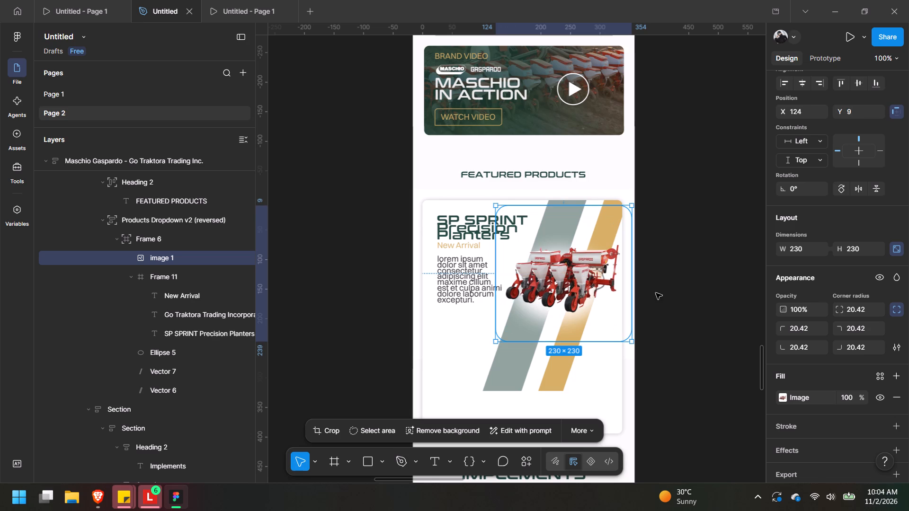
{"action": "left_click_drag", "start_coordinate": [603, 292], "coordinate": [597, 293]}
Move the description paragraph beside the SP SPRINT heading, above the planter in the card's upper right.
{"action": "left_click", "coordinate": [478, 277]}
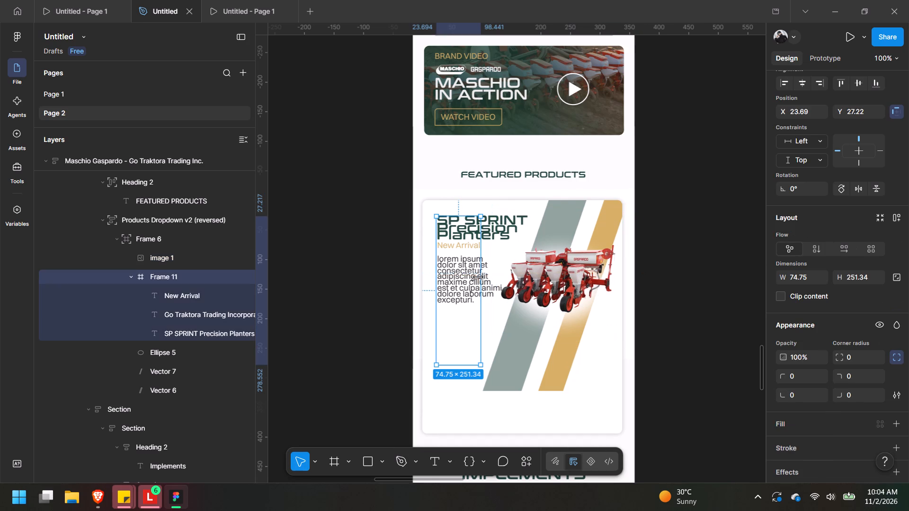
{"action": "left_click", "coordinate": [489, 283]}
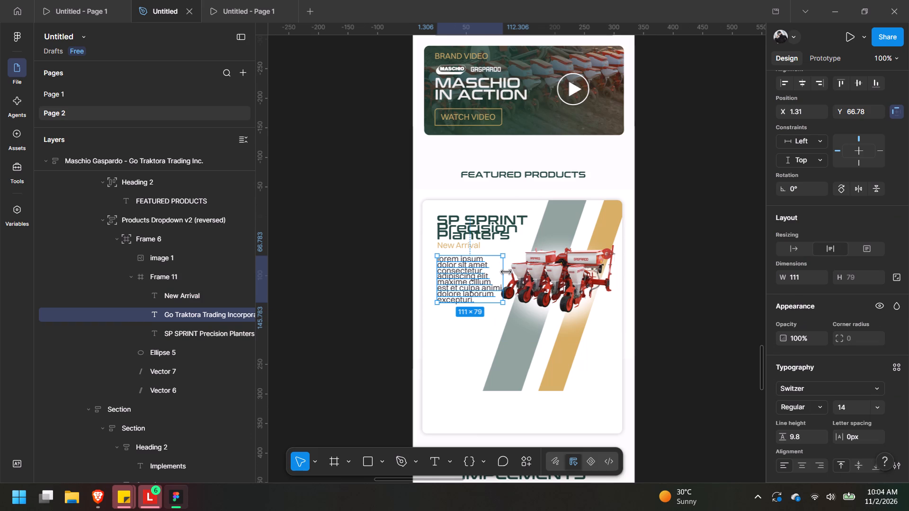
{"action": "left_click_drag", "start_coordinate": [487, 282], "coordinate": [591, 239]}
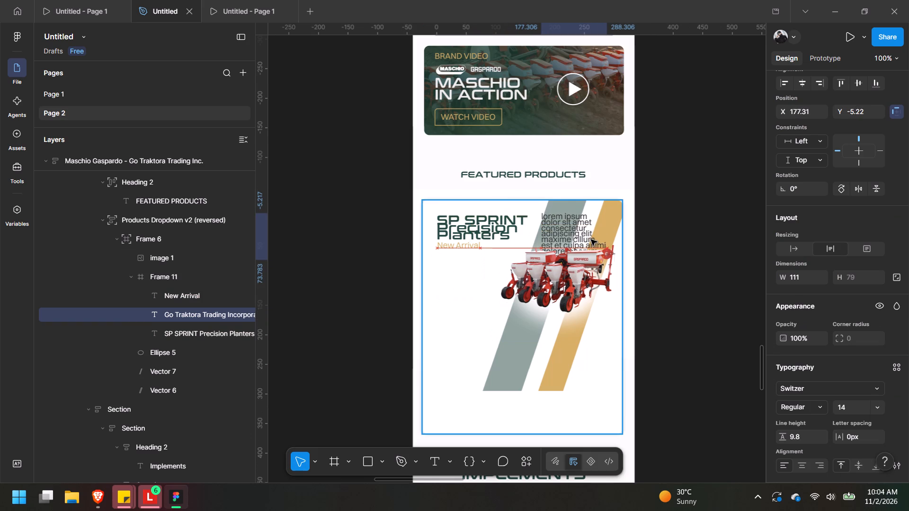
{"action": "left_click_drag", "start_coordinate": [591, 239], "coordinate": [554, 256]}
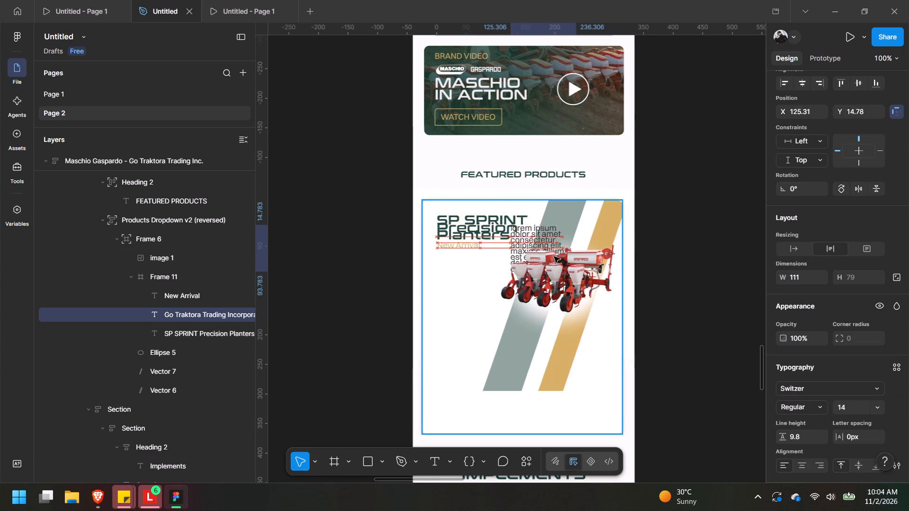
{"action": "left_click_drag", "start_coordinate": [554, 256], "coordinate": [594, 238]}
Move the planter image below the heading and description, to X 62, Y 49.
{"action": "left_click_drag", "start_coordinate": [553, 302], "coordinate": [511, 323]}
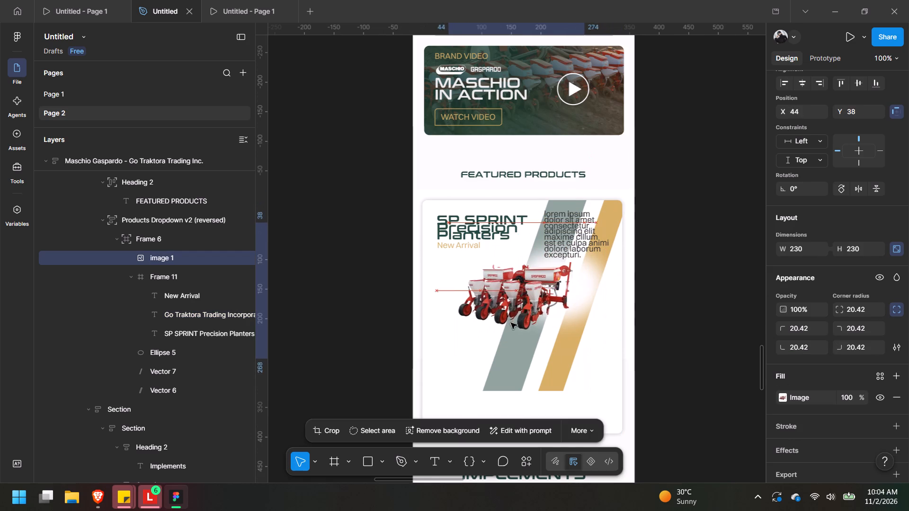
{"action": "left_click_drag", "start_coordinate": [511, 323], "coordinate": [522, 326]}
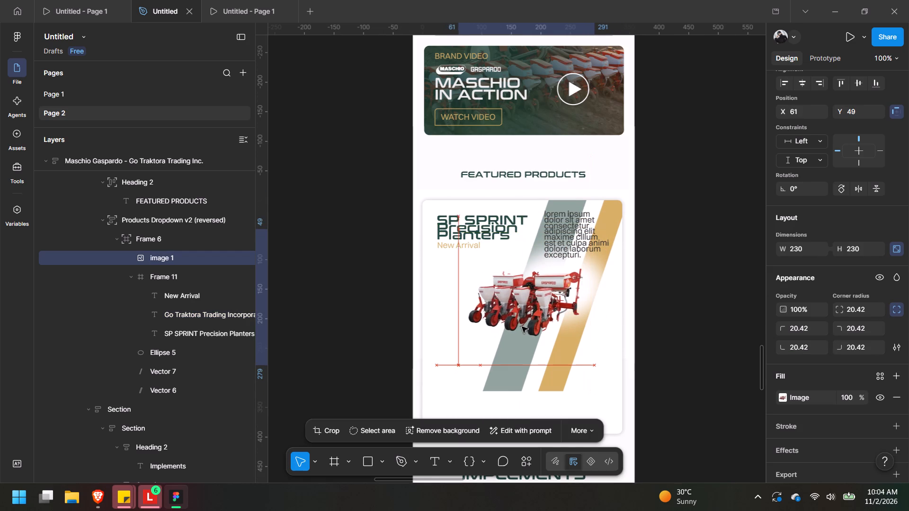
{"action": "left_click_drag", "start_coordinate": [522, 326], "coordinate": [524, 326]}
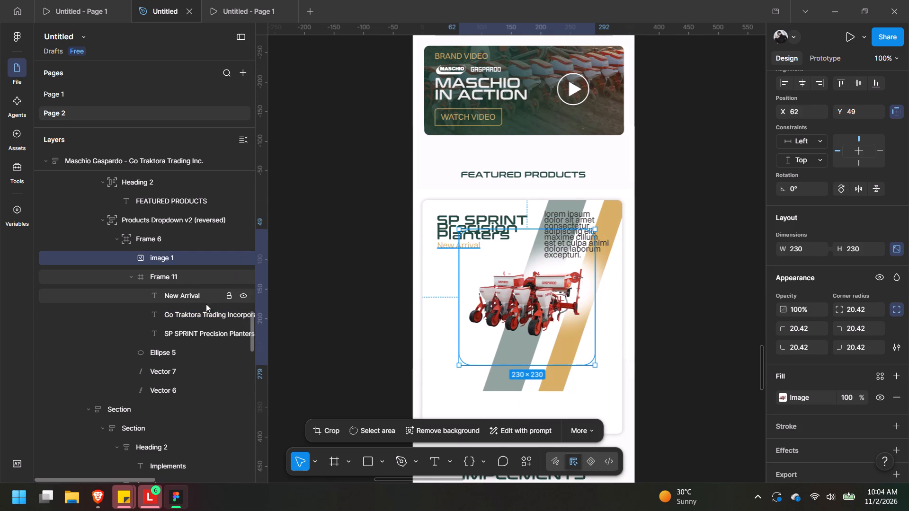
Move the white blurred ellipse behind the repositioned planter, to X 98, Y 114.
{"action": "left_click", "coordinate": [189, 352]}
{"action": "left_click_drag", "start_coordinate": [598, 276], "coordinate": [563, 293]}
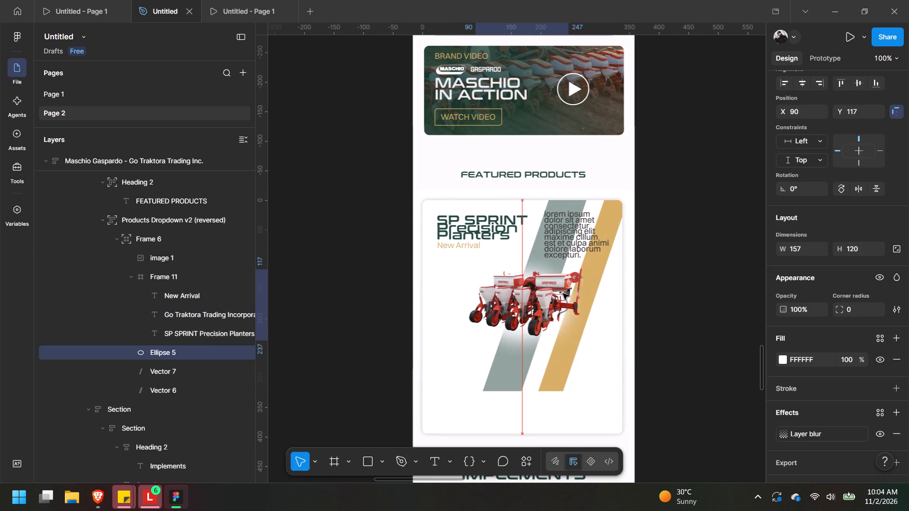
{"action": "left_click_drag", "start_coordinate": [563, 293], "coordinate": [564, 293]}
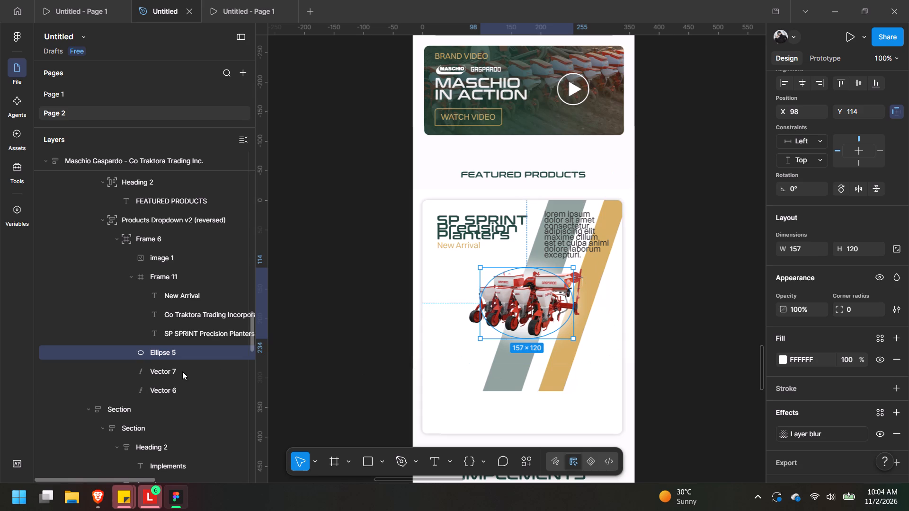
Shift the green and gold stripes together to the left behind the planter, starting at about X 49.
{"action": "left_click", "coordinate": [182, 371]}
{"action": "left_click", "coordinate": [181, 383], "text": "shift"}
{"action": "left_click_drag", "start_coordinate": [520, 373], "coordinate": [476, 374], "text": "shift"}
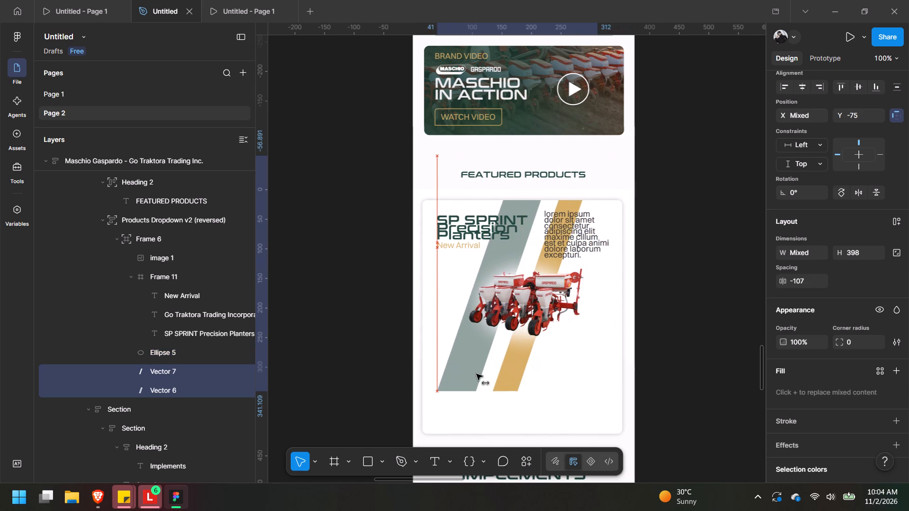
{"action": "left_click_drag", "start_coordinate": [476, 374], "coordinate": [482, 370], "text": "shift"}
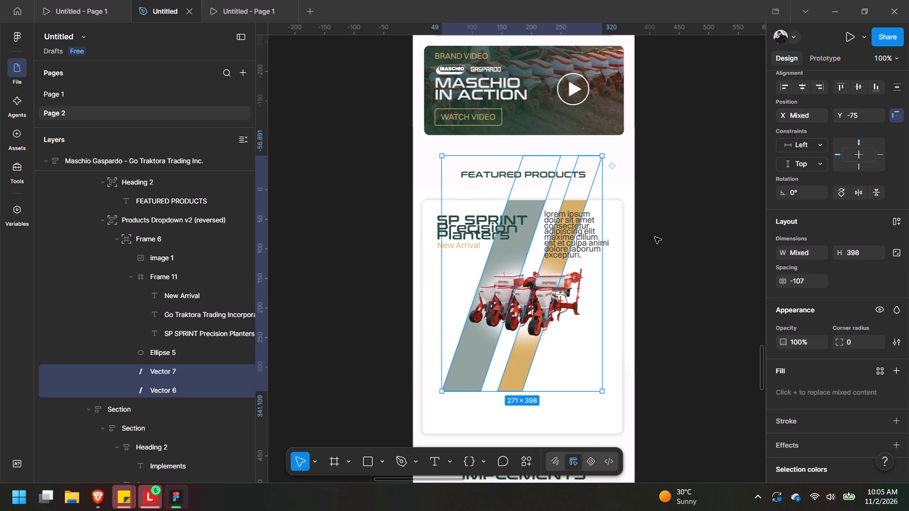
{"action": "left_click", "coordinate": [655, 237]}
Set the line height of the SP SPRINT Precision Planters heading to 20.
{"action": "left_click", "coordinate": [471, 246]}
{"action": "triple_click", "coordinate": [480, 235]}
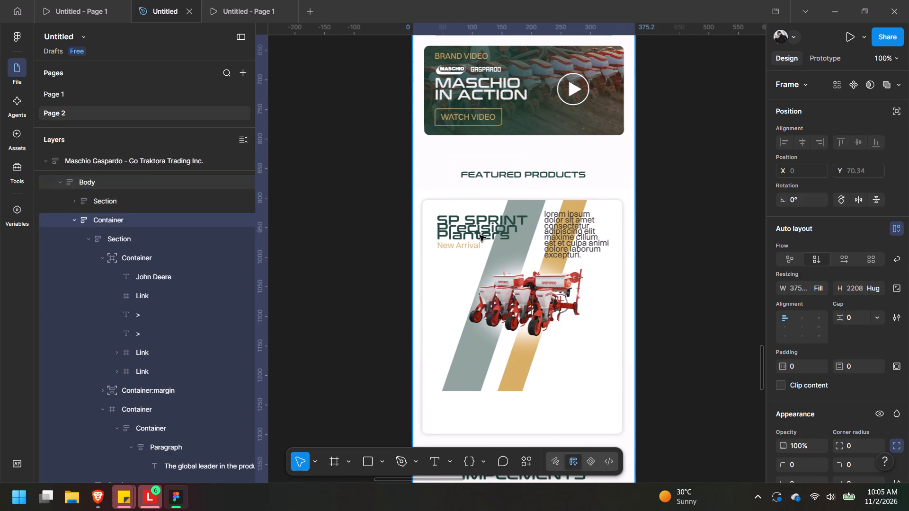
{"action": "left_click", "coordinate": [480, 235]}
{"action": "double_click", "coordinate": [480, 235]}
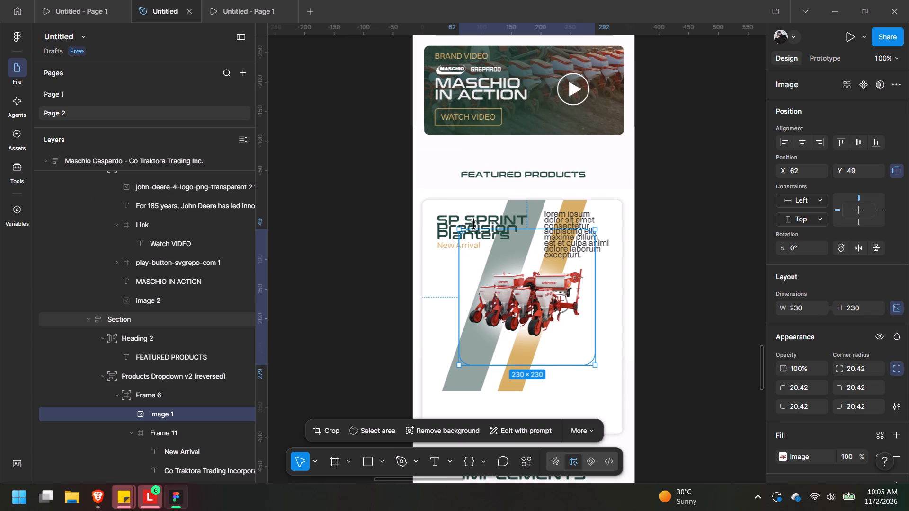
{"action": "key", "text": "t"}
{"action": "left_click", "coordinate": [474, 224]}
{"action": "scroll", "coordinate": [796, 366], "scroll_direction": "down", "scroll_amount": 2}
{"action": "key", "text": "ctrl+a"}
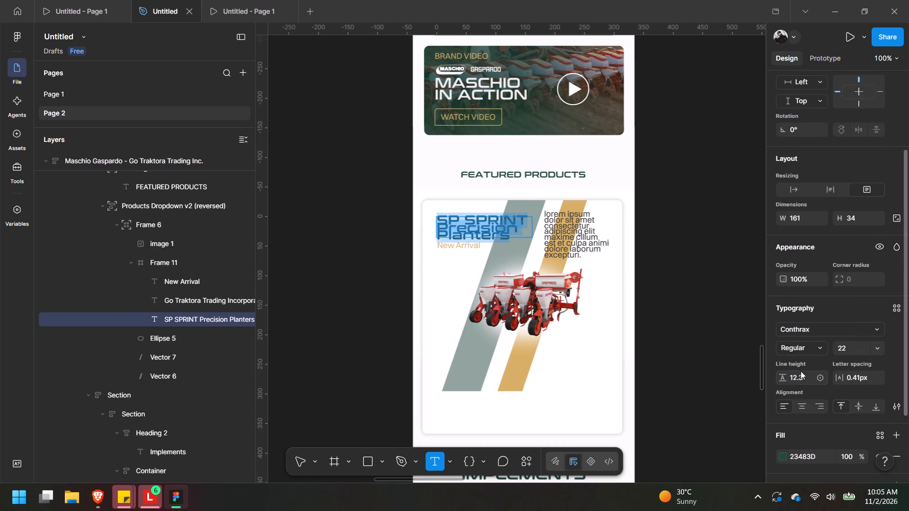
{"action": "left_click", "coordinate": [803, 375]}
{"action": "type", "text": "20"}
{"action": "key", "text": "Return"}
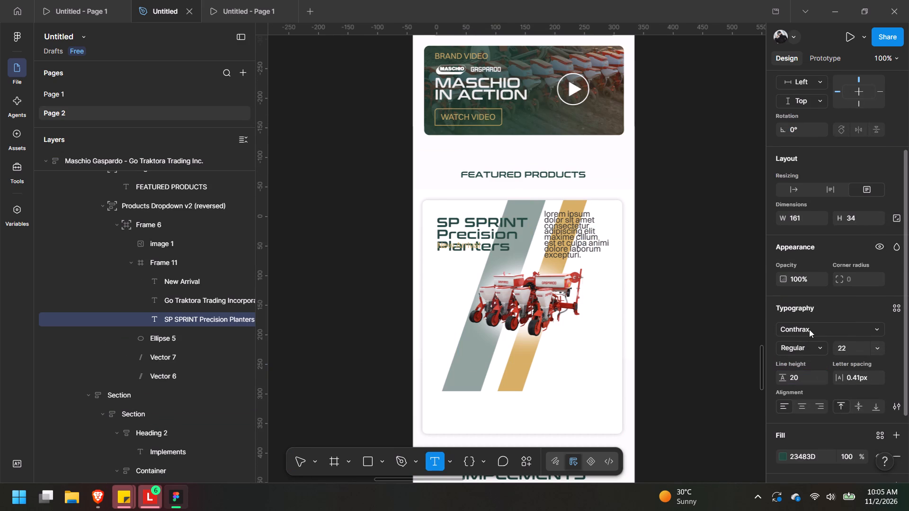
Check the subsoiler heading's text settings in IMPLEMENTS and set the SP SPRINT Precision Planters heading's line height to 22.
{"action": "scroll", "coordinate": [514, 345], "scroll_direction": "down", "scroll_amount": 8}
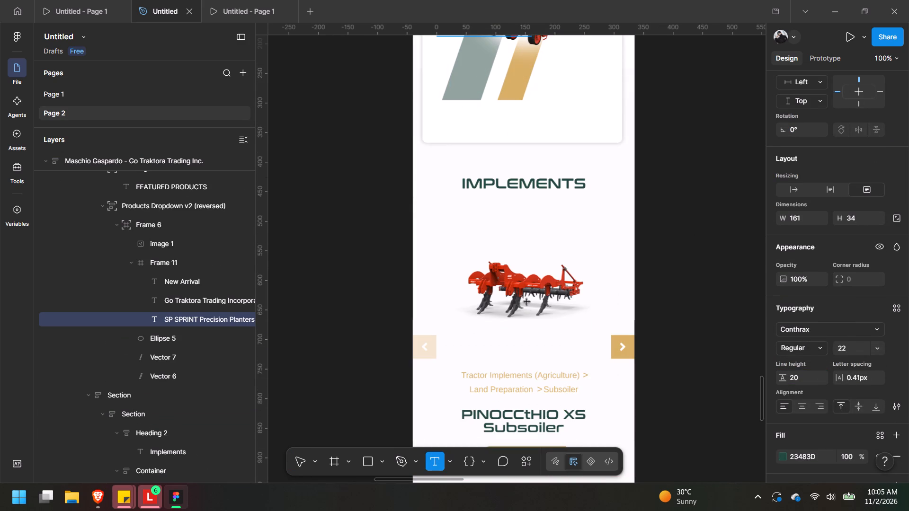
{"action": "left_click", "coordinate": [545, 428]}
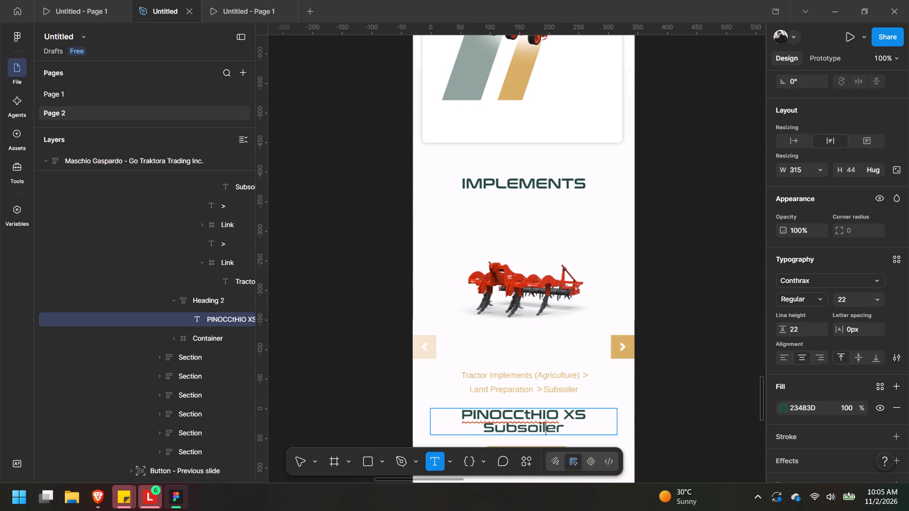
{"action": "scroll", "coordinate": [531, 328], "scroll_direction": "up", "scroll_amount": 11}
{"action": "left_click", "coordinate": [482, 250]}
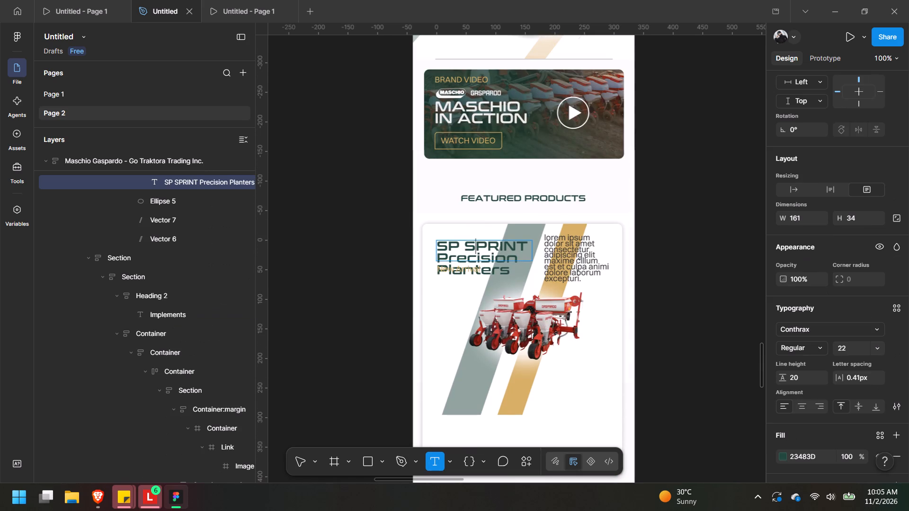
{"action": "key", "text": "ctrl+a"}
{"action": "left_click", "coordinate": [801, 378]}
{"action": "type", "text": "22"}
{"action": "key", "text": "Return"}
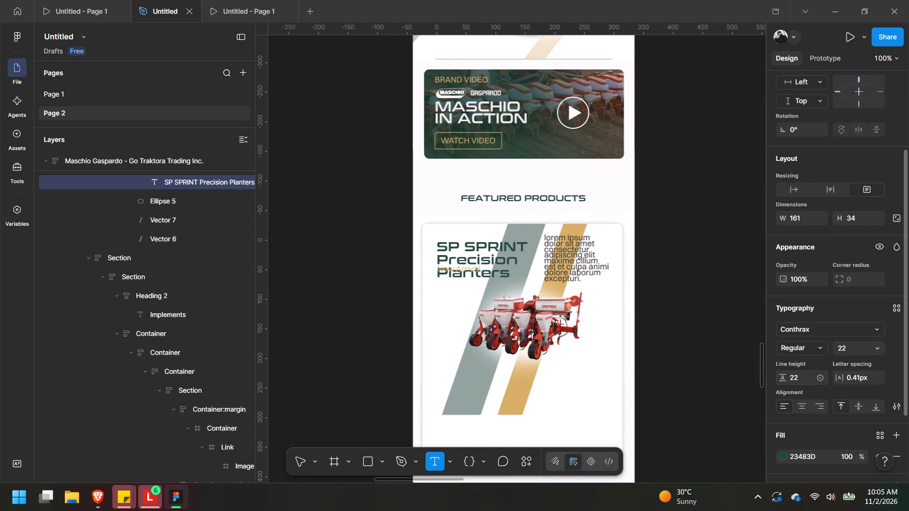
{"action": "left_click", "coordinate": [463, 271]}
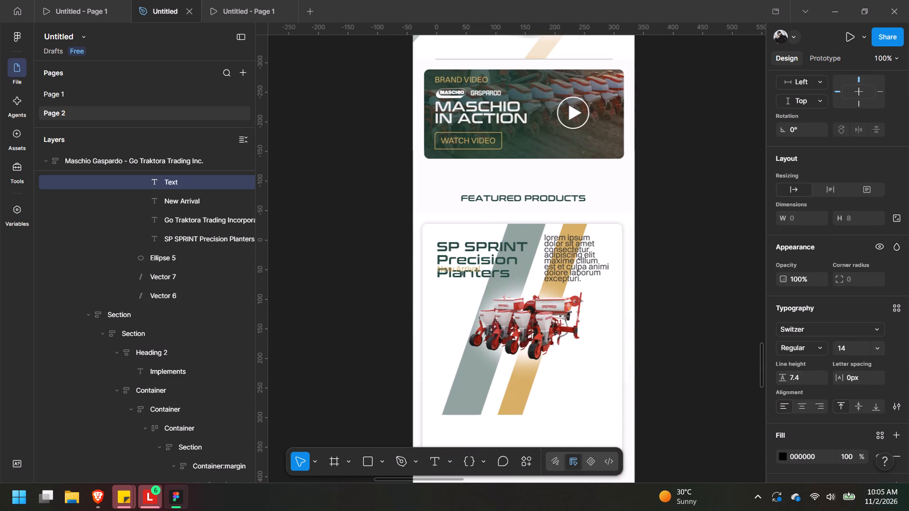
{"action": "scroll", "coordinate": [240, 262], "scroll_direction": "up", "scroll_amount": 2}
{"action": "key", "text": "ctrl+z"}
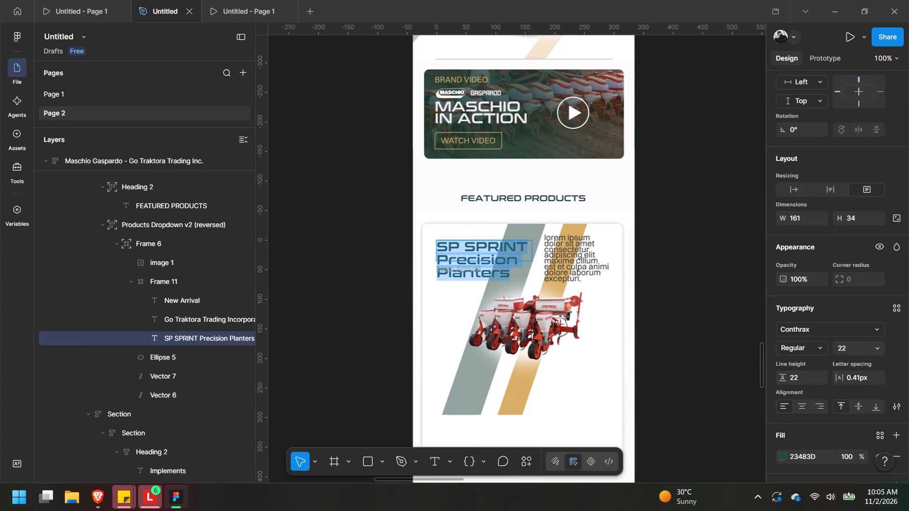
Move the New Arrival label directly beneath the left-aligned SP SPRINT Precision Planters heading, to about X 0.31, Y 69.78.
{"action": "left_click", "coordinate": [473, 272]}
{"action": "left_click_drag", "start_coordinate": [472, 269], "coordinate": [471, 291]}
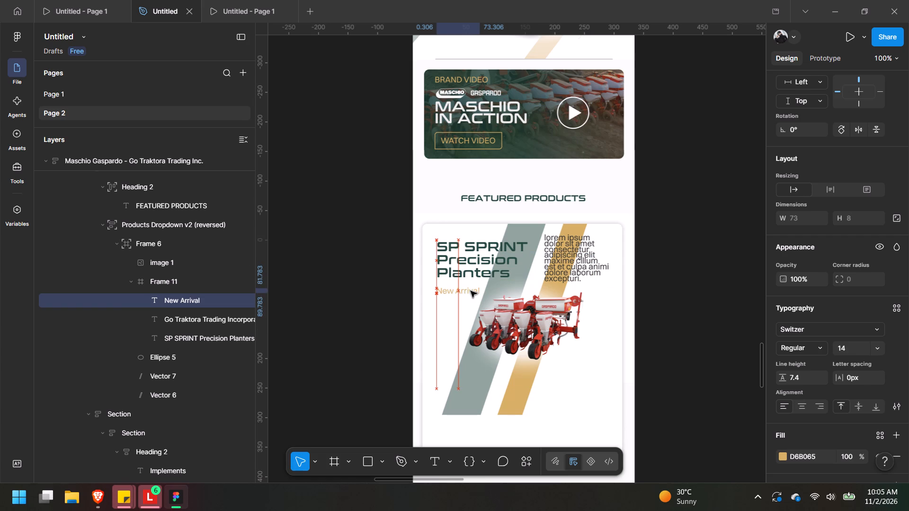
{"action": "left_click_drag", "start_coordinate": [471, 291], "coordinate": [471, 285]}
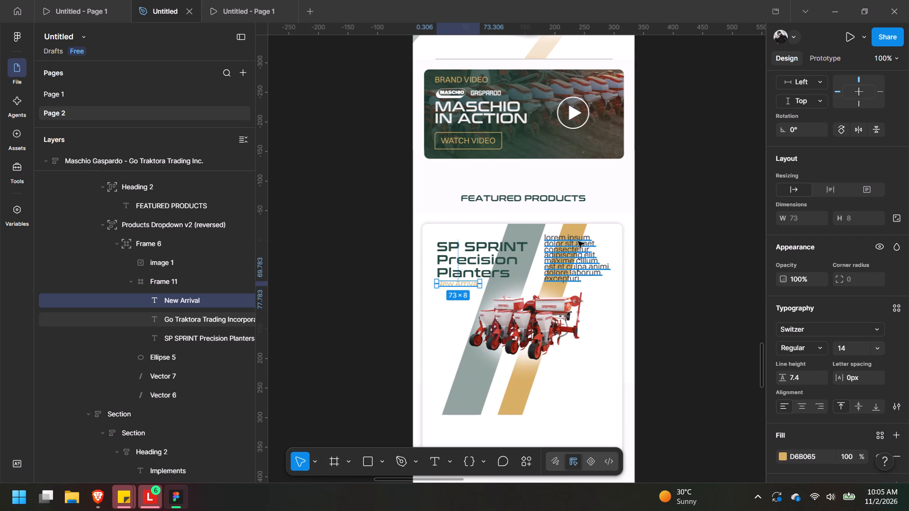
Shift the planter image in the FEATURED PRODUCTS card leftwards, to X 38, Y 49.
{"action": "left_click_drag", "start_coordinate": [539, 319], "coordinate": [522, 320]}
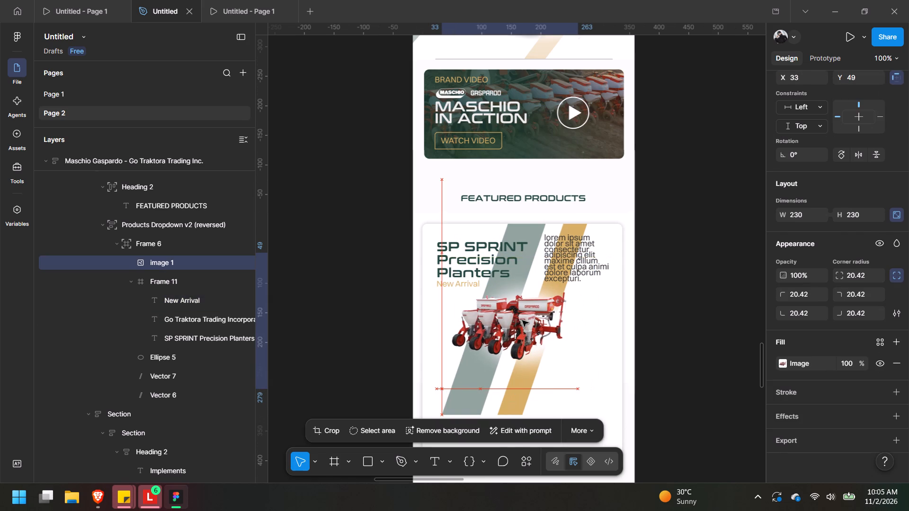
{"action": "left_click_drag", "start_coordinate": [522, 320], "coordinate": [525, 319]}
Shift the green and gold stripes together to the right behind the planter, starting at about X 77.
{"action": "left_click", "coordinate": [524, 227]}
{"action": "left_click", "coordinate": [572, 228], "text": "shift"}
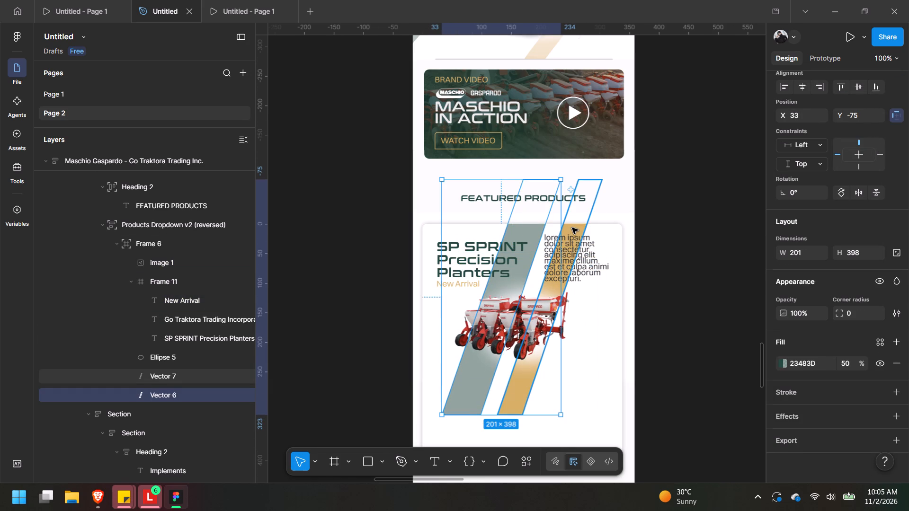
{"action": "left_click_drag", "start_coordinate": [529, 229], "coordinate": [546, 225], "text": "shift"}
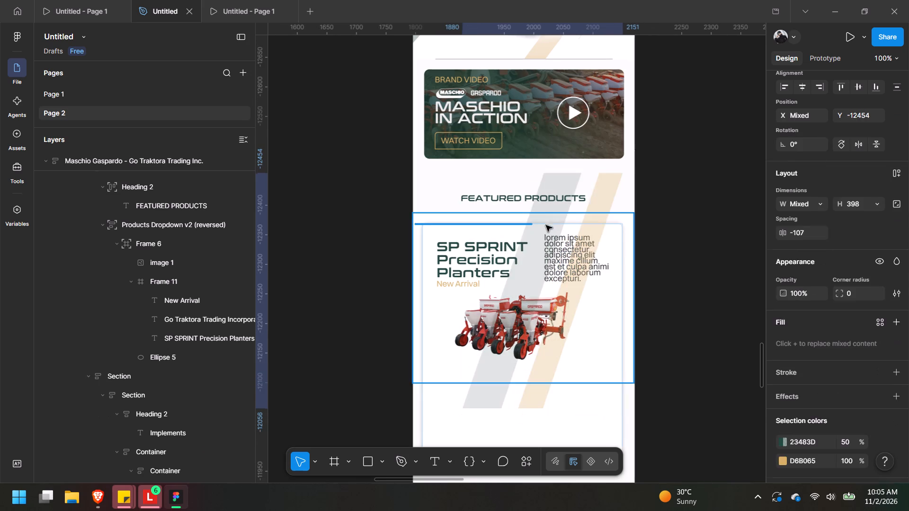
{"action": "left_click_drag", "start_coordinate": [546, 225], "coordinate": [544, 229], "text": "shift"}
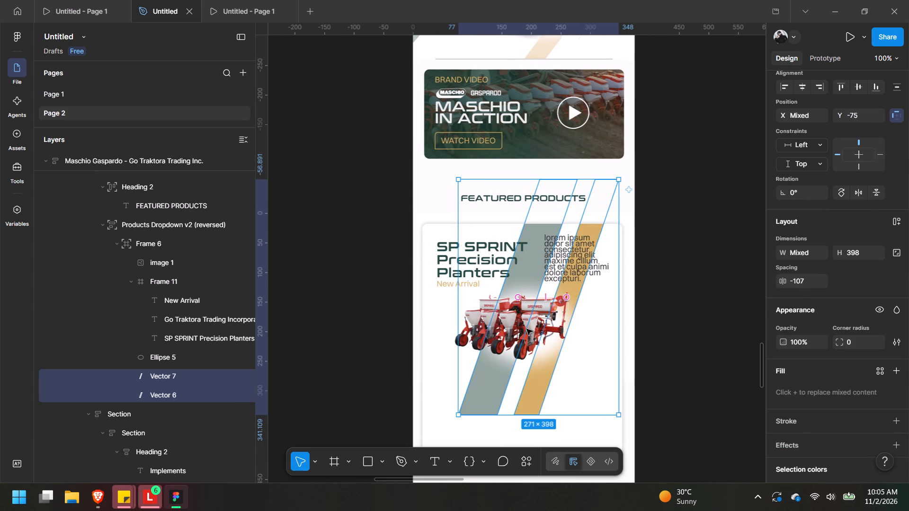
Move the planter image to the right over the shifted stripes, to X 61, Y 49.
{"action": "double_click", "coordinate": [526, 330]}
{"action": "left_click_drag", "start_coordinate": [519, 331], "coordinate": [526, 329]}
{"action": "key", "text": "ctrl+z"}
{"action": "left_click", "coordinate": [609, 334]}
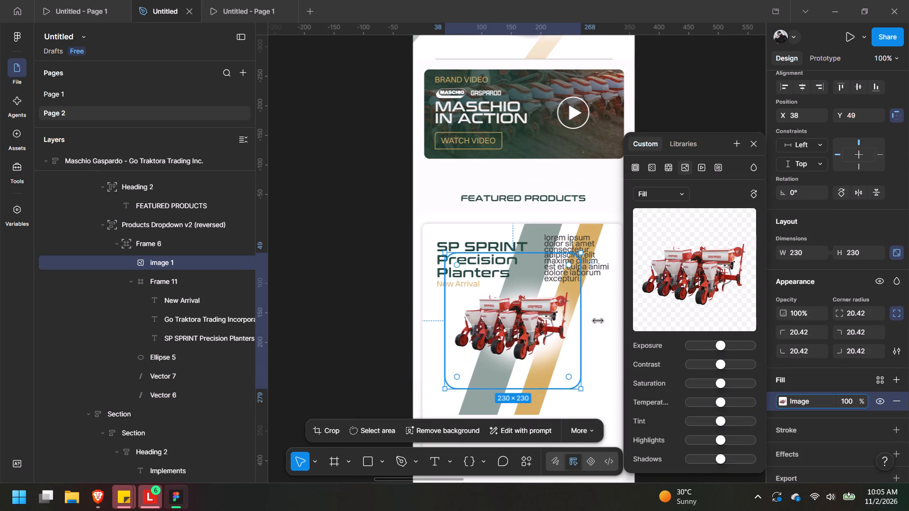
{"action": "left_click", "coordinate": [608, 321]}
{"action": "double_click", "coordinate": [529, 323]}
{"action": "left_click_drag", "start_coordinate": [529, 323], "coordinate": [536, 321]}
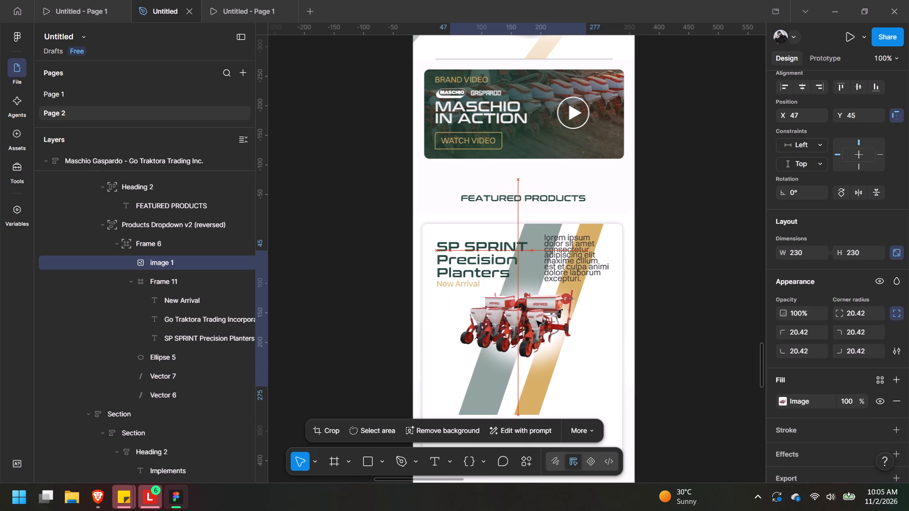
{"action": "left_click_drag", "start_coordinate": [536, 321], "coordinate": [542, 324]}
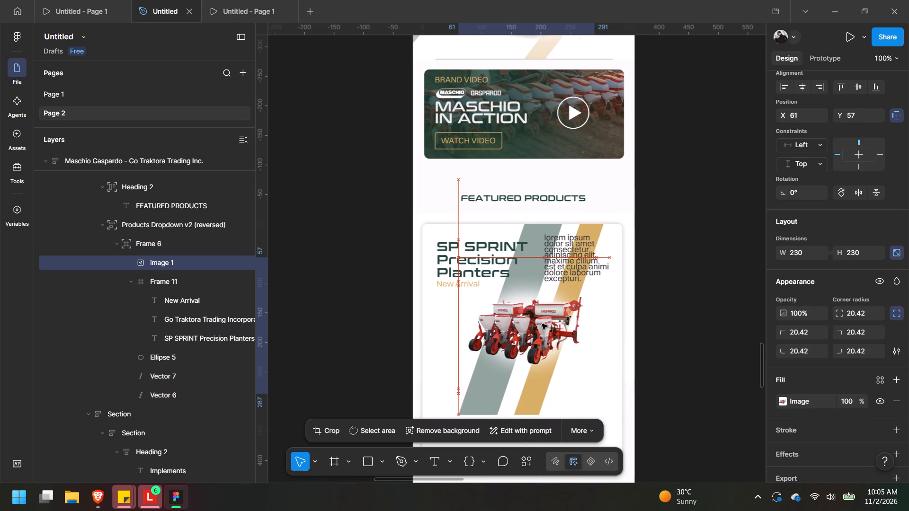
{"action": "left_click_drag", "start_coordinate": [542, 324], "coordinate": [542, 323]}
Move the lorem ipsum description from beside the heading to below the planter, at X -7.69, Y 241.78.
{"action": "scroll", "coordinate": [616, 284], "scroll_direction": "down", "scroll_amount": 4}
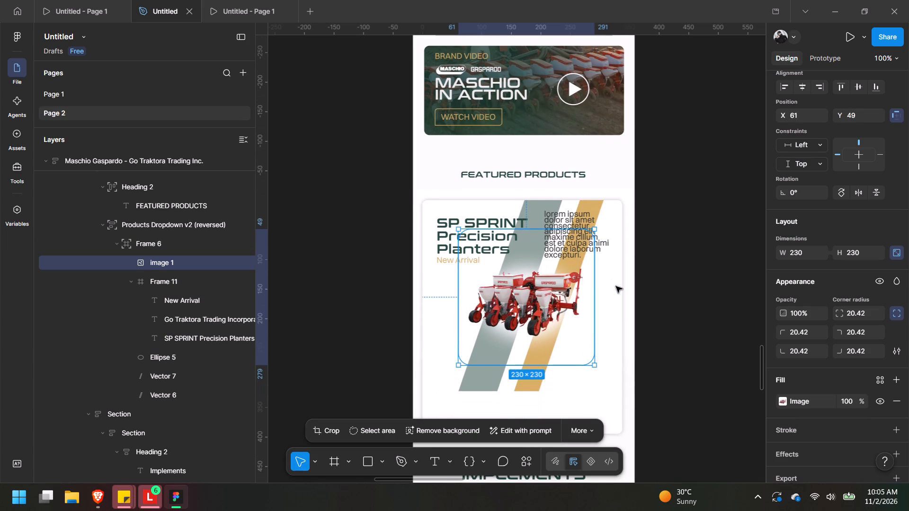
{"action": "left_click", "coordinate": [567, 225]}
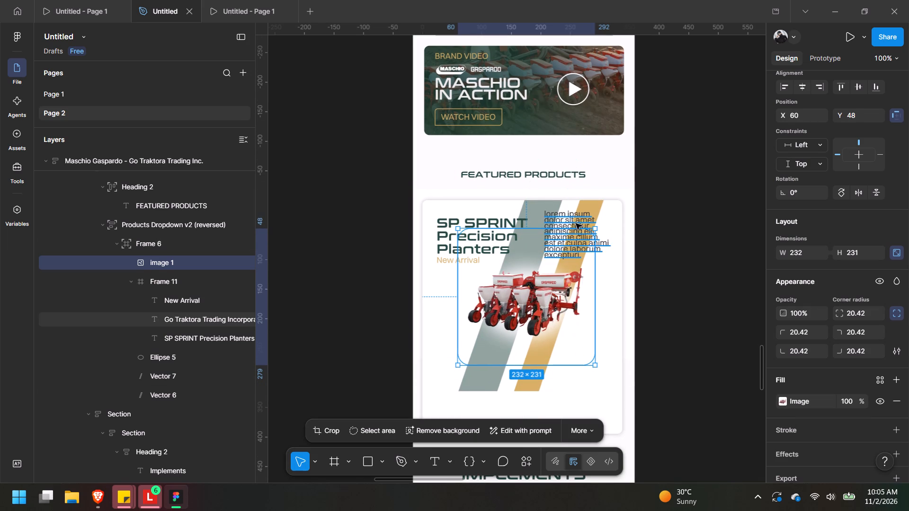
{"action": "key", "text": "ctrl+z"}
{"action": "left_click_drag", "start_coordinate": [579, 221], "coordinate": [466, 369]}
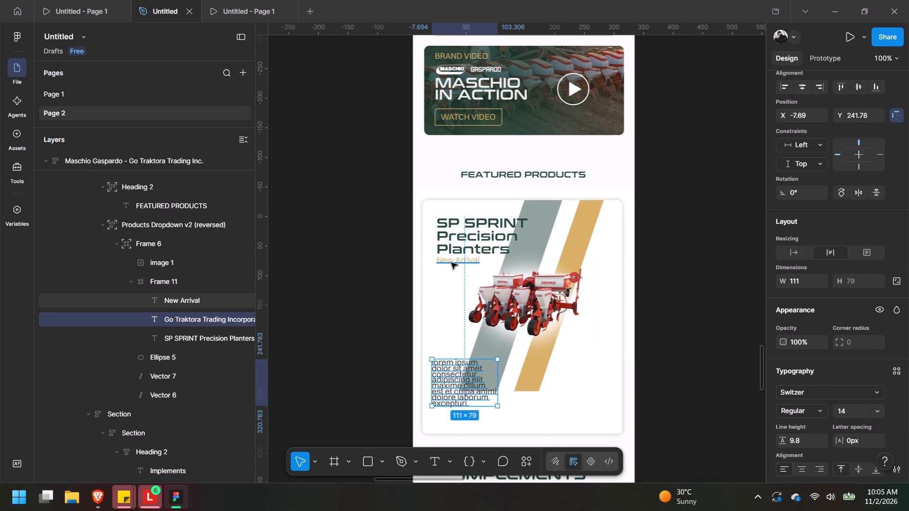
Widen the SP SPRINT Precision Planters heading's text box to 292.
{"action": "left_click", "coordinate": [498, 237]}
{"action": "left_click", "coordinate": [499, 221]}
{"action": "left_click_drag", "start_coordinate": [532, 230], "coordinate": [580, 228]}
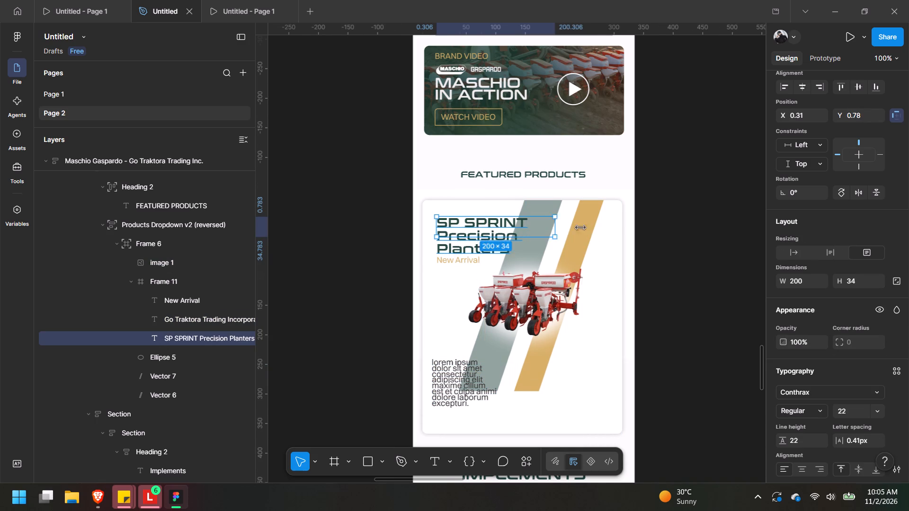
{"action": "left_click_drag", "start_coordinate": [580, 228], "coordinate": [621, 227]}
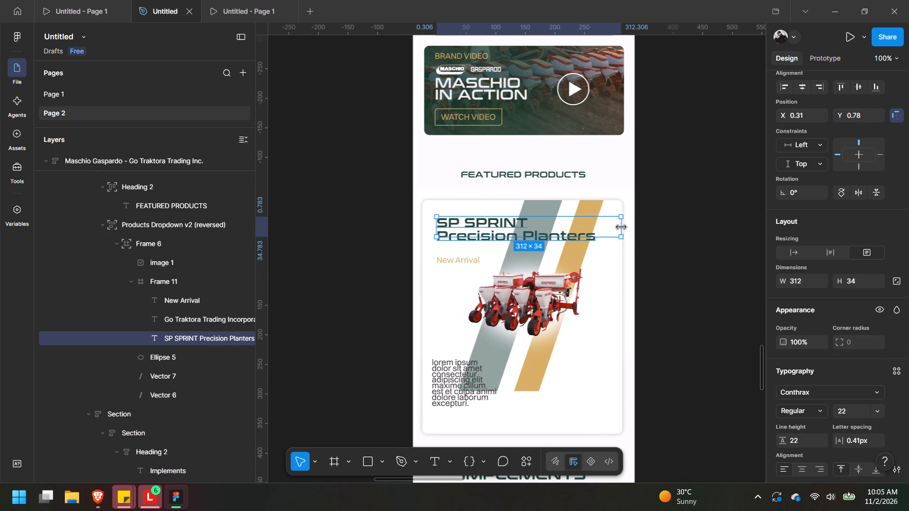
{"action": "left_click_drag", "start_coordinate": [621, 227], "coordinate": [609, 227]}
Centre-align the SP SPRINT Precision Planters heading text and move its box to X 5.31, Y -10.22.
{"action": "scroll", "coordinate": [628, 272], "scroll_direction": "down", "scroll_amount": 4}
{"action": "scroll", "coordinate": [641, 301], "scroll_direction": "up", "scroll_amount": 3}
{"action": "left_click", "coordinate": [802, 470]}
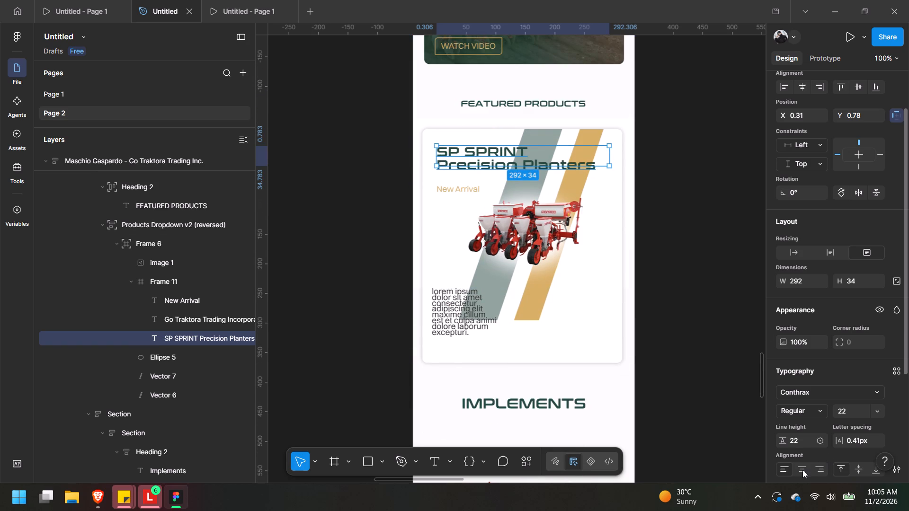
{"action": "left_click", "coordinate": [547, 152]}
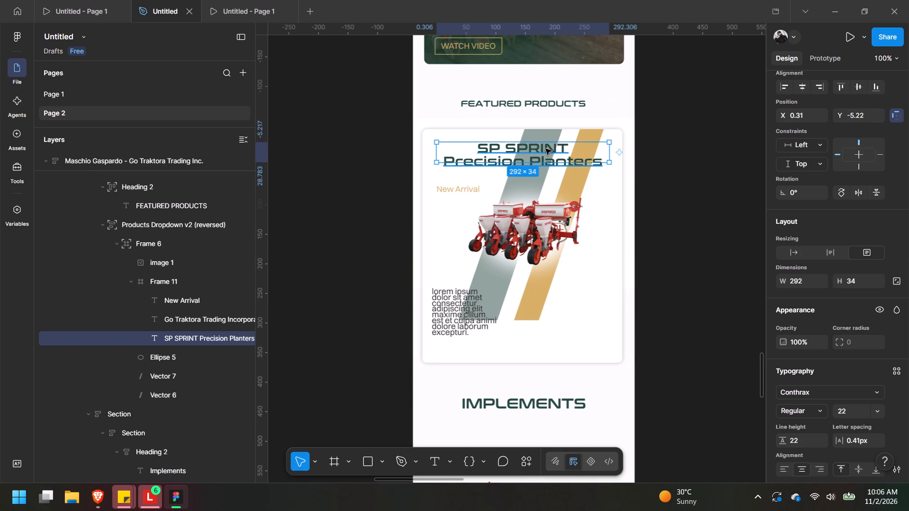
{"action": "left_click", "coordinate": [545, 149]}
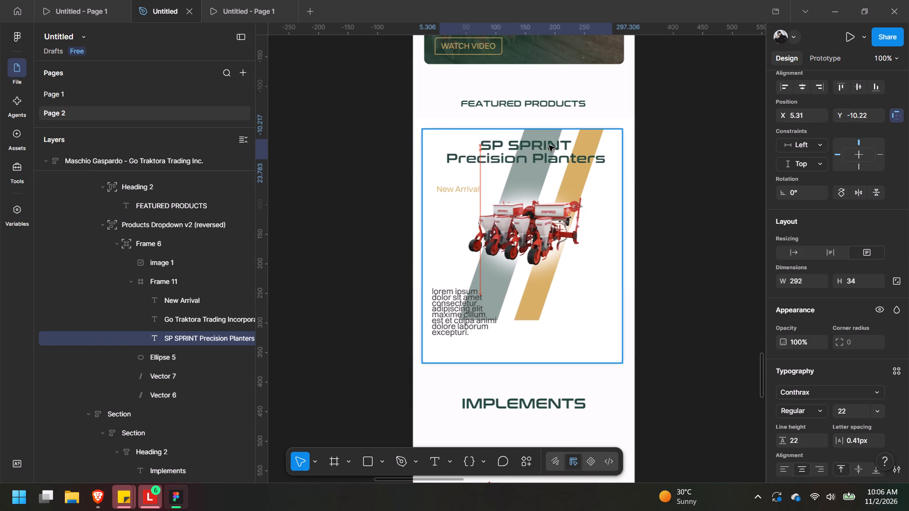
Move the New Arrival label to the centre below the heading, at X 138, Y 71 in the card.
{"action": "left_click", "coordinate": [450, 190]}
{"action": "left_click_drag", "start_coordinate": [455, 189], "coordinate": [468, 180]}
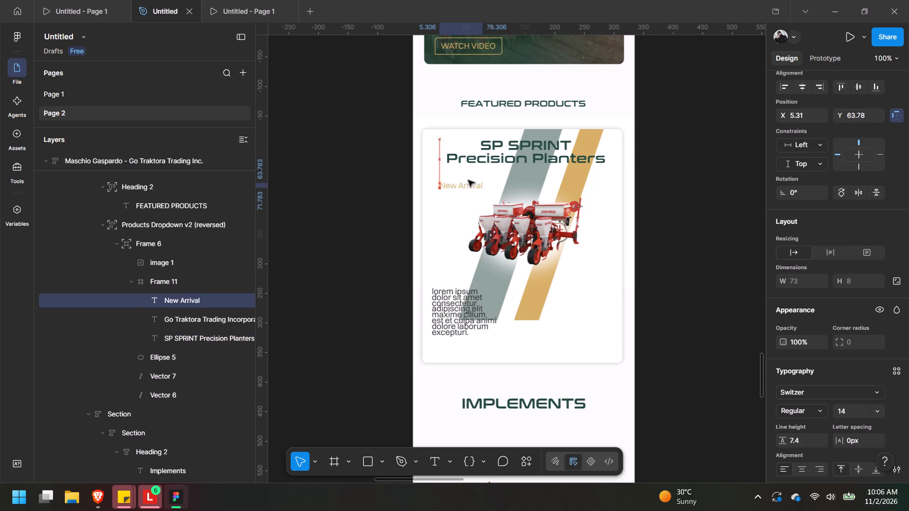
{"action": "left_click_drag", "start_coordinate": [468, 180], "coordinate": [523, 175]}
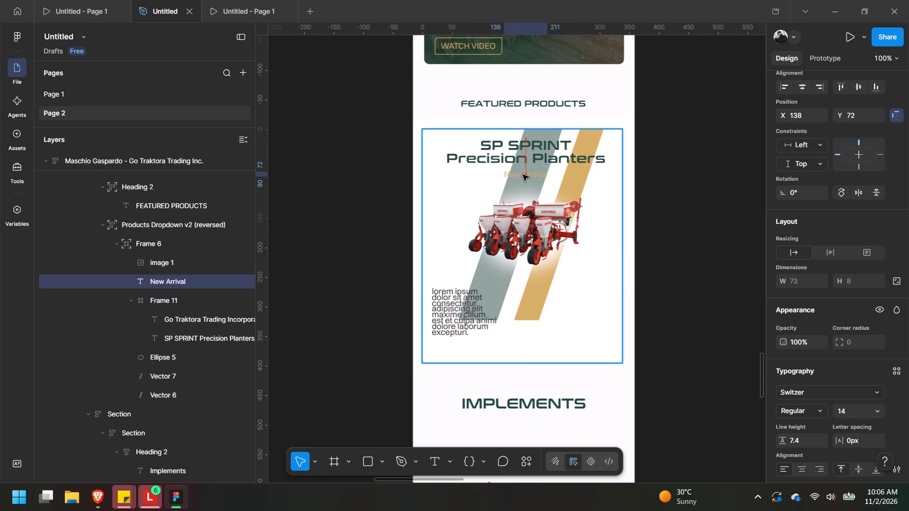
{"action": "left_click_drag", "start_coordinate": [523, 175], "coordinate": [523, 174]}
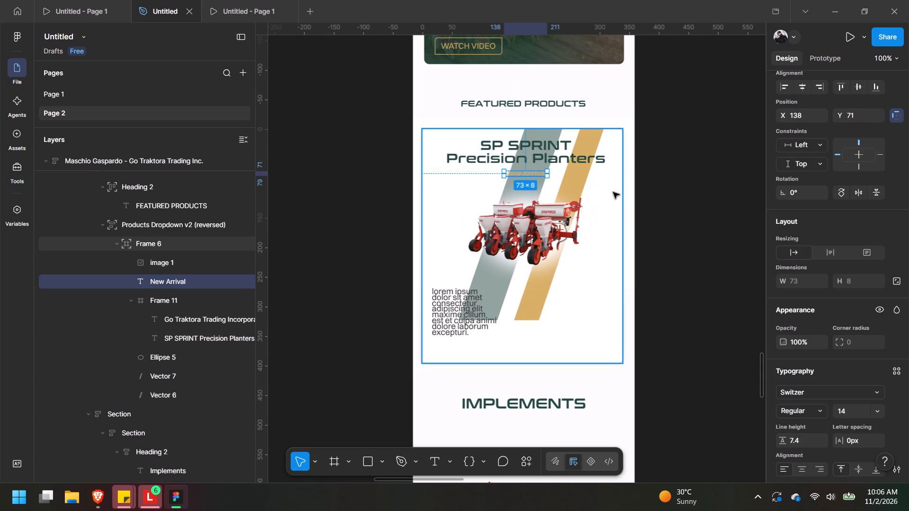
Examine the FEATURED PRODUCTS card in the desktop Maschio Gaspardo design as a reference for the mobile card.
{"action": "key", "text": "ctrl+minus"}
{"action": "key", "text": "ctrl+minus"}
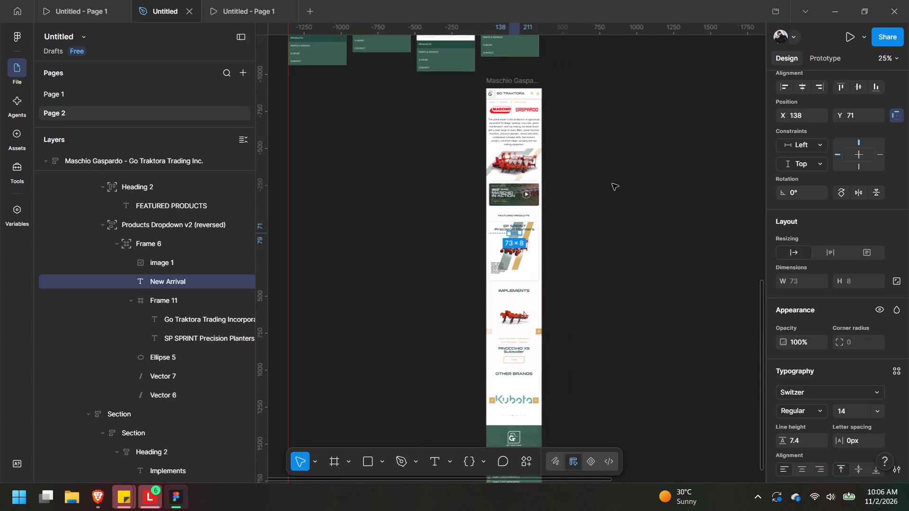
{"action": "scroll", "coordinate": [757, 187], "scroll_direction": "up", "scroll_amount": 1}
{"action": "middle_click_drag", "start_coordinate": [743, 198], "coordinate": [378, 367]}
{"action": "middle_click_drag", "start_coordinate": [520, 180], "coordinate": [532, 405]}
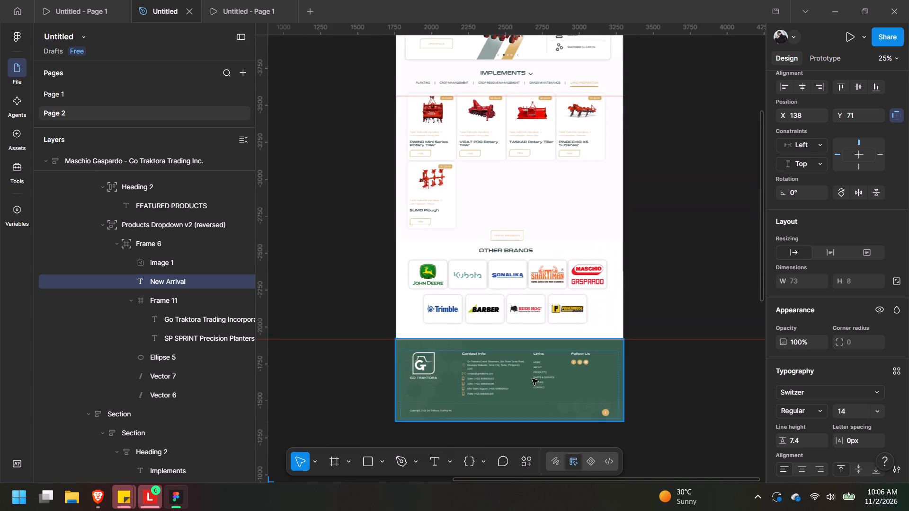
{"action": "middle_click_drag", "start_coordinate": [535, 102], "coordinate": [505, 299]}
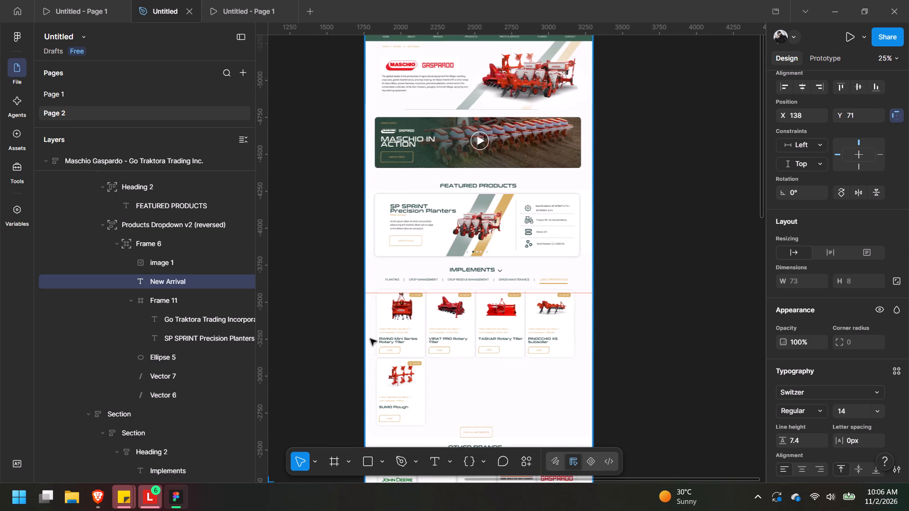
{"action": "middle_click_drag", "start_coordinate": [370, 339], "coordinate": [663, 0]}
{"action": "middle_click_drag", "start_coordinate": [462, 425], "coordinate": [492, 270]}
{"action": "middle_click_drag", "start_coordinate": [513, 397], "coordinate": [531, 322]}
{"action": "key", "text": "ctrl+equal"}
{"action": "key", "text": "ctrl+equal"}
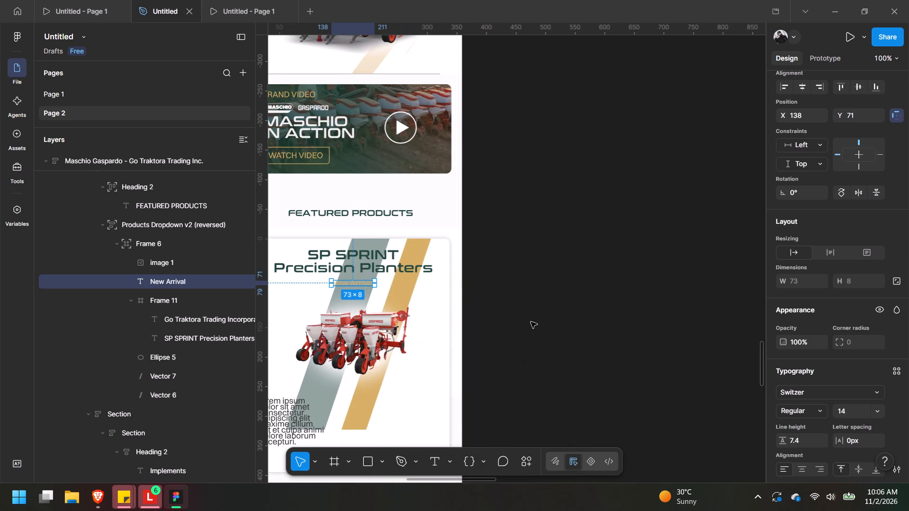
Widen the lorem ipsum description's text box below the planter to 314.
{"action": "middle_click_drag", "start_coordinate": [518, 308], "coordinate": [684, 180]}
{"action": "left_click", "coordinate": [441, 286]}
{"action": "left_click_drag", "start_coordinate": [442, 286], "coordinate": [482, 273]}
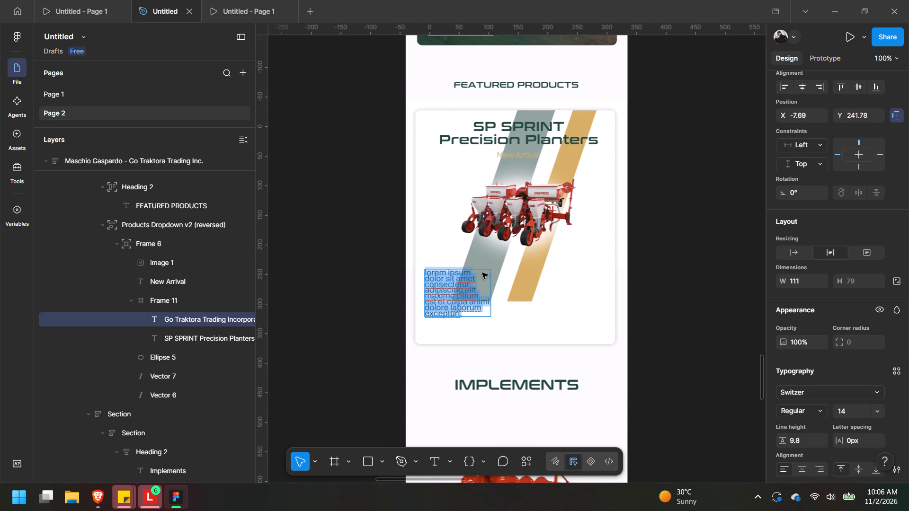
{"action": "left_click_drag", "start_coordinate": [482, 273], "coordinate": [493, 273]}
{"action": "key", "text": "ctrl+z"}
{"action": "left_click", "coordinate": [446, 296]}
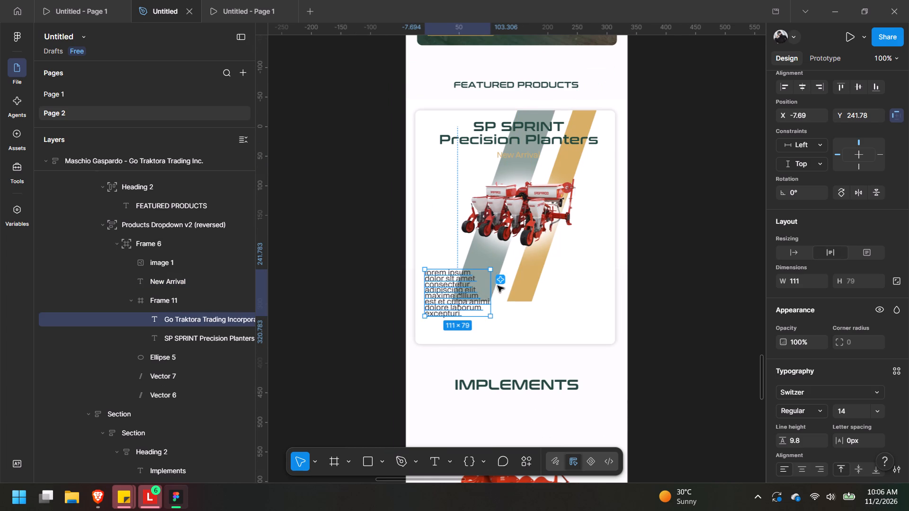
{"action": "left_click_drag", "start_coordinate": [490, 286], "coordinate": [611, 289]}
Position the widened lorem ipsum description horizontally centred in the card below the planter, at X -11.69, Y 221.78.
{"action": "left_click_drag", "start_coordinate": [595, 279], "coordinate": [589, 268]}
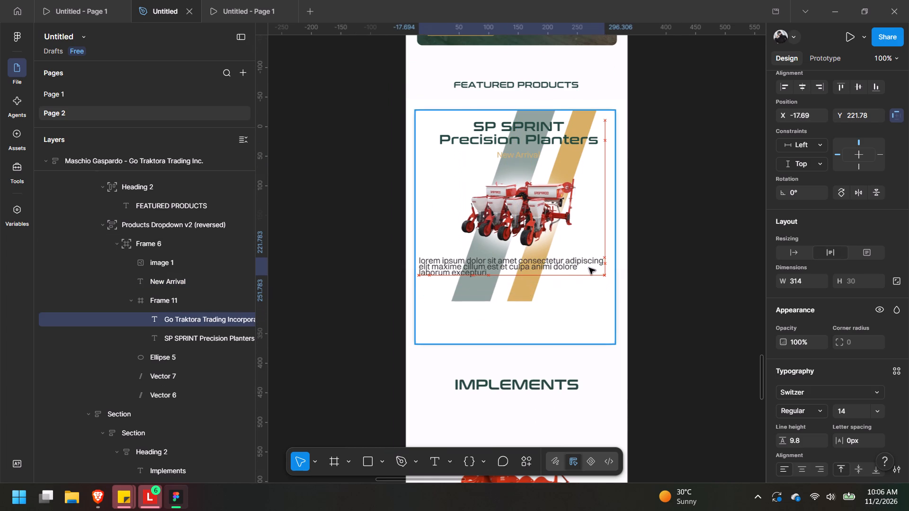
{"action": "left_click_drag", "start_coordinate": [589, 268], "coordinate": [595, 272]}
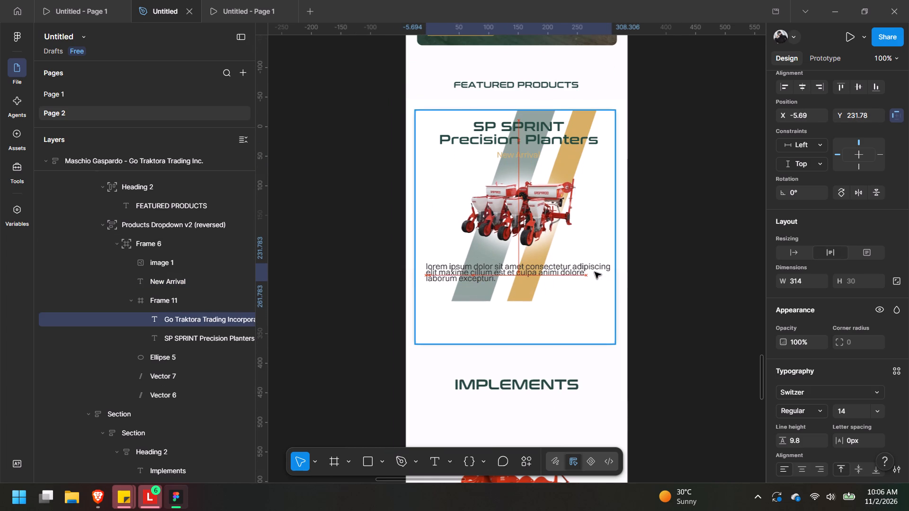
{"action": "left_click_drag", "start_coordinate": [595, 272], "coordinate": [595, 270]}
{"action": "left_click", "coordinate": [632, 211]}
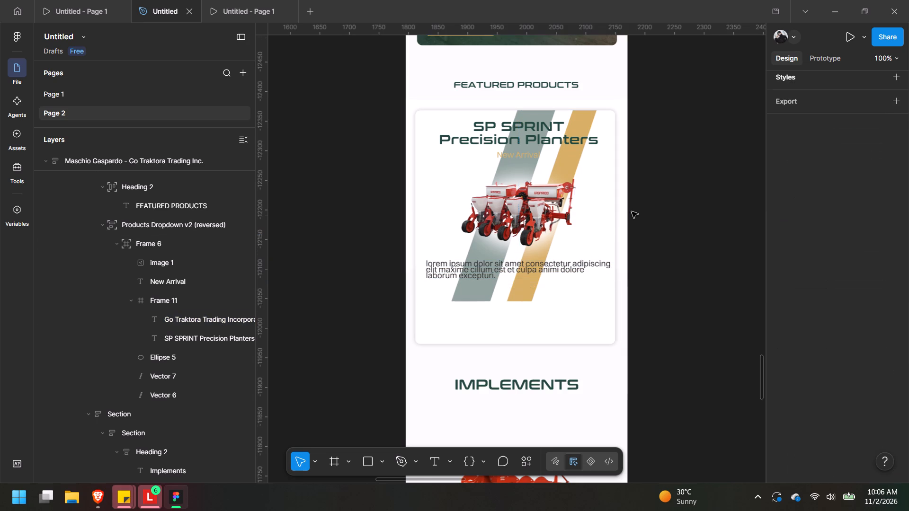
{"action": "triple_click", "coordinate": [564, 270]}
{"action": "left_click", "coordinate": [564, 270]}
{"action": "double_click", "coordinate": [564, 270]}
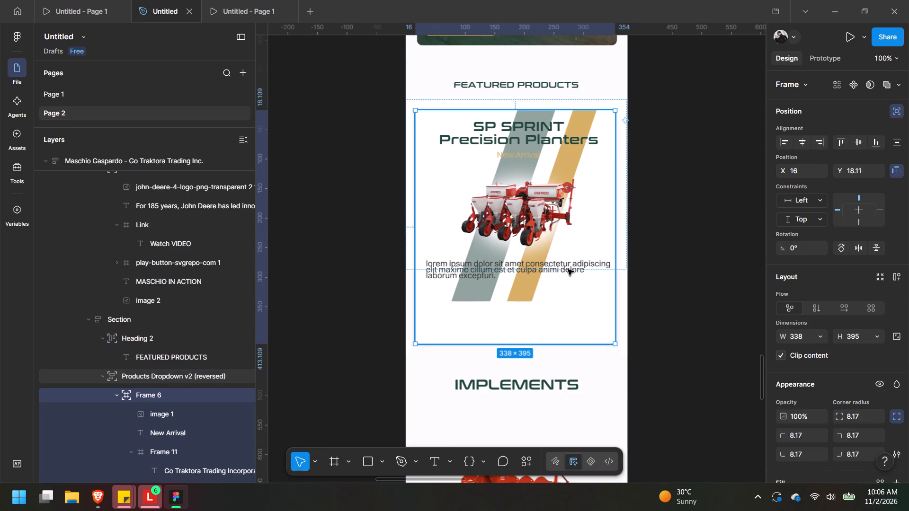
{"action": "double_click", "coordinate": [568, 268]}
{"action": "left_click", "coordinate": [606, 266]}
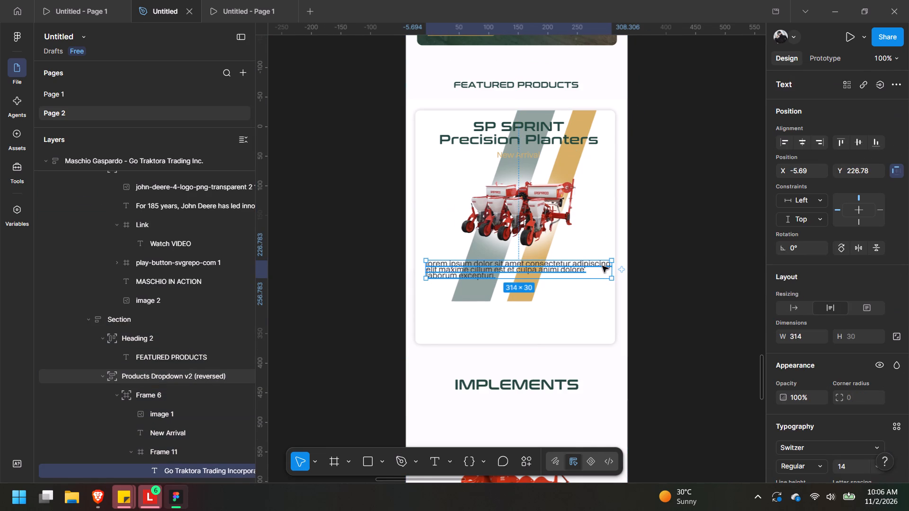
{"action": "left_click", "coordinate": [602, 266]}
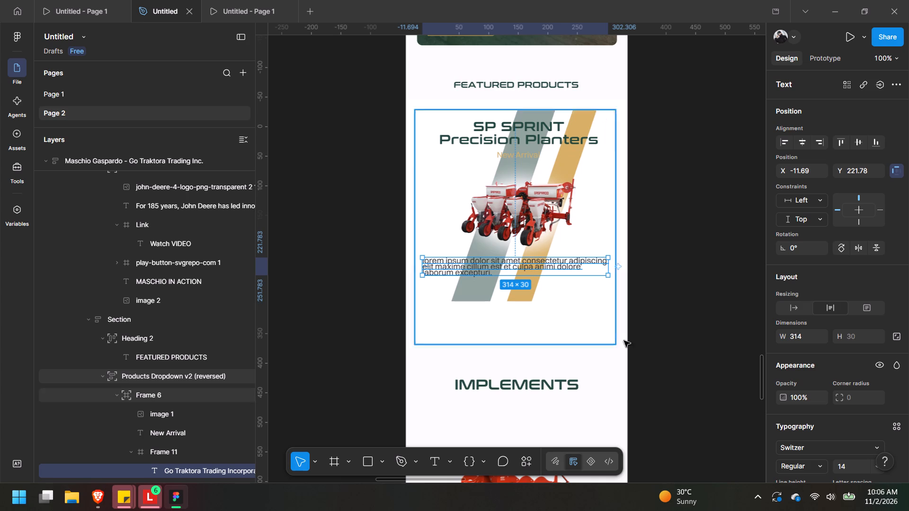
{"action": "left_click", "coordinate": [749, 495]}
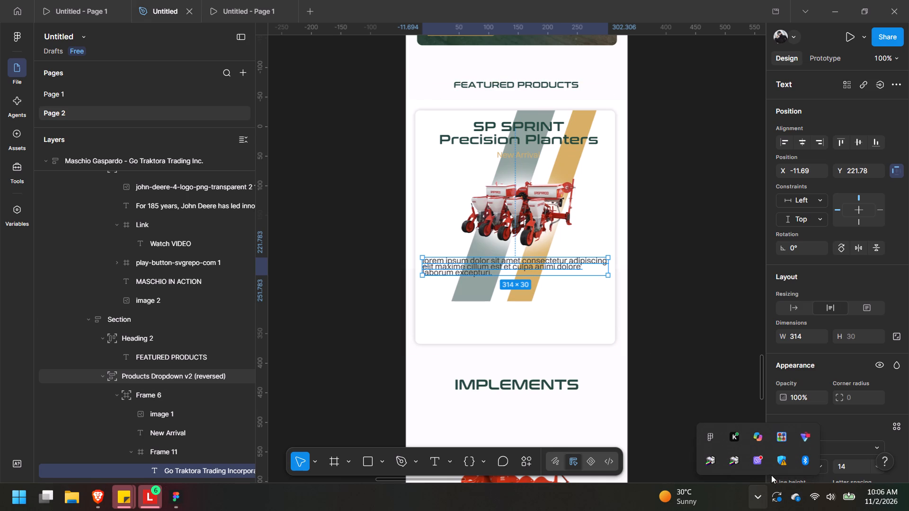